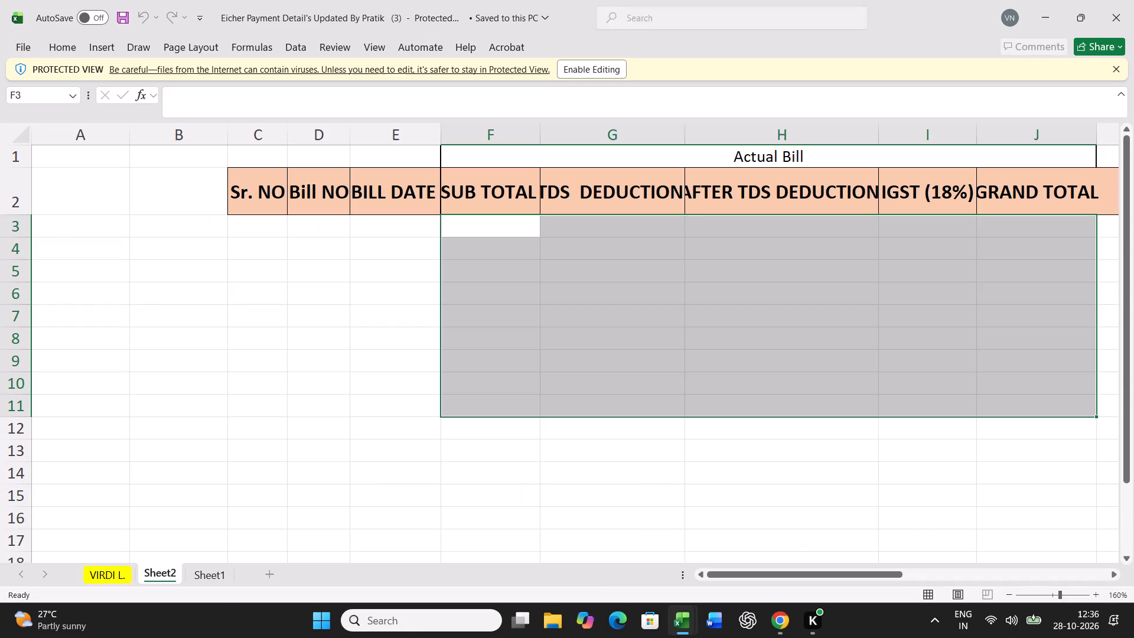
Enable editing for the protected Eicher payment details workbook.
click(594, 71)
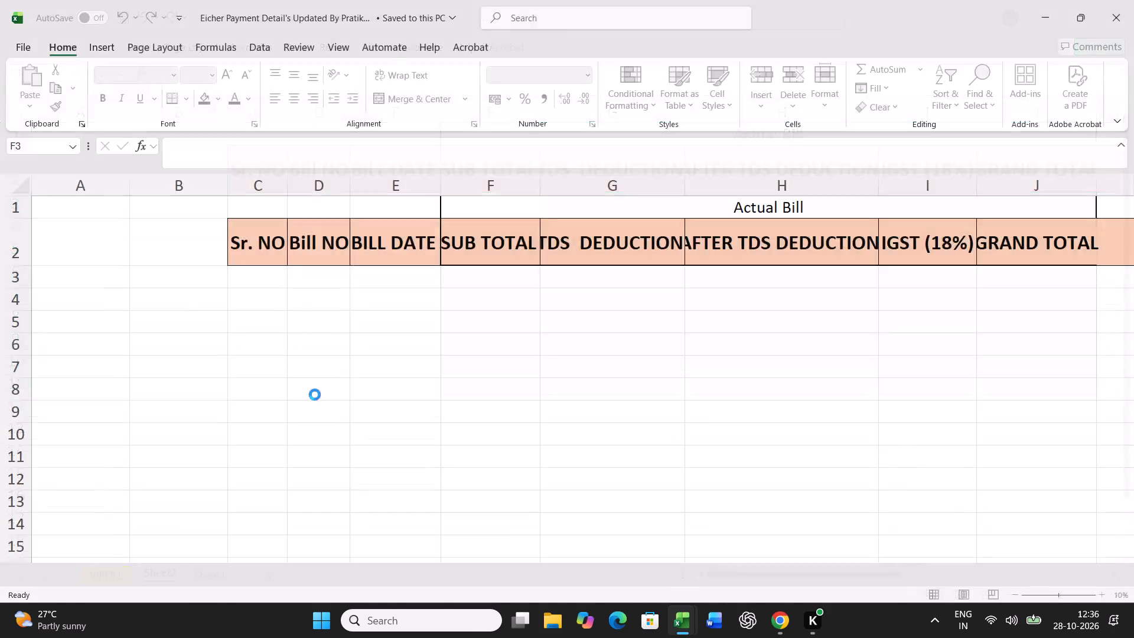
click(128, 572)
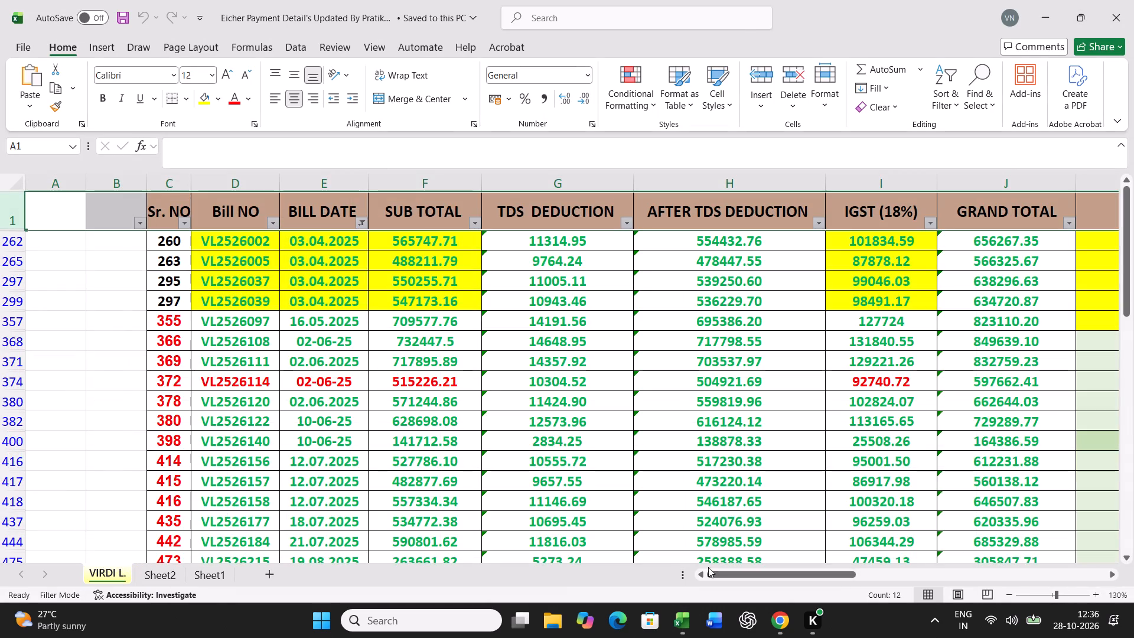
click(220, 577)
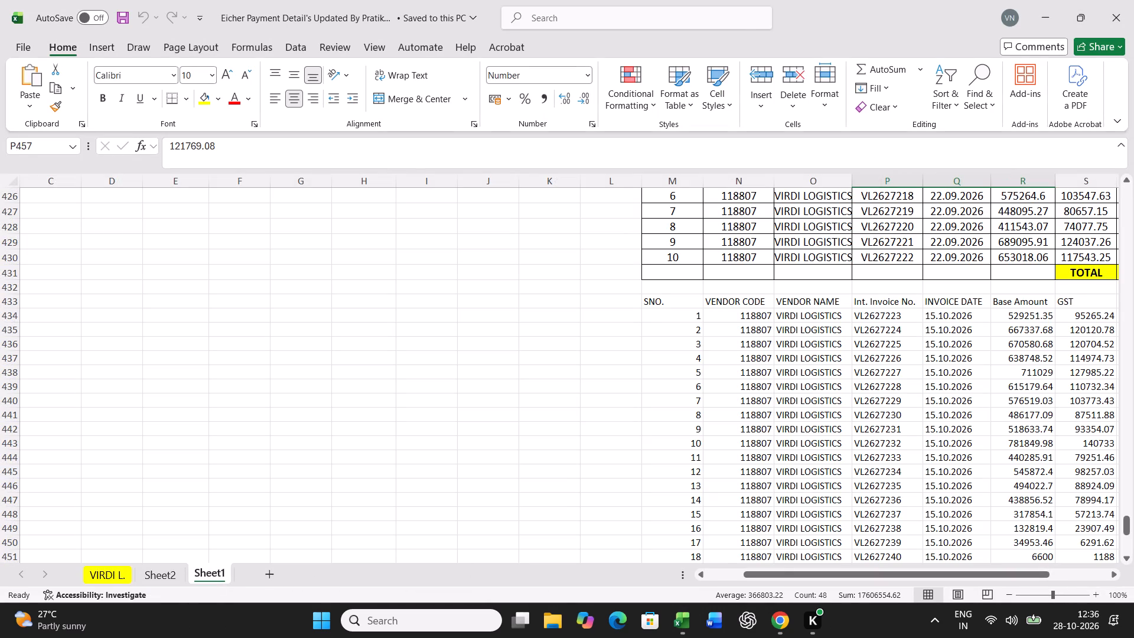
drag(783, 571, 867, 571)
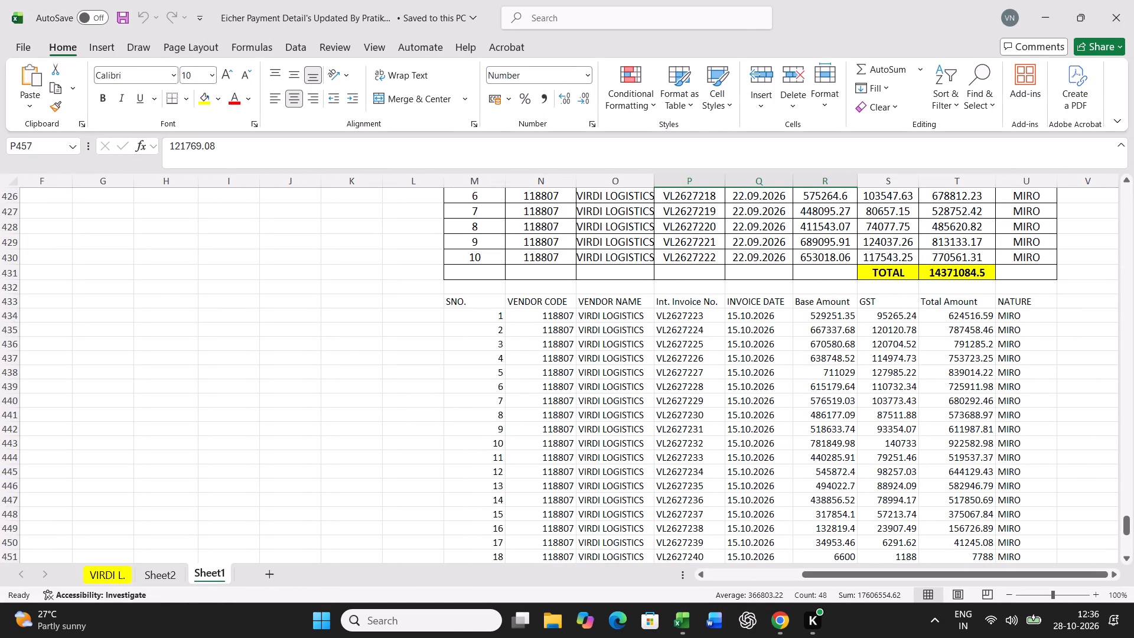
scroll(726, 461, up, 16)
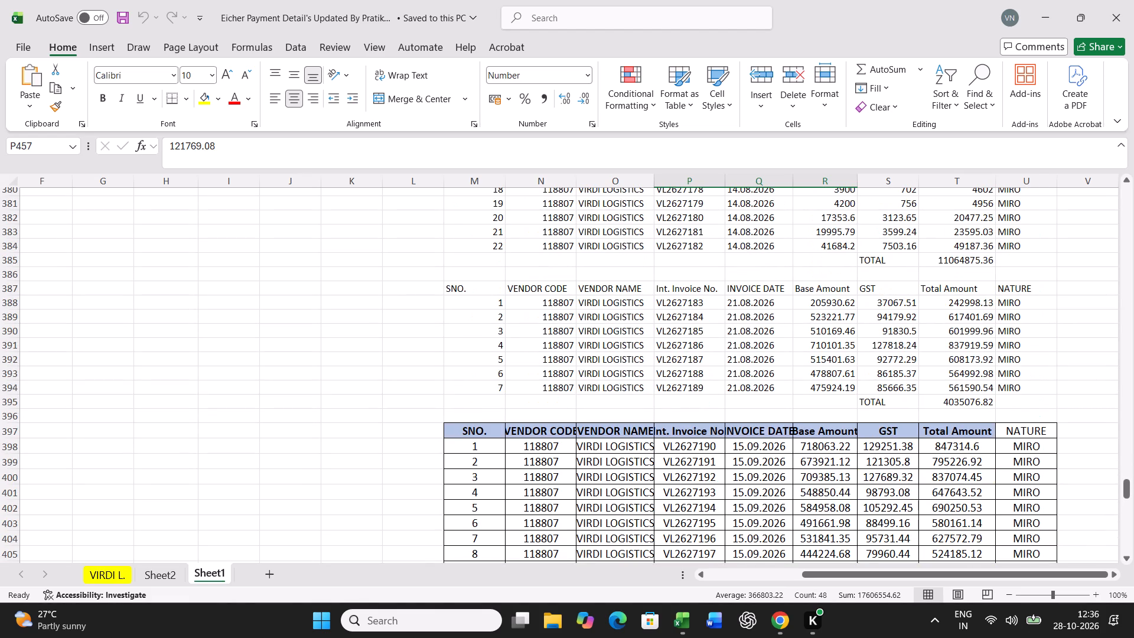
scroll(726, 461, up, 4)
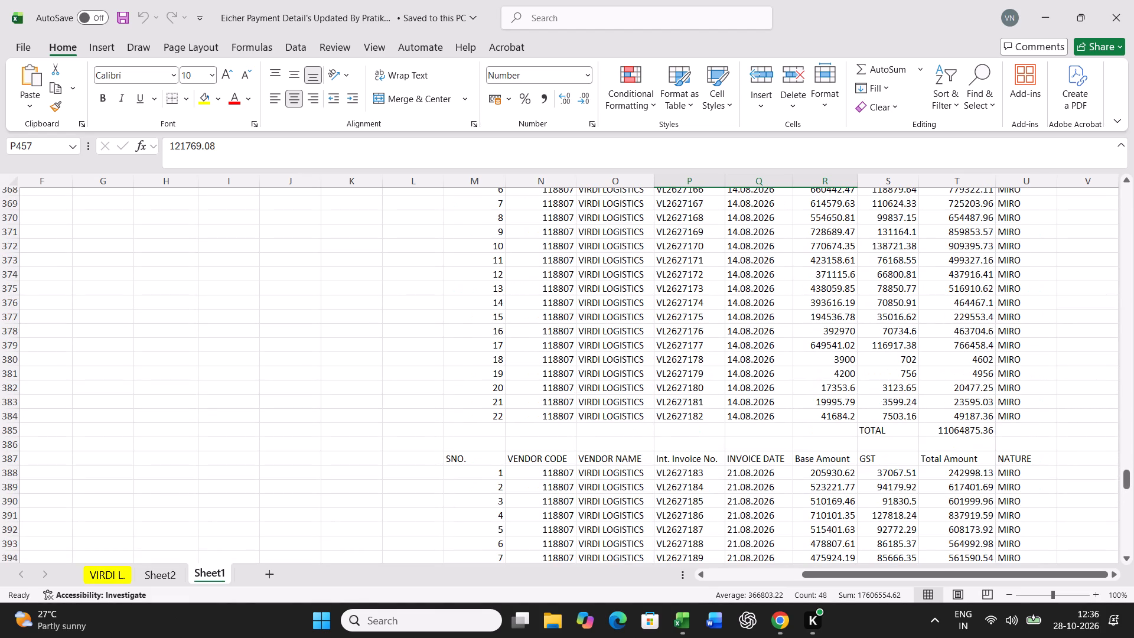
scroll(726, 461, down, 3)
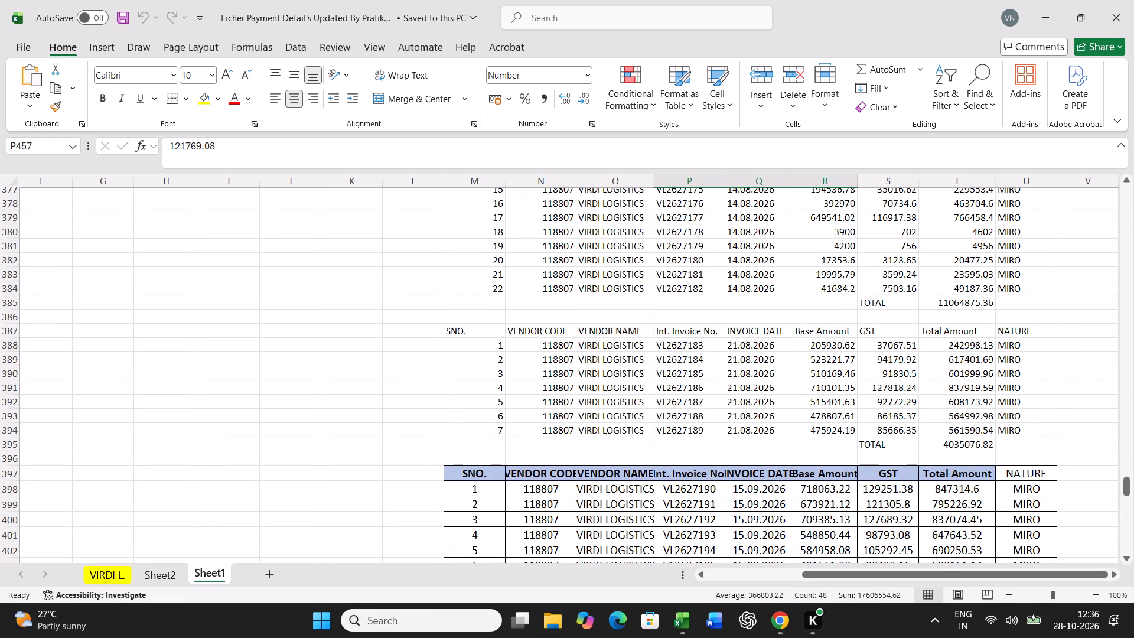
scroll(726, 461, up, 8)
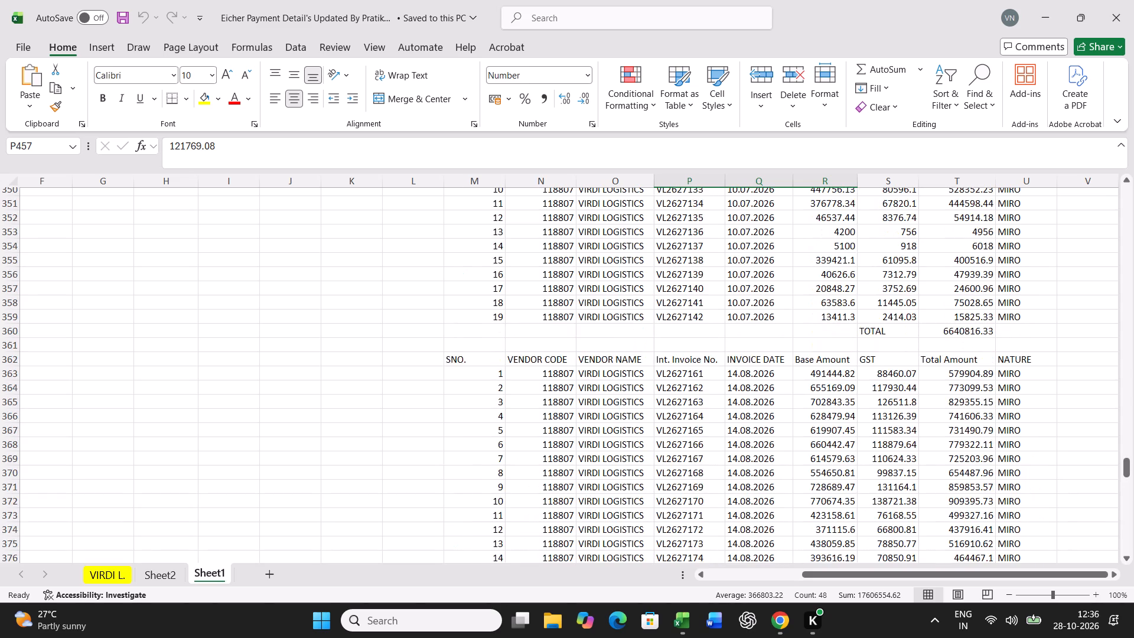
scroll(726, 461, up, 12)
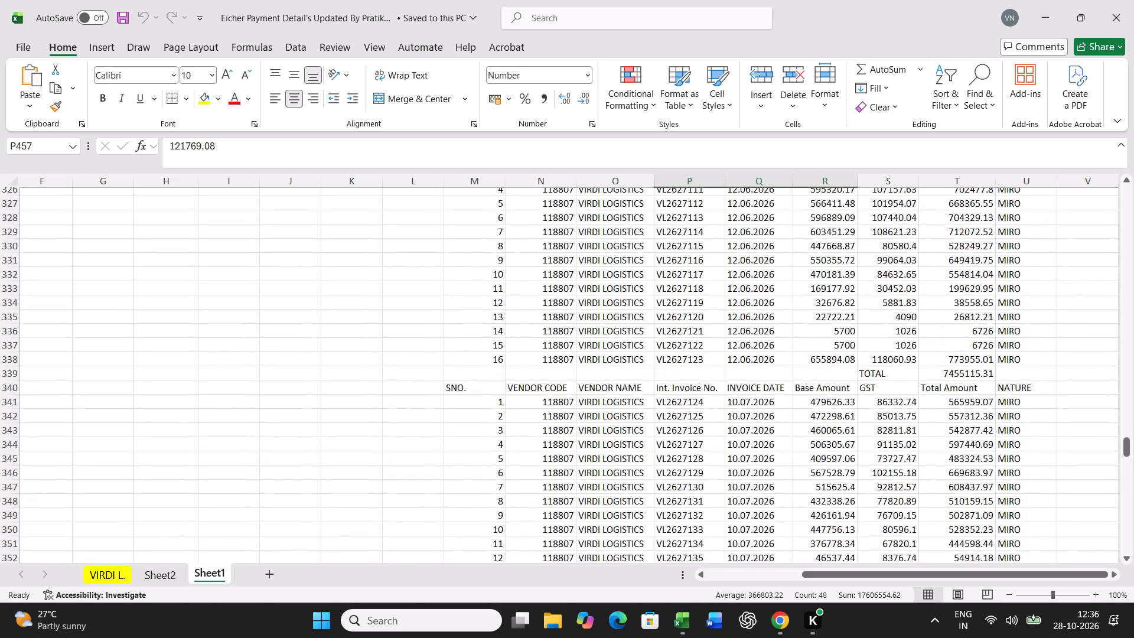
scroll(726, 461, up, 16)
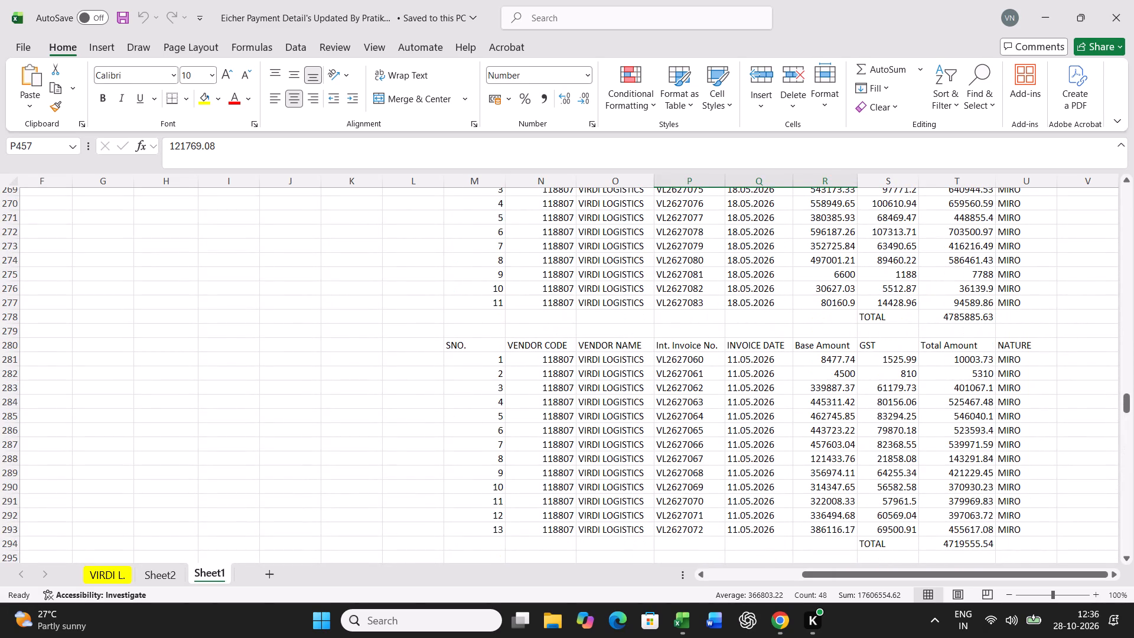
click(110, 567)
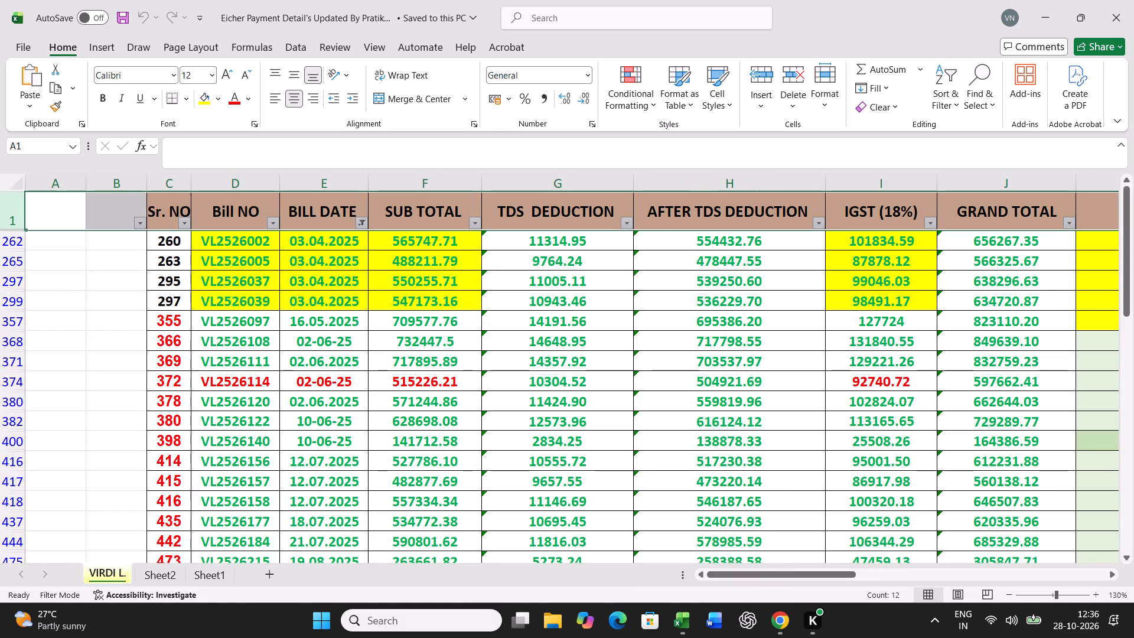
click(554, 210)
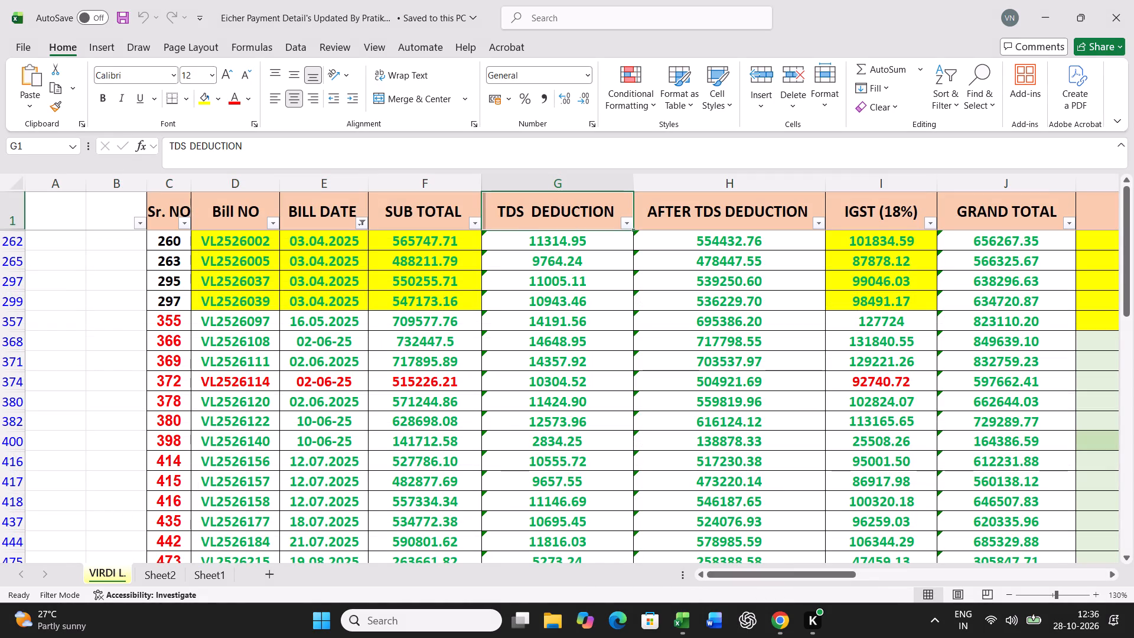
key(Right)
key(Right)
key(Right)
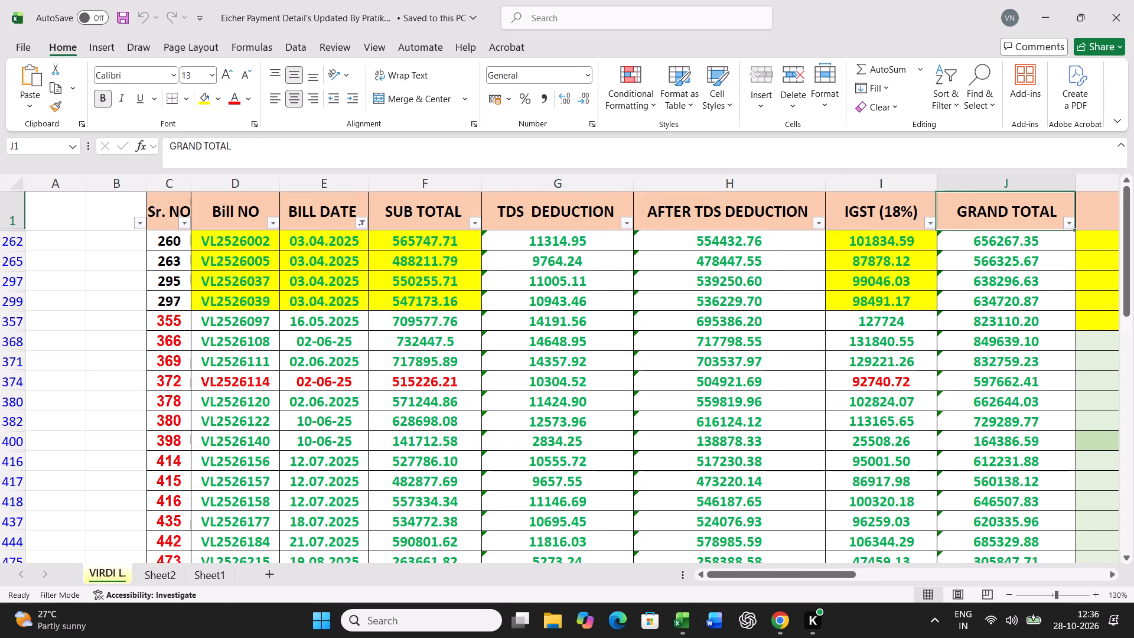
key(Right)
key(Right)
key(Left)
key(Left)
key(Left)
key(Left)
key(Left)
key(Left)
key(Left)
key(Left)
key(Left)
key(Left)
key(Left)
key(Left)
key(Left)
key(Left)
key(Left)
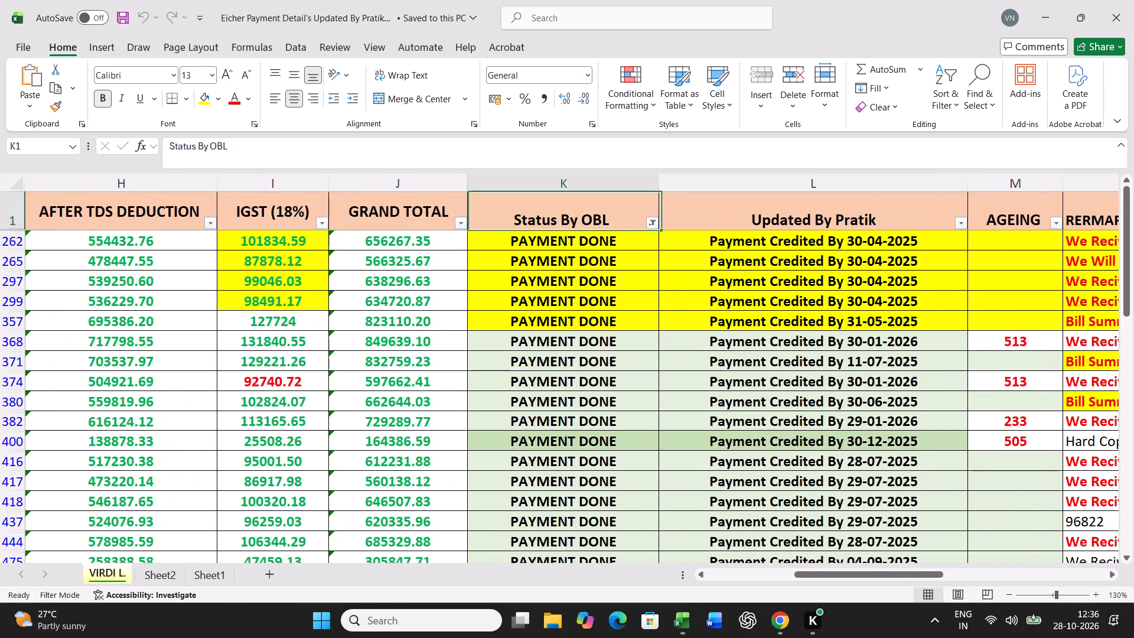
key(Right)
key(Right)
key(Right)
key(Right)
key(Right)
key(Right)
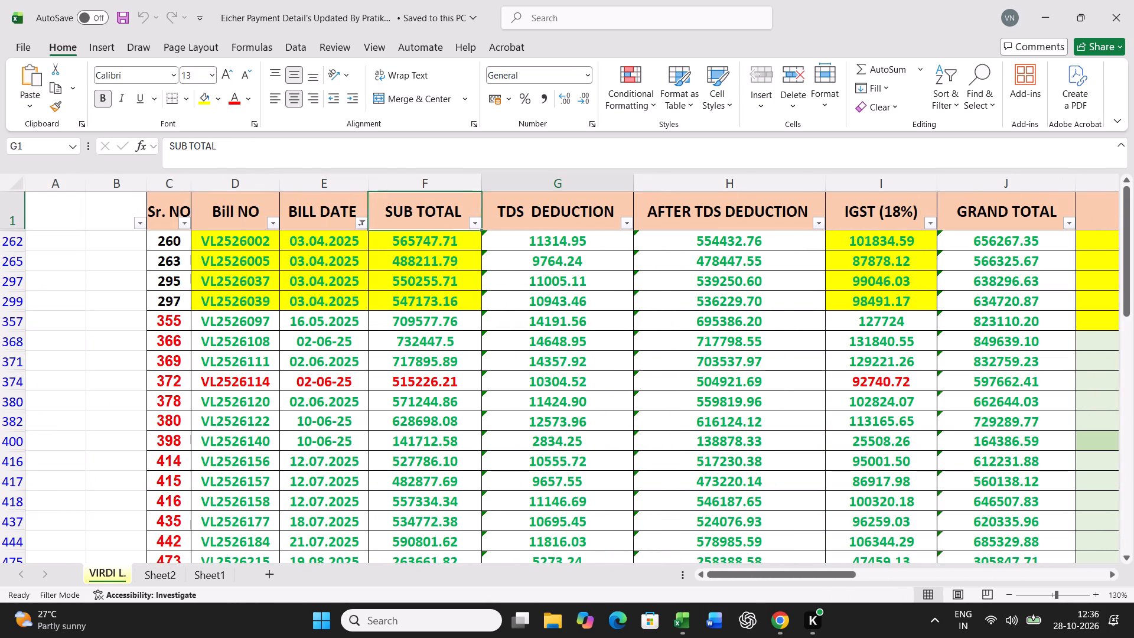
key(Right)
key(Right)
key(Right)
key(Right)
key(Right)
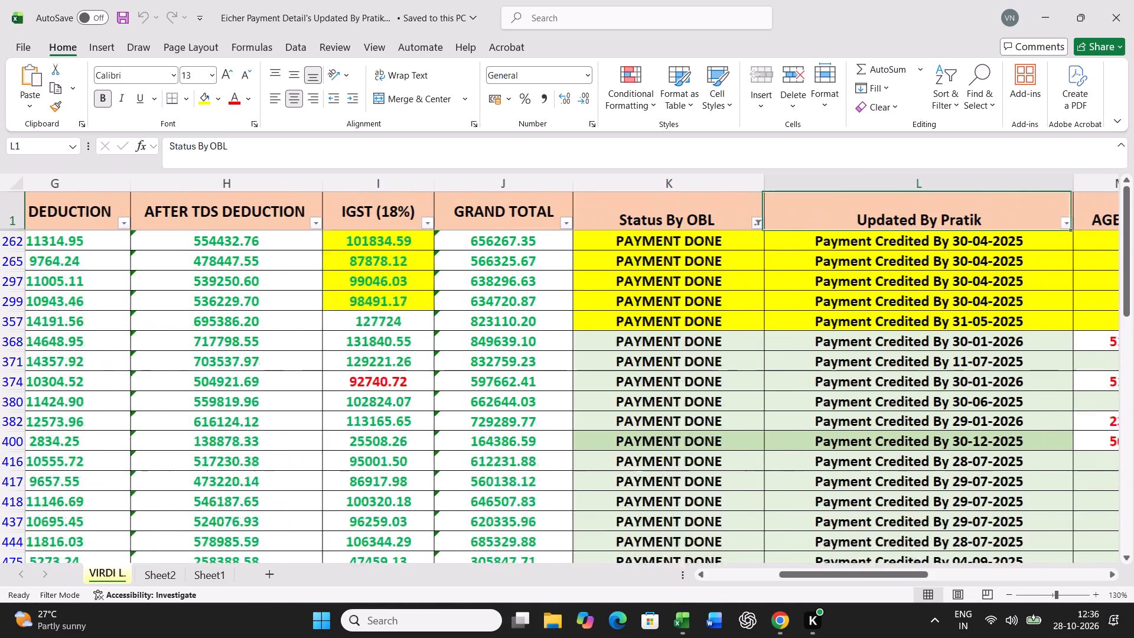
key(Left)
key(Left)
key(Left)
key(Left)
key(Left)
key(Left)
key(Left)
key(Left)
key(Left)
key(Left)
key(Left)
key(Left)
key(Left)
key(Left)
key(Left)
key(Left)
key(Left)
key(Left)
key(Left)
key(Left)
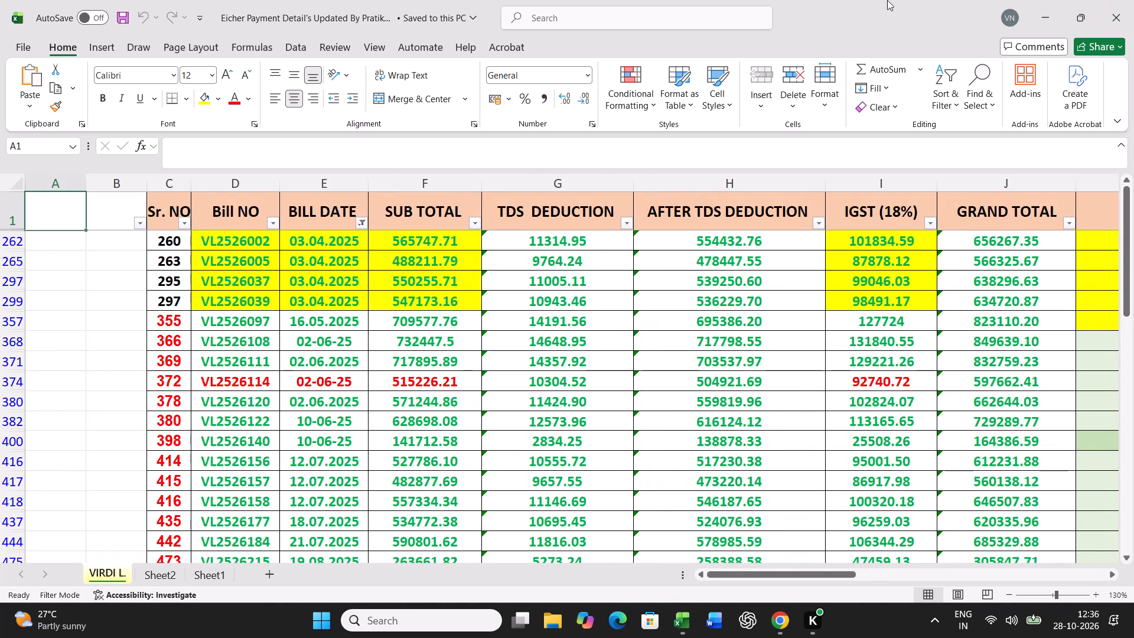
Examine the layout of Sheet2, from the Actual Bill columns across to the Revision Bill and Difference columns.
click(168, 576)
scroll(640, 548, up, 7)
scroll(651, 526, down, 5)
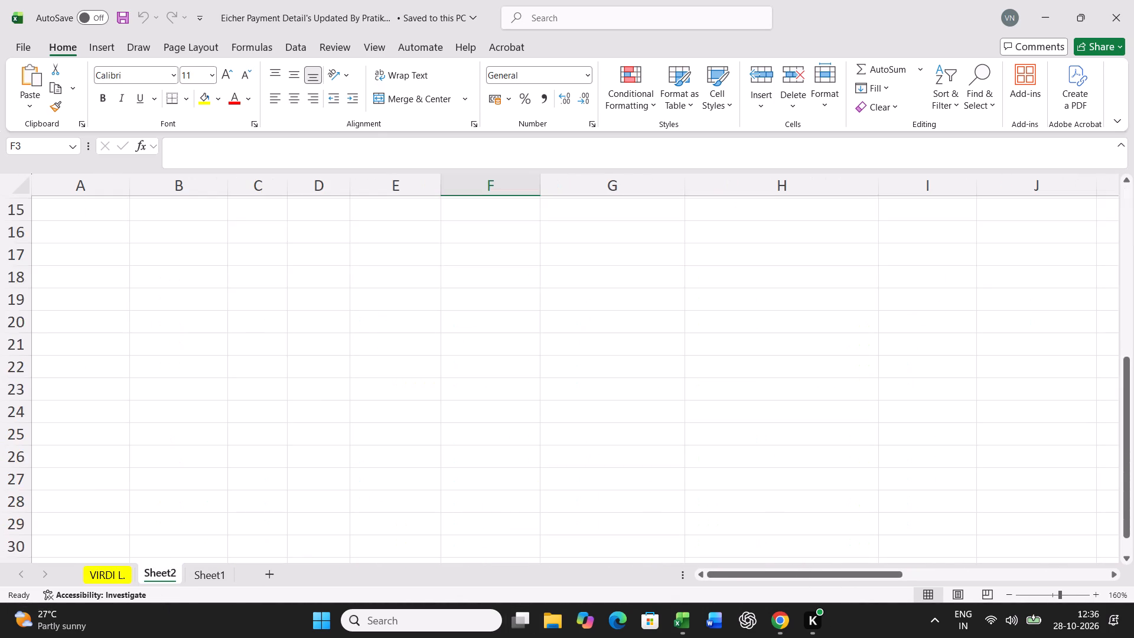
scroll(663, 494, up, 11)
scroll(678, 449, down, 5)
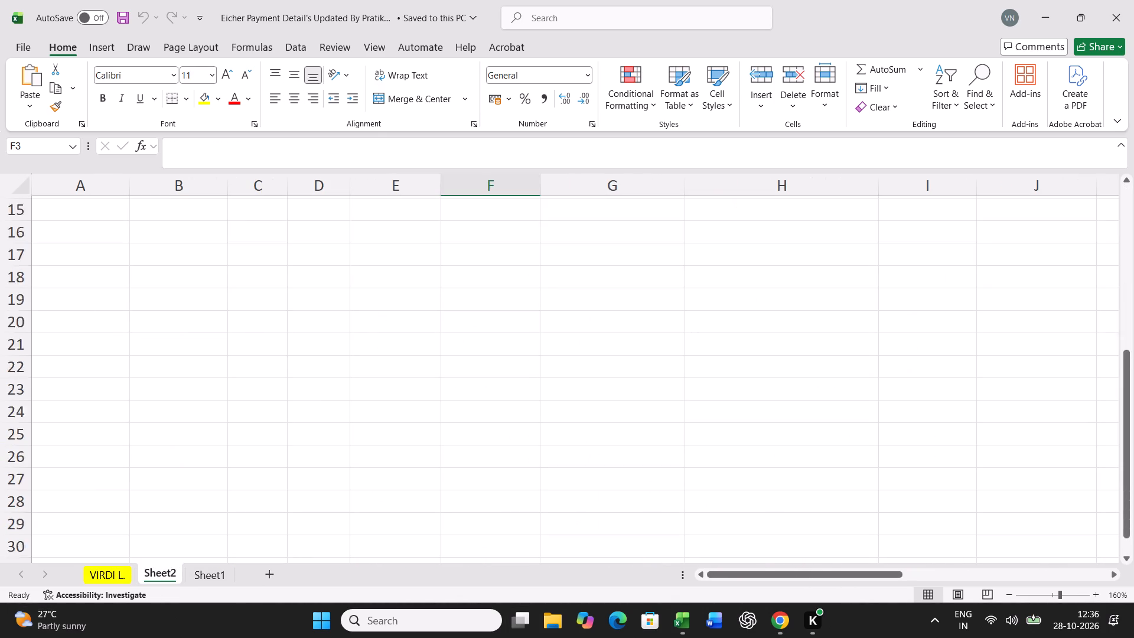
scroll(678, 449, up, 10)
drag(844, 572, 1034, 575)
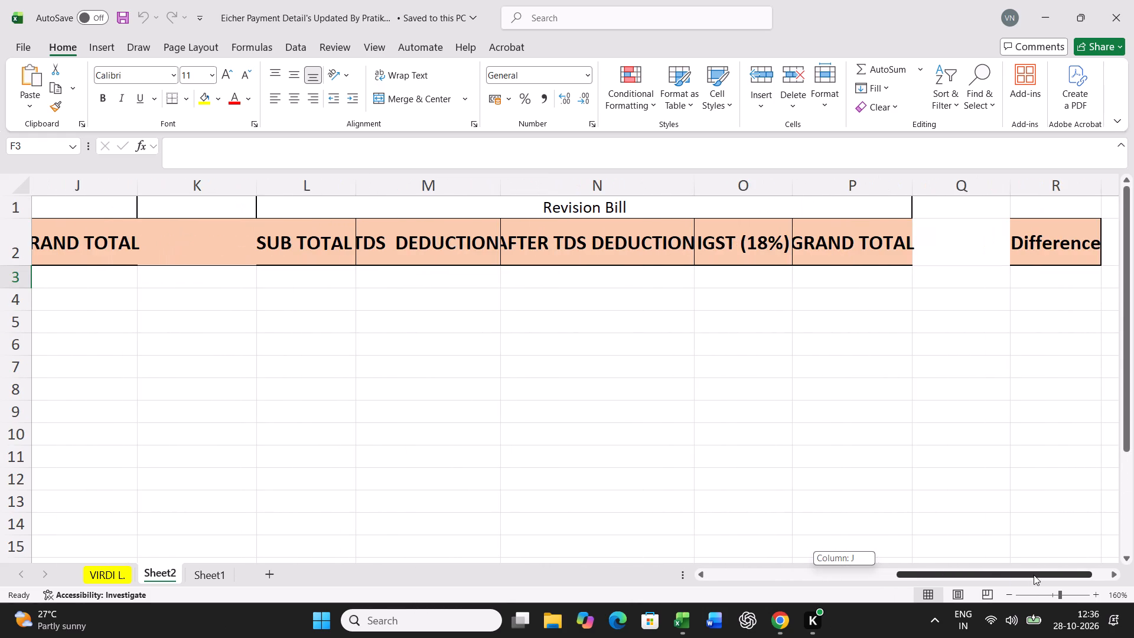
drag(1034, 575, 768, 590)
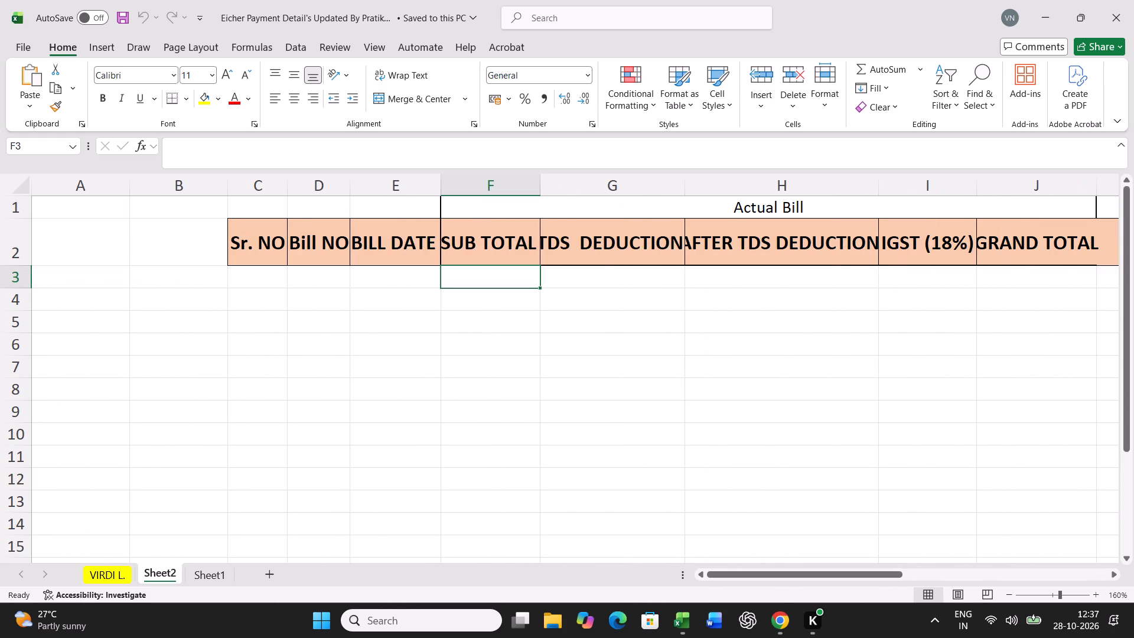
Auto-fit the widths of columns C through J on Sheet2, from Sr. NO to the Actual Bill GRAND TOTAL.
double_click(286, 177)
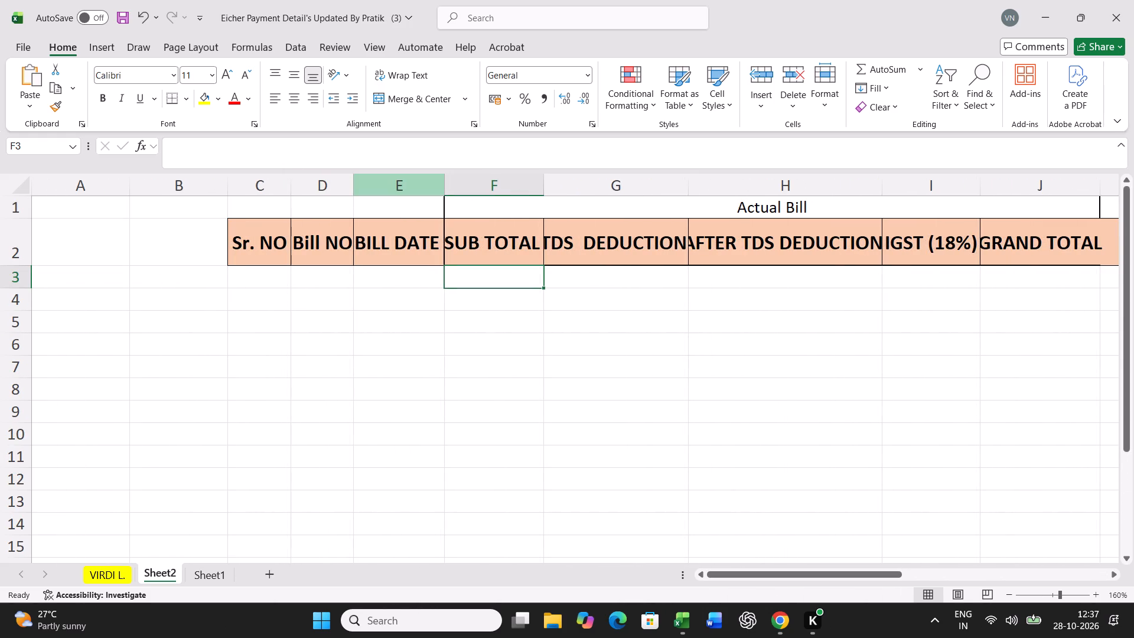
double_click(348, 181)
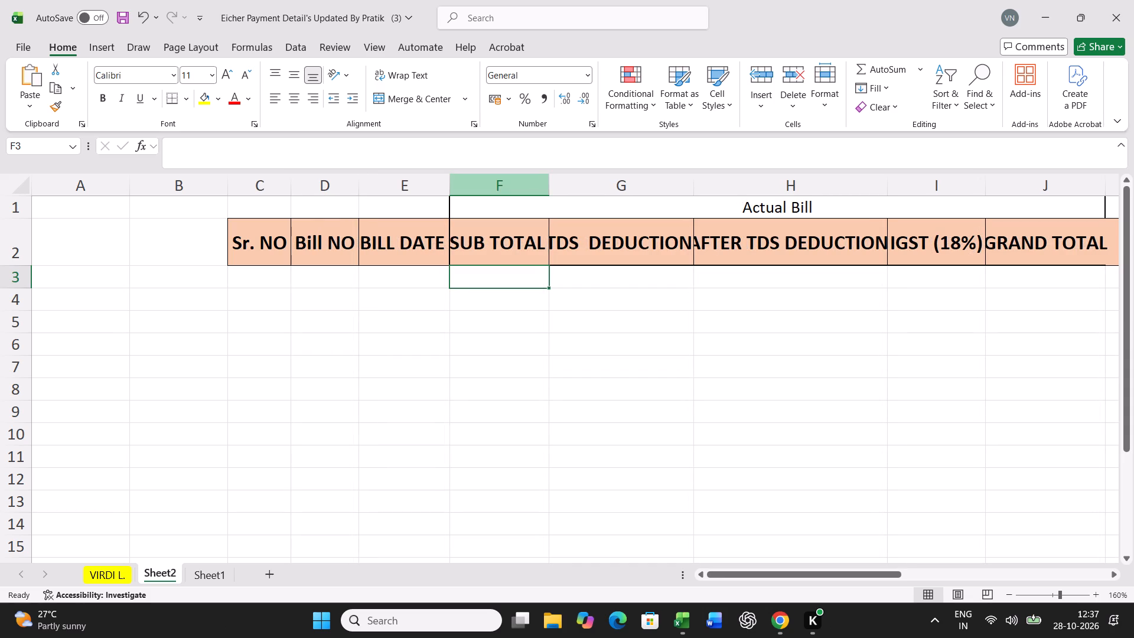
double_click(451, 179)
double_click(557, 185)
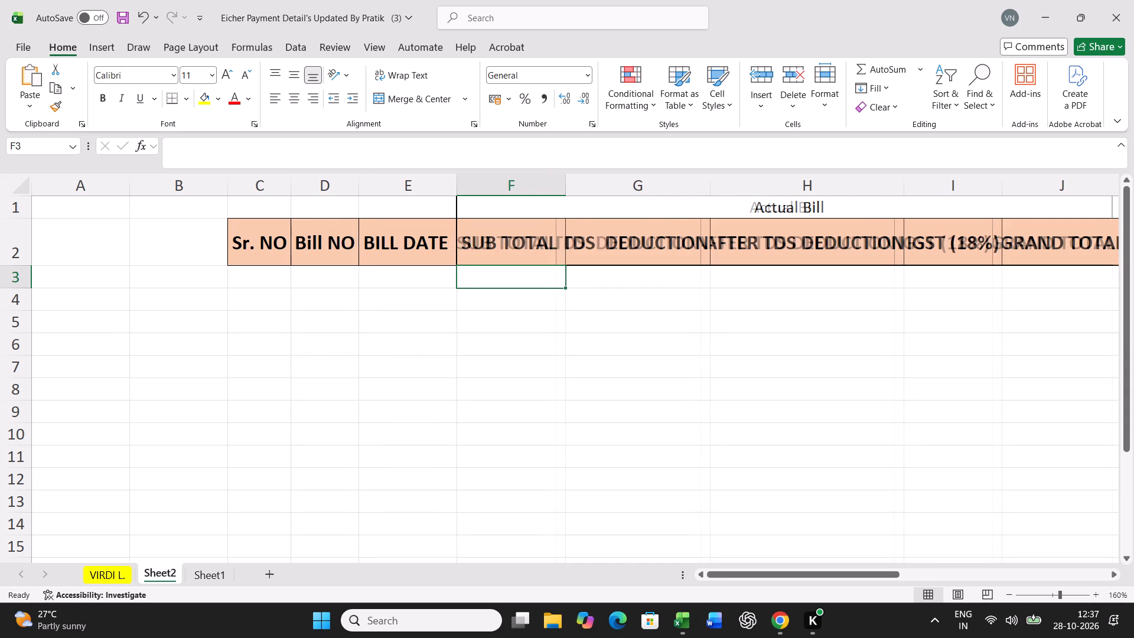
double_click(710, 185)
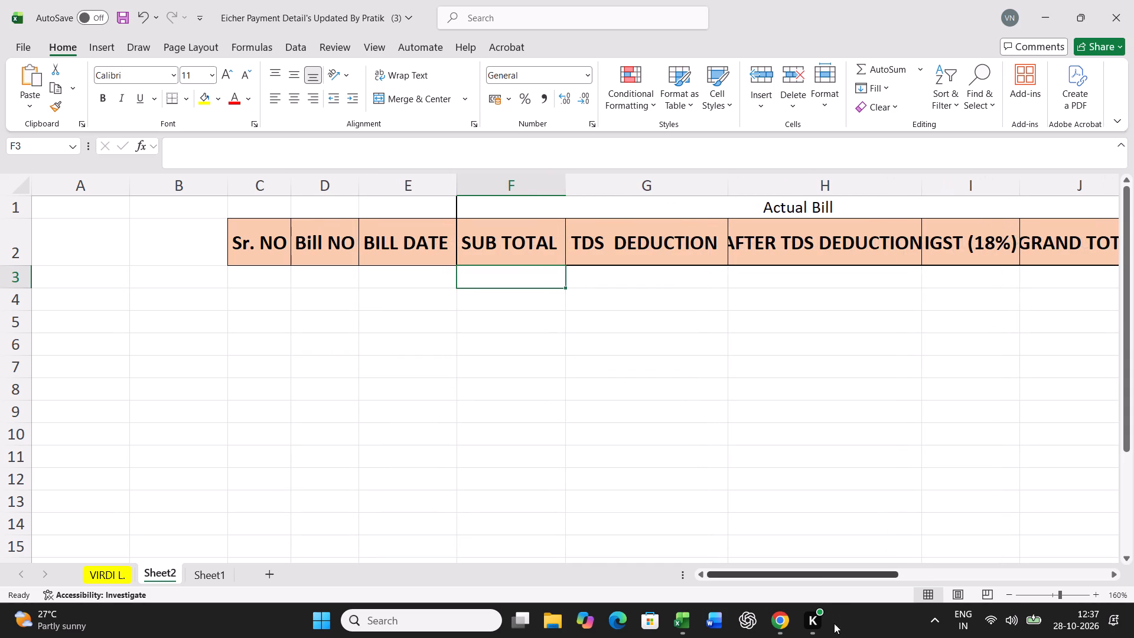
drag(814, 577, 879, 556)
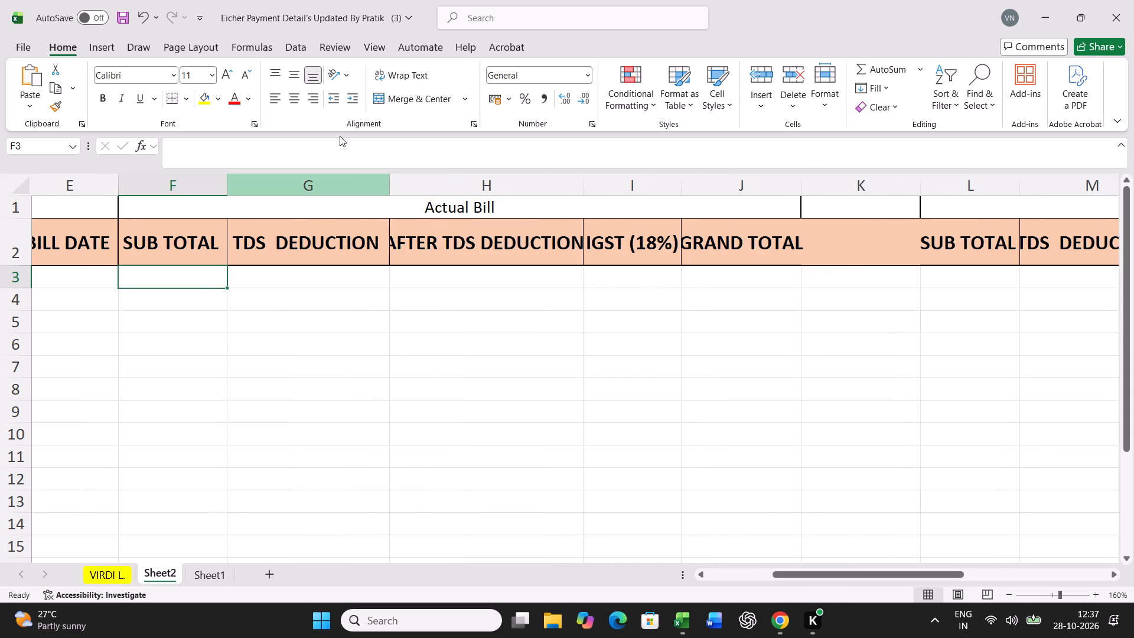
double_click(390, 181)
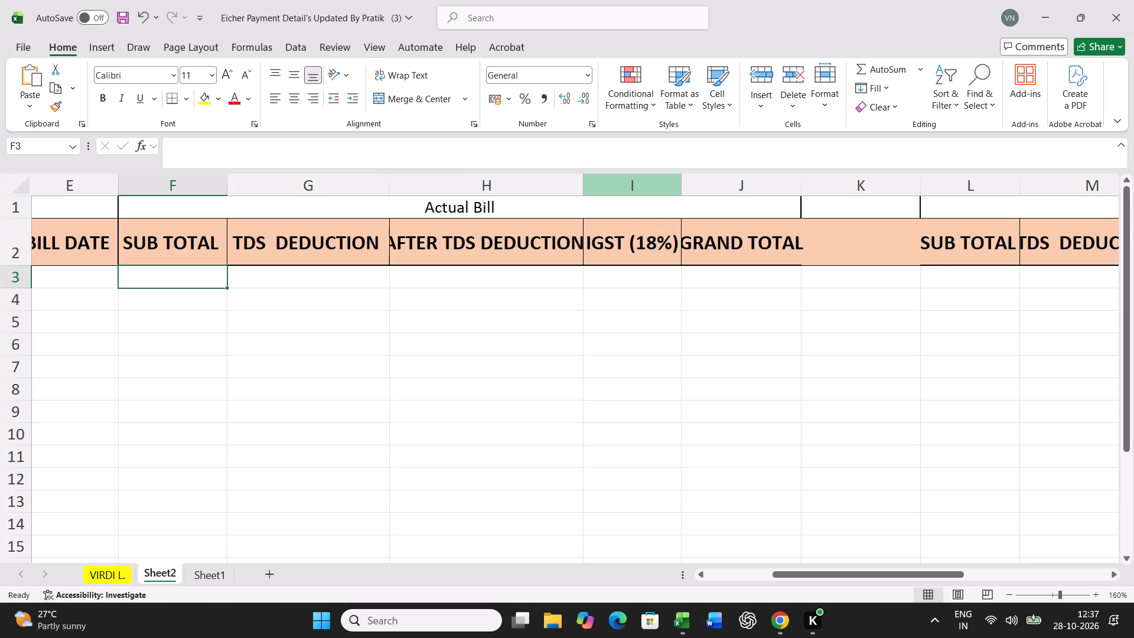
double_click(582, 180)
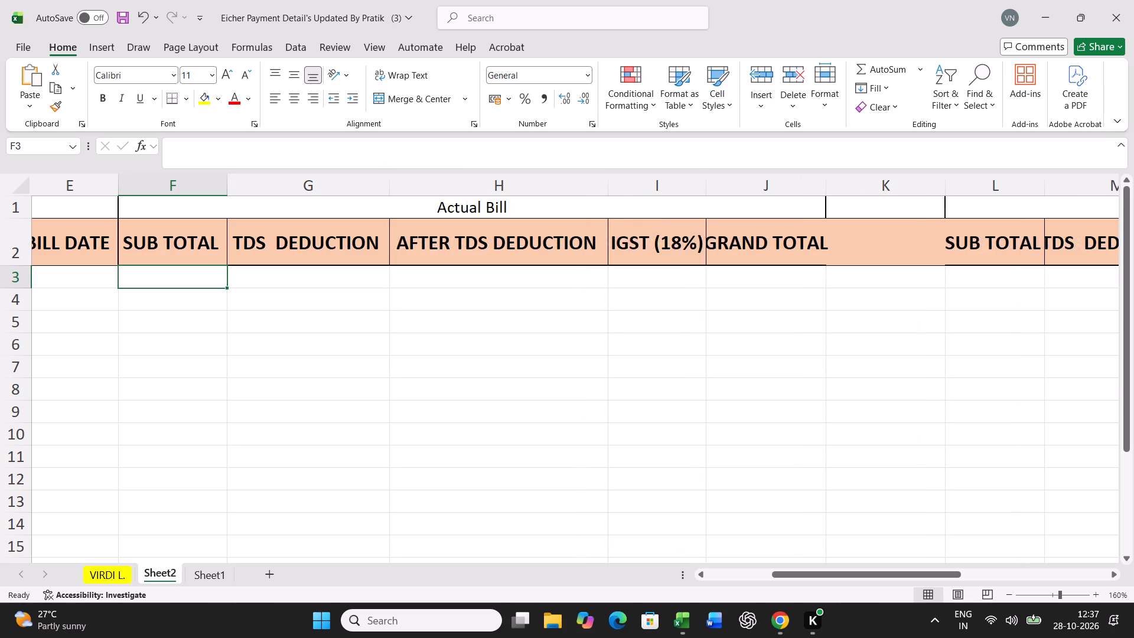
double_click(707, 181)
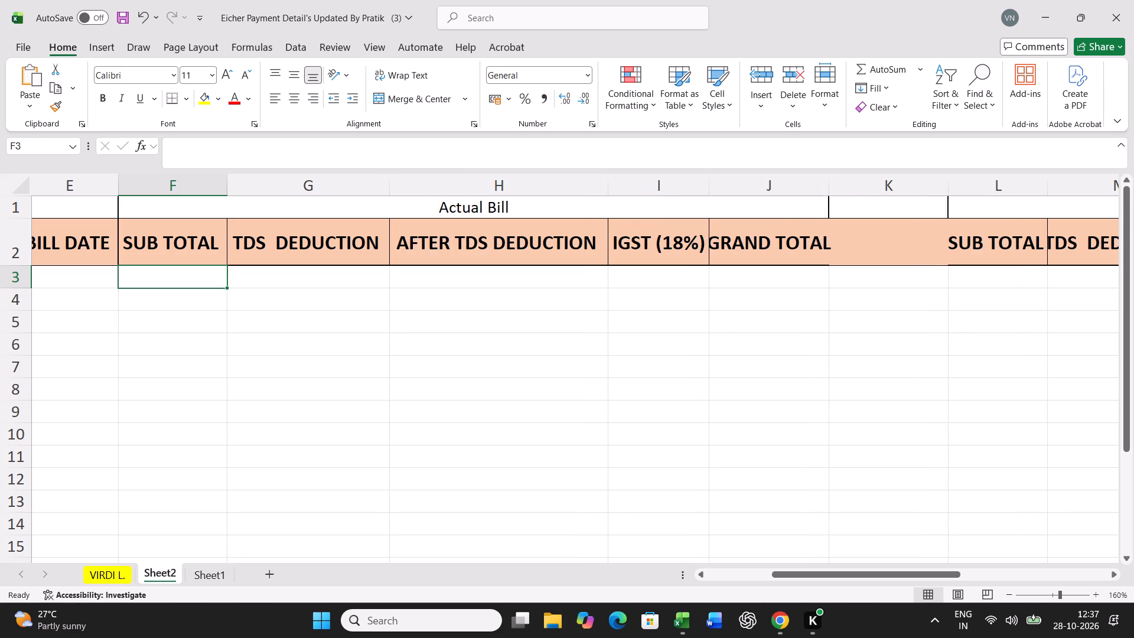
double_click(826, 184)
Auto-fit the widths of the Revision Bill columns L through P and the Difference column R on Sheet2.
drag(817, 568, 935, 556)
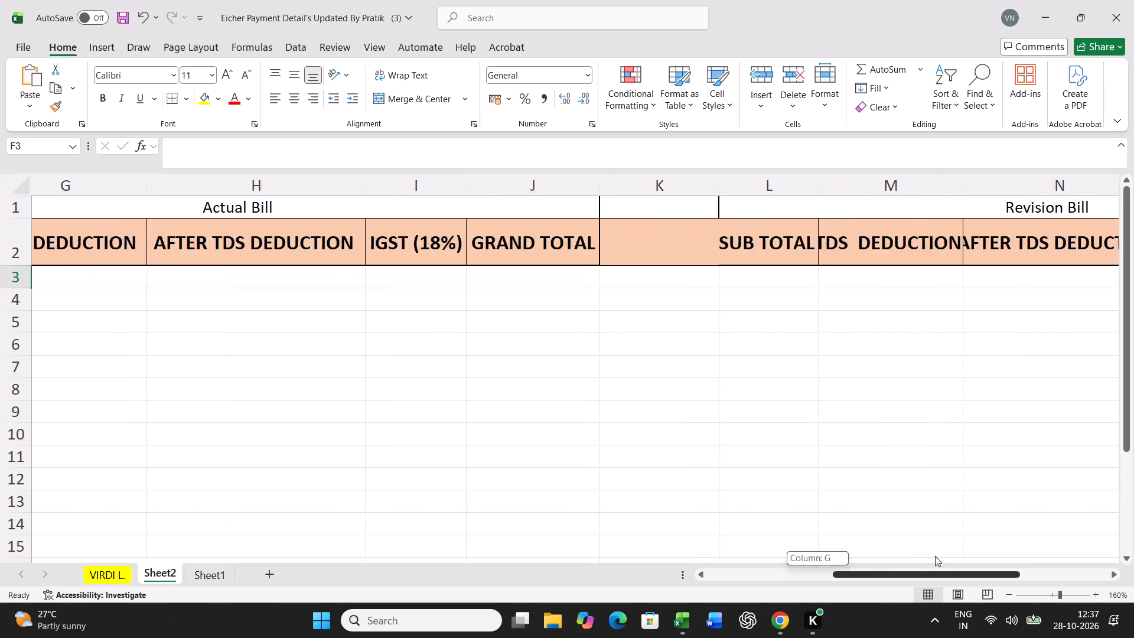
drag(935, 556, 939, 556)
double_click(421, 183)
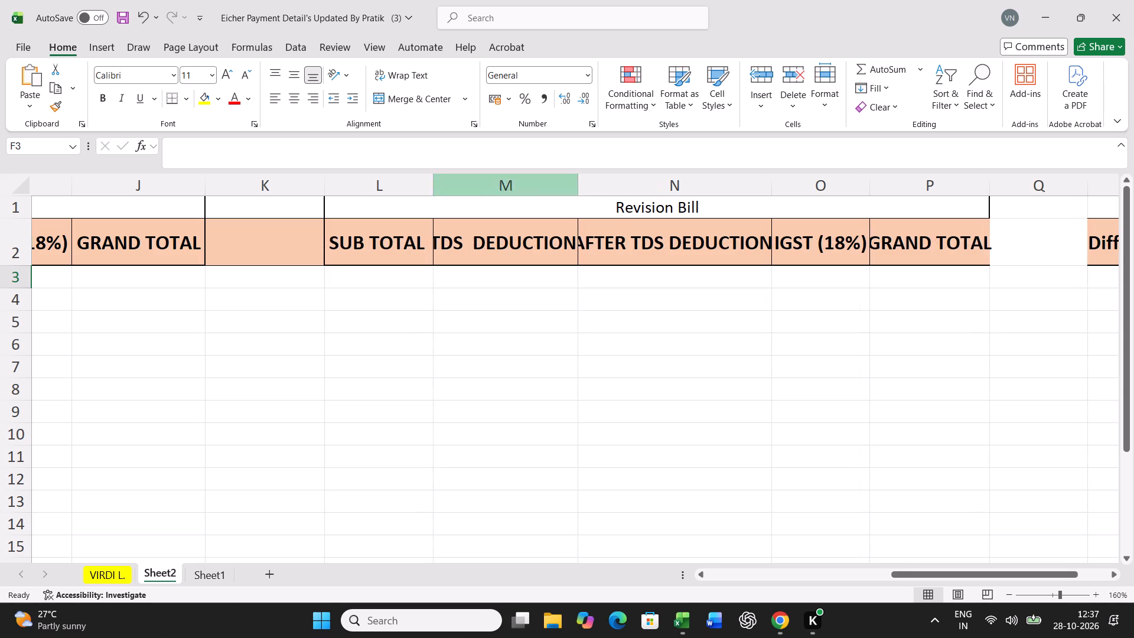
double_click(434, 183)
double_click(581, 186)
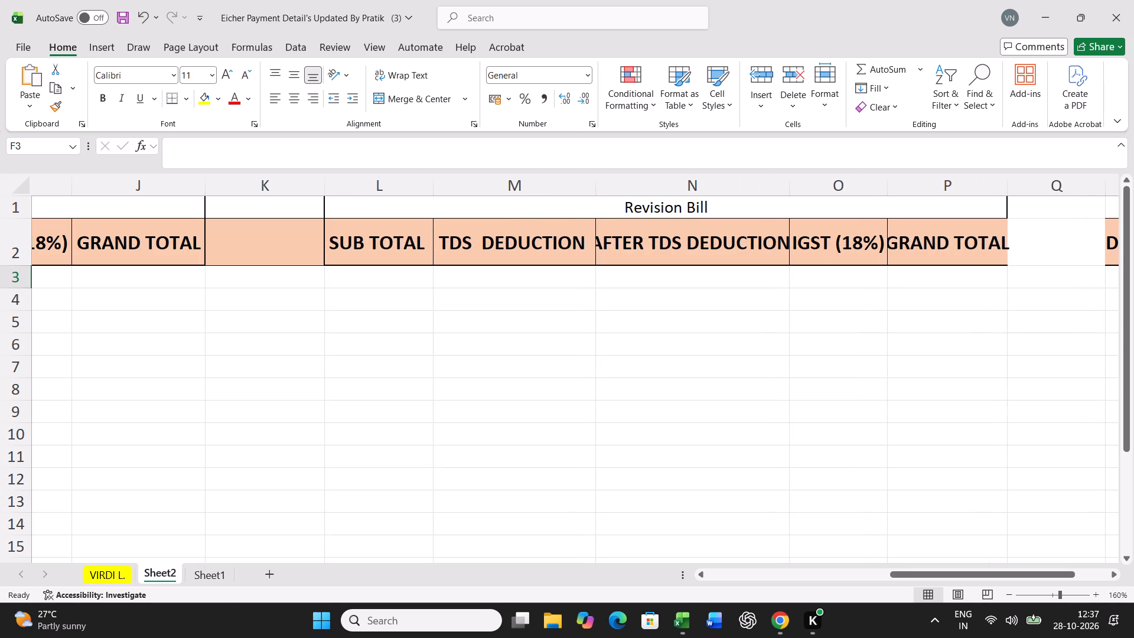
double_click(789, 190)
double_click(911, 181)
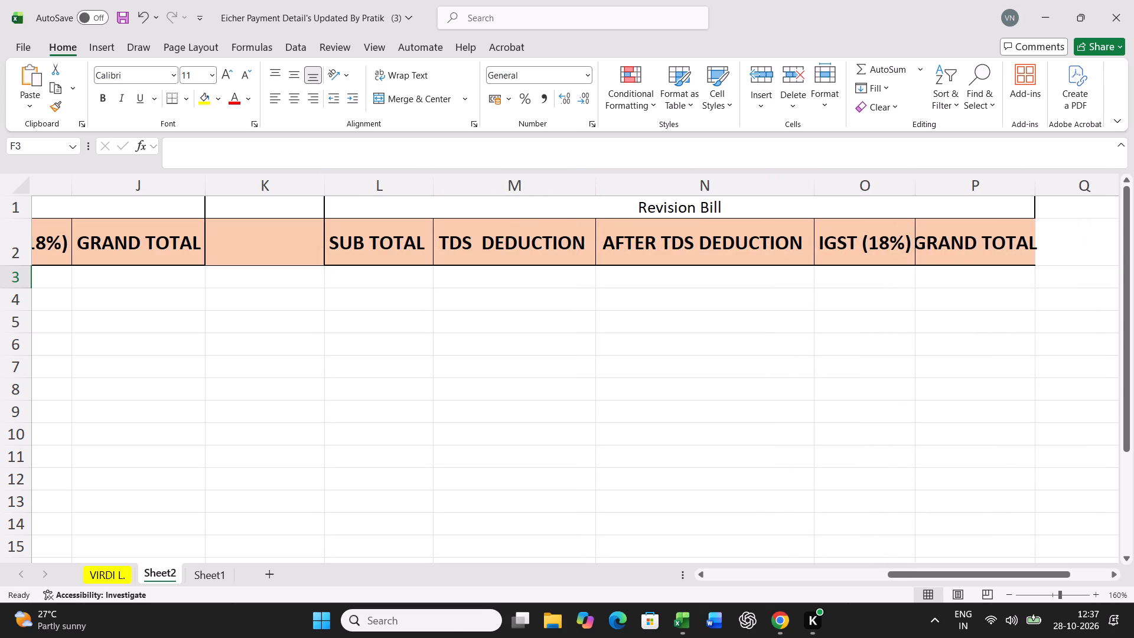
drag(917, 574, 983, 573)
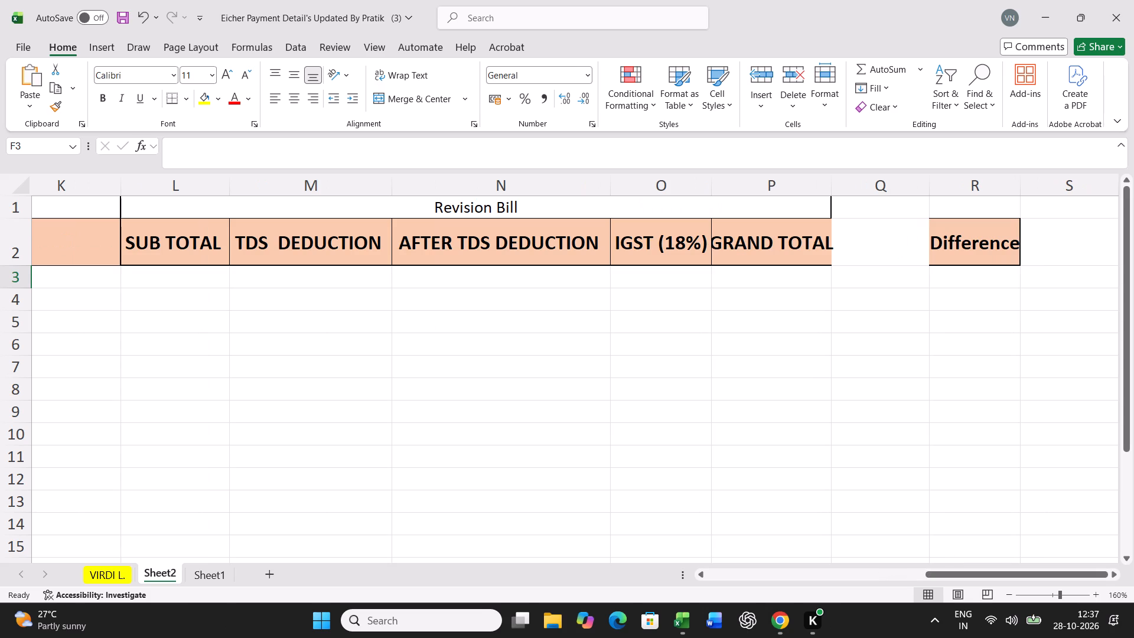
double_click(831, 190)
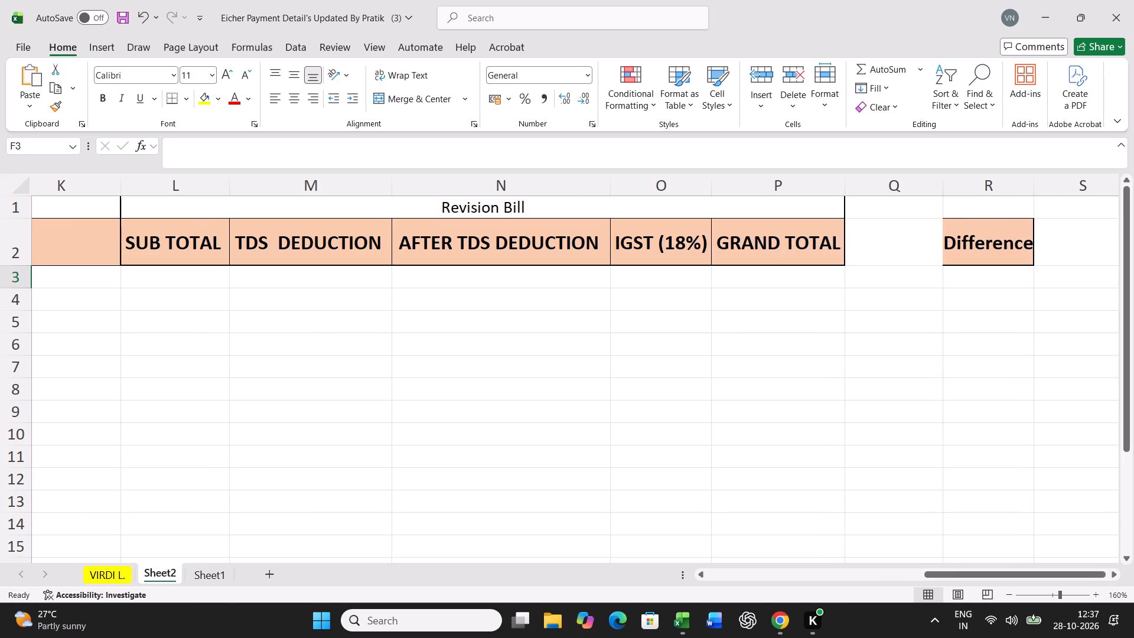
click(334, 241)
click(510, 246)
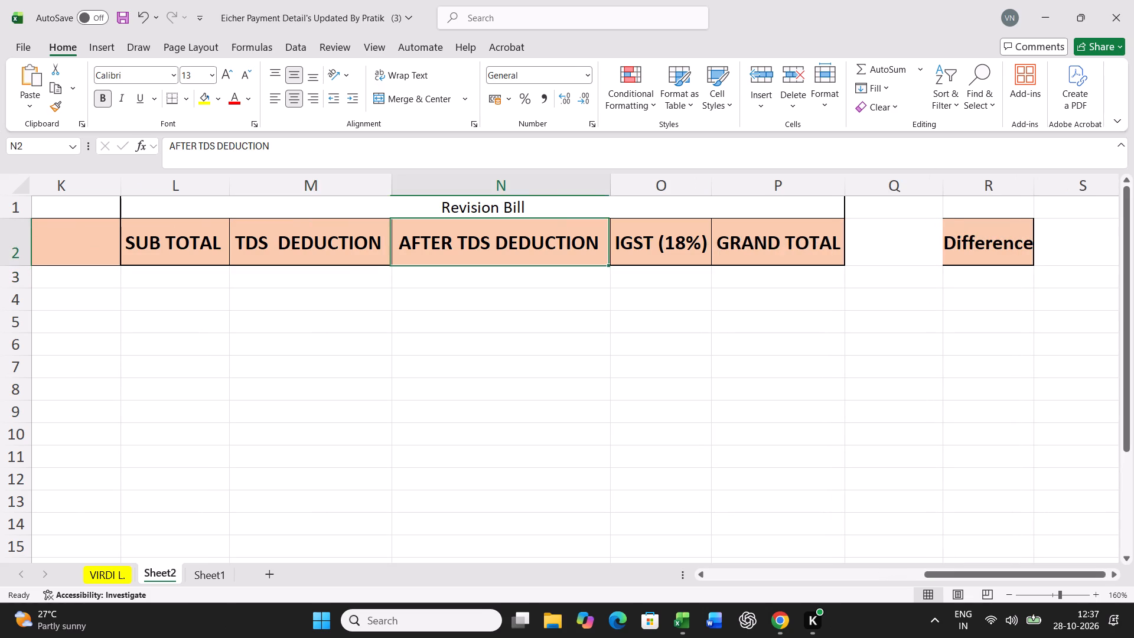
double_click(1037, 182)
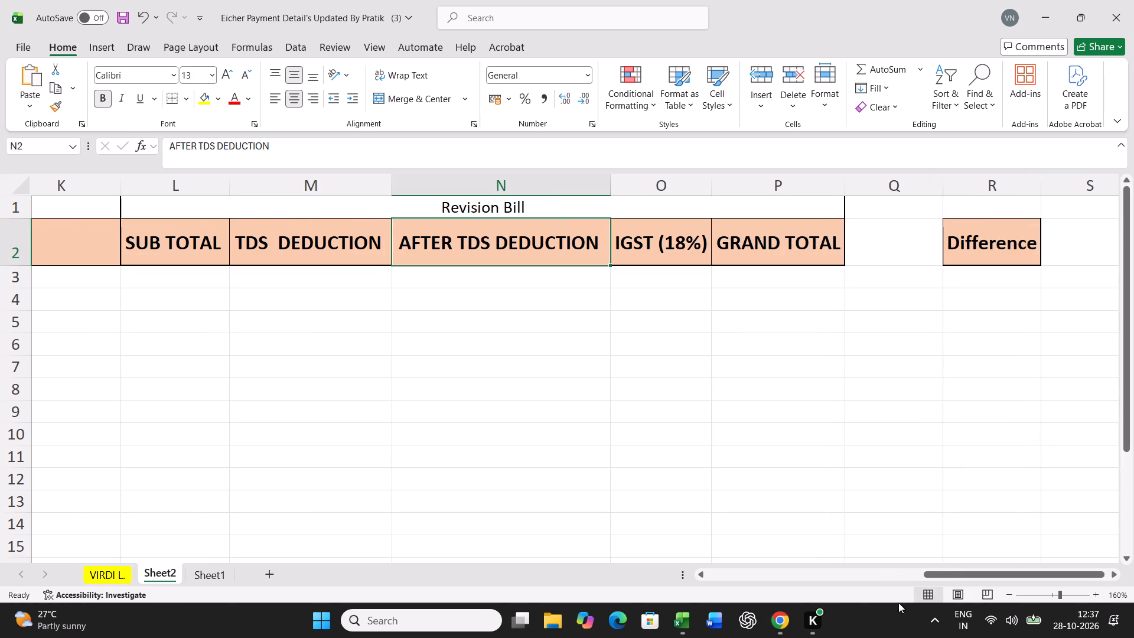
Examine the Sheet2 header row from Sr. NO, Bill NO and BILL DATE across the Actual Bill columns.
drag(954, 578, 739, 591)
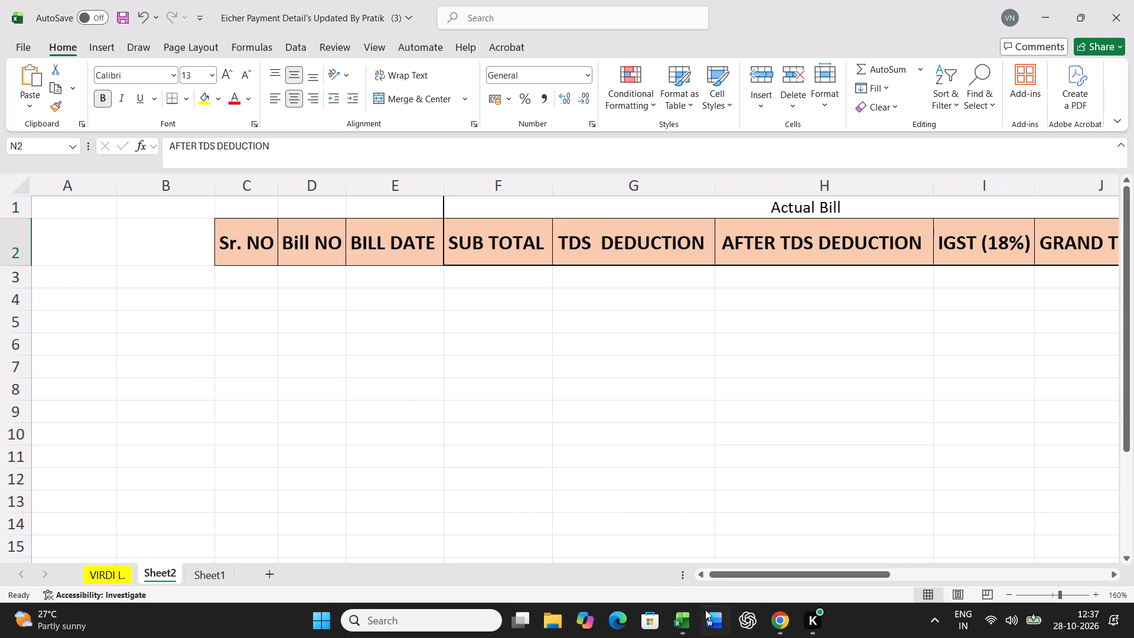
scroll(535, 449, up, 5)
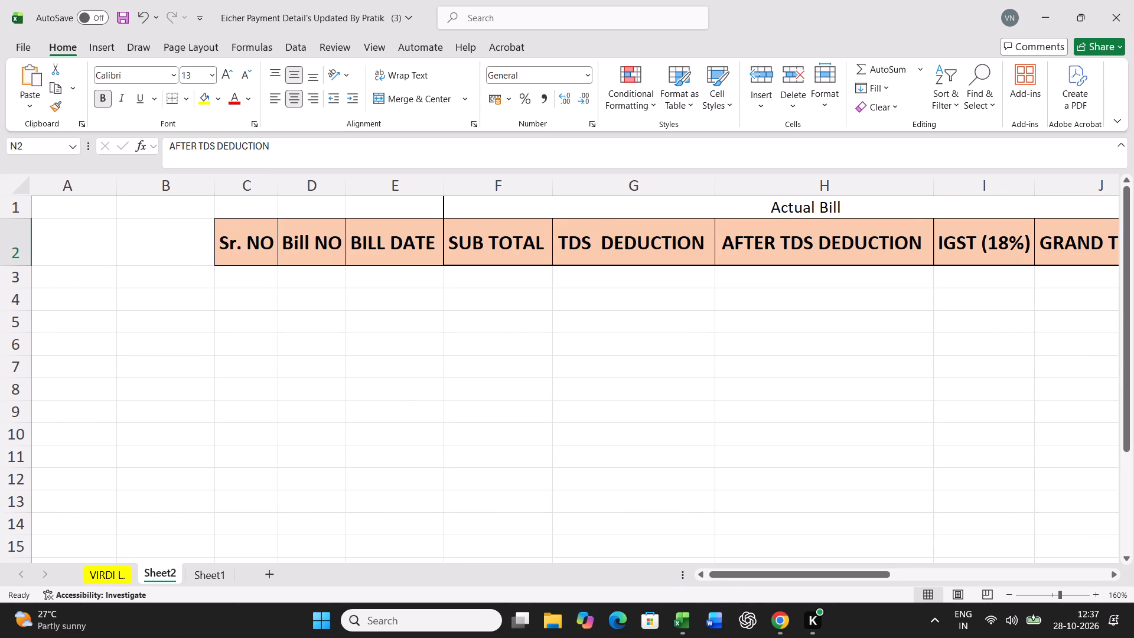
click(258, 248)
key(Right)
key(Right)
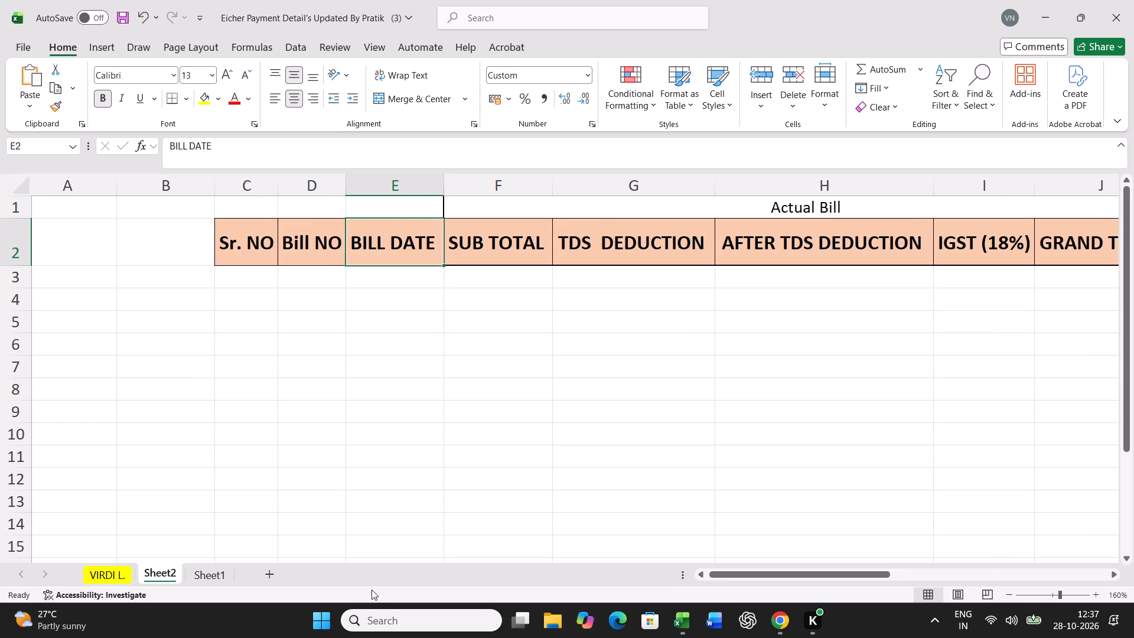
key(Right)
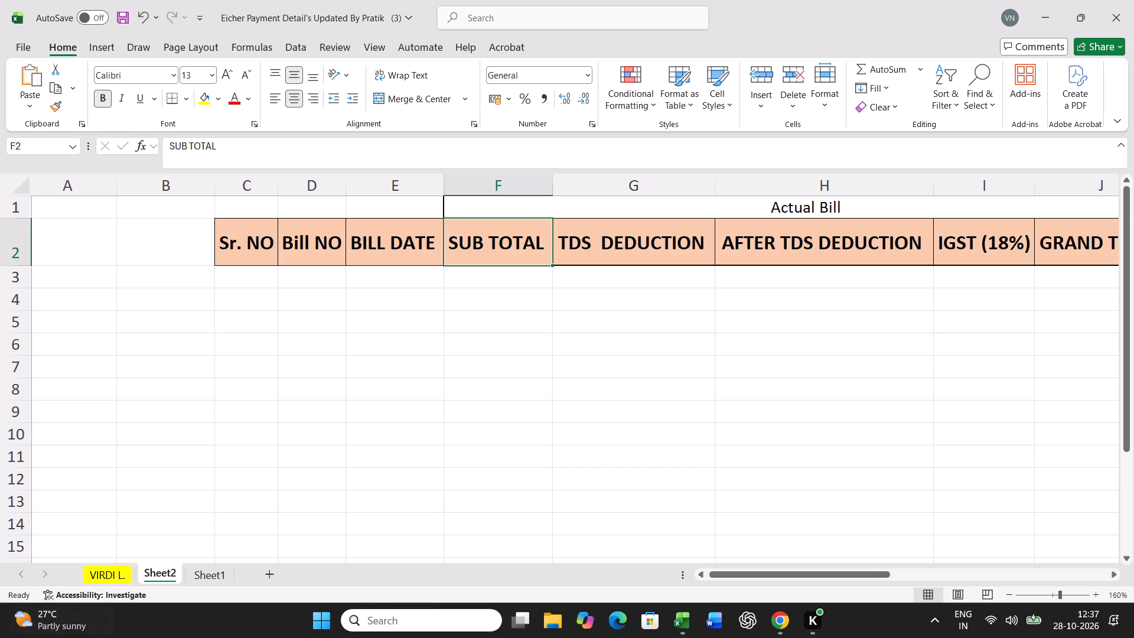
drag(781, 576, 835, 576)
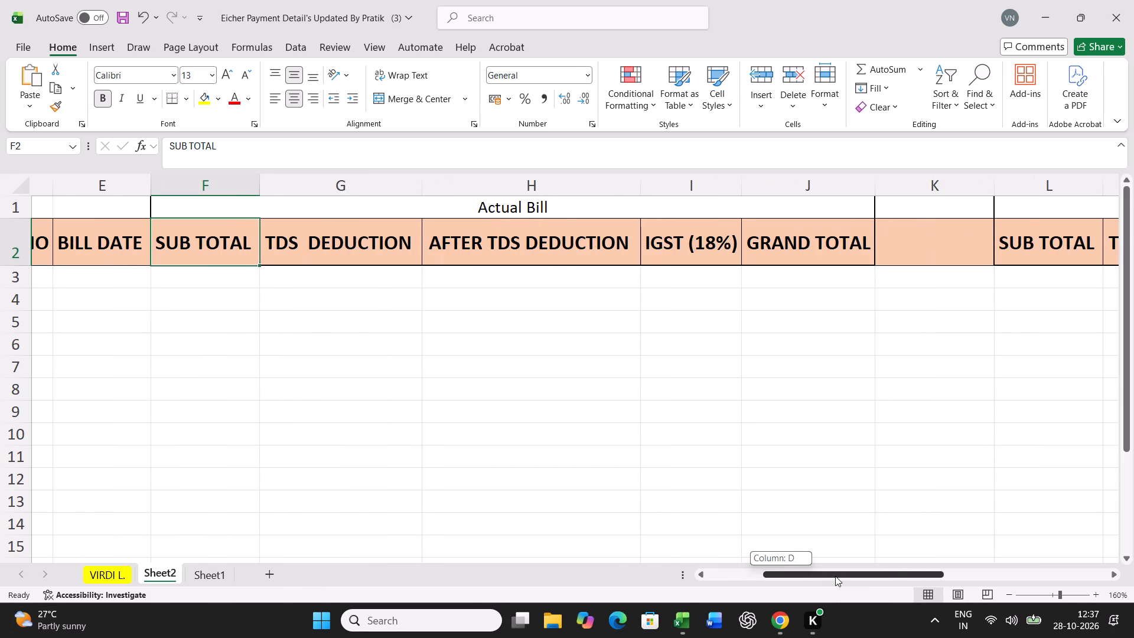
drag(835, 576, 764, 577)
click(519, 274)
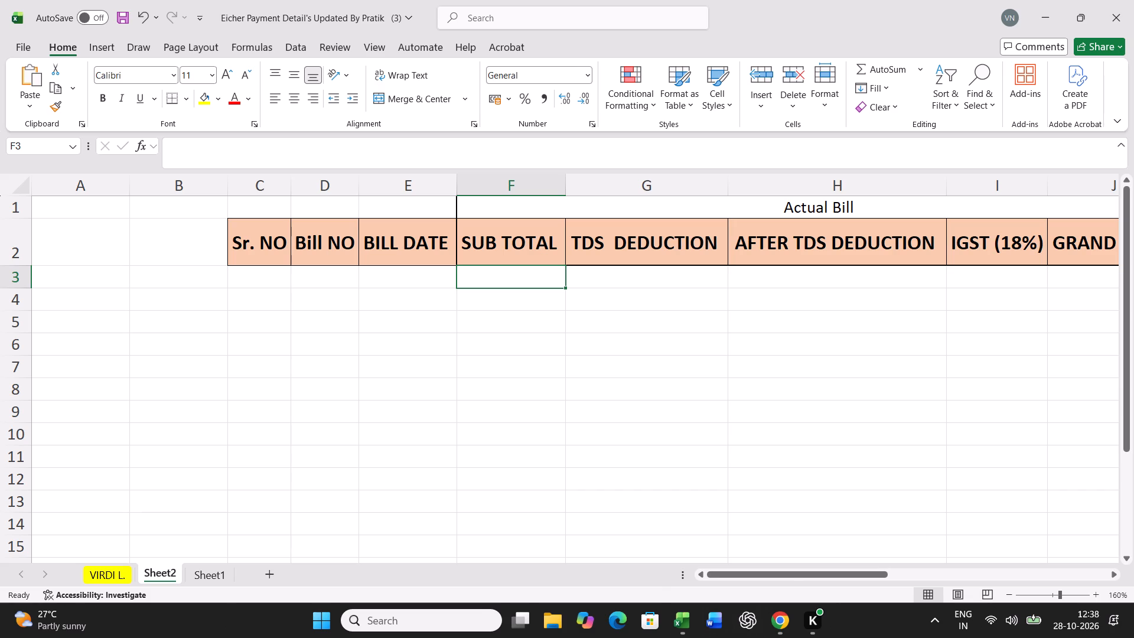
Compare the Actual Bill headings with the Revision Bill headings on Sheet2, through to the Difference column.
drag(787, 575, 942, 577)
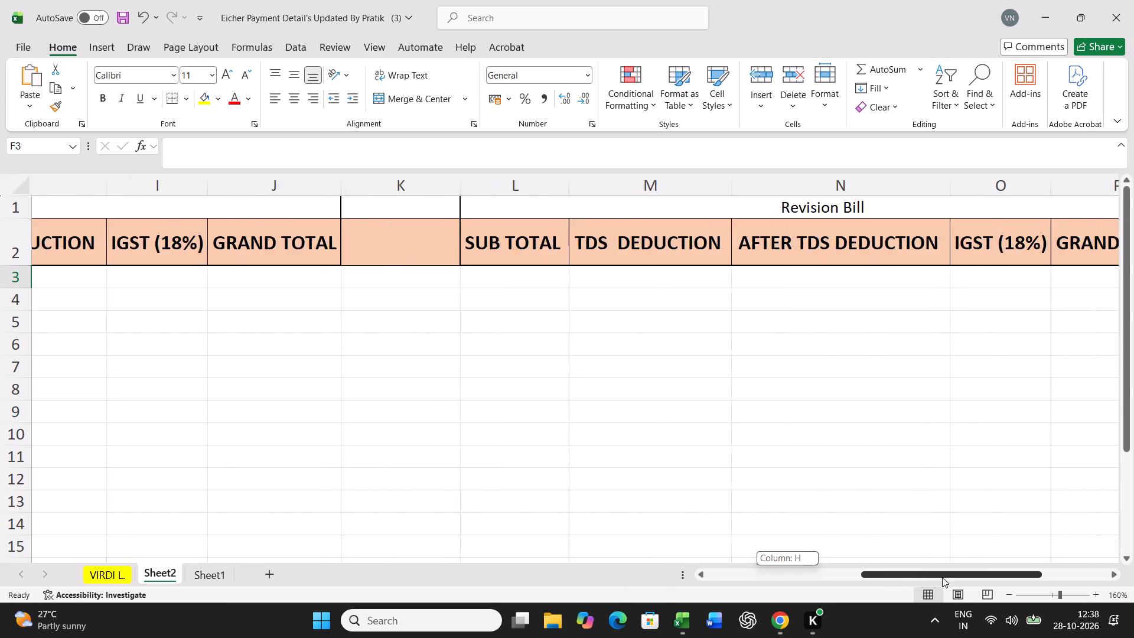
drag(942, 577, 680, 598)
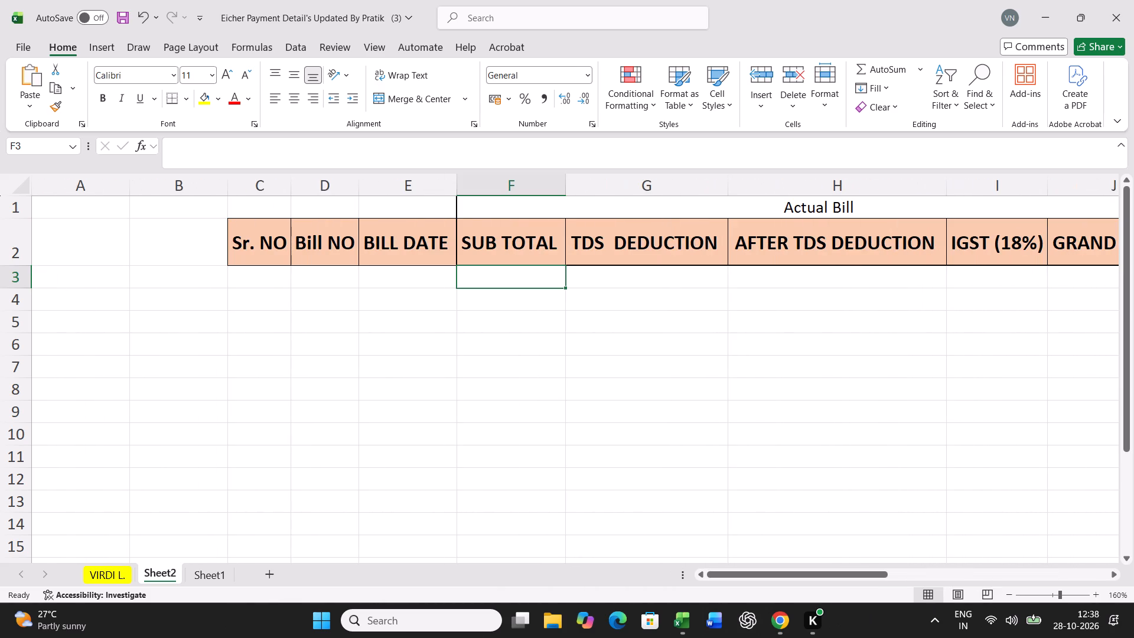
click(247, 240)
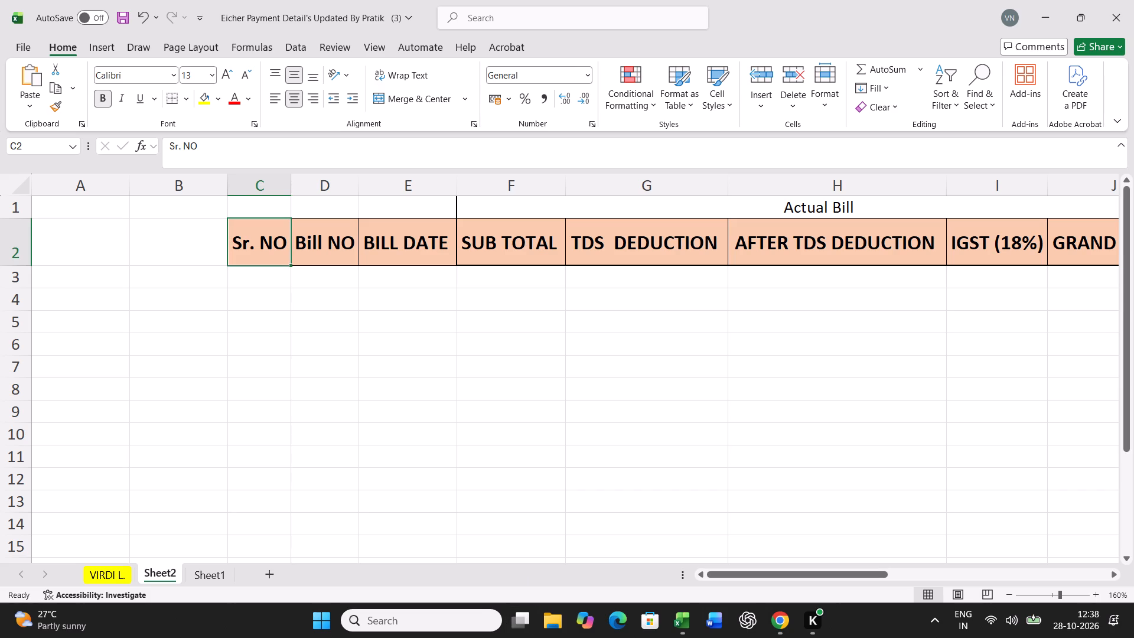
drag(751, 574, 988, 576)
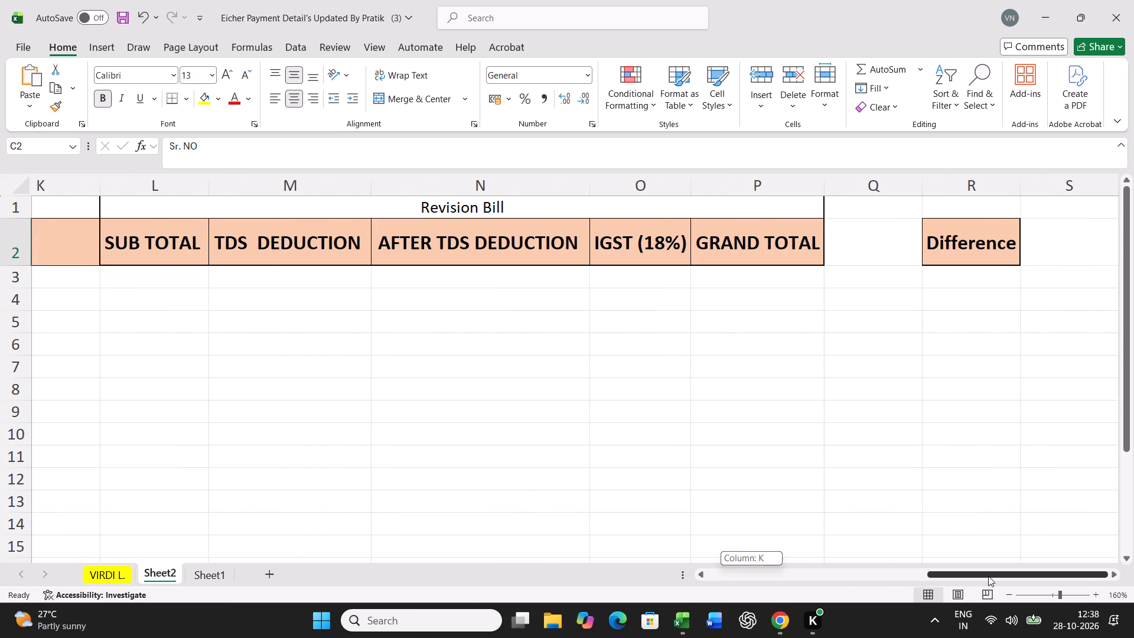
drag(988, 576, 744, 569)
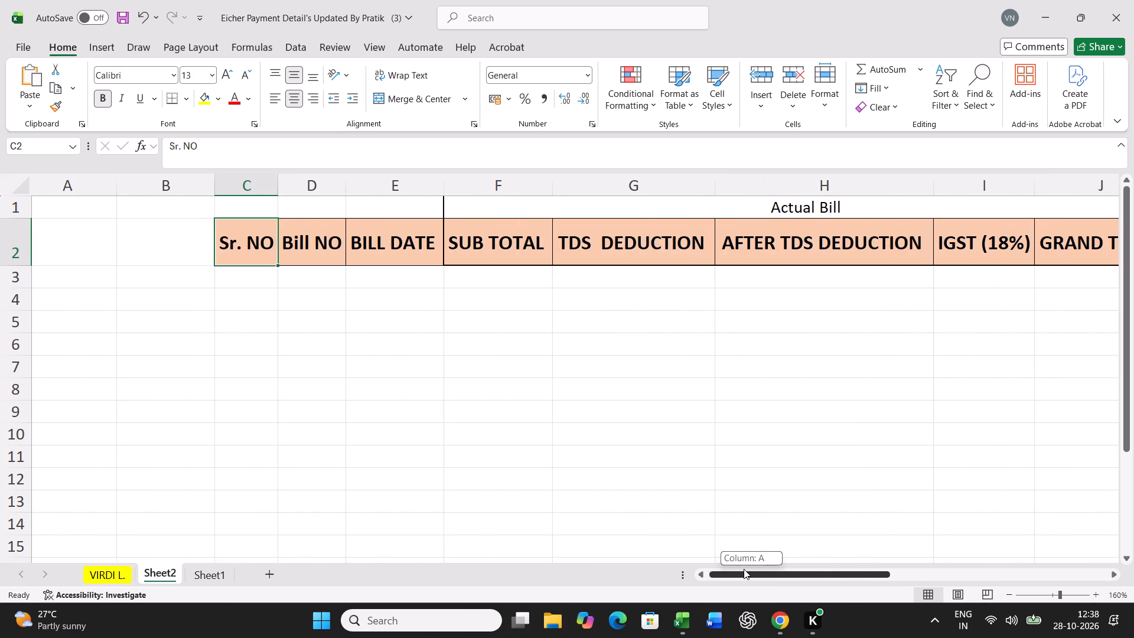
drag(744, 569, 947, 559)
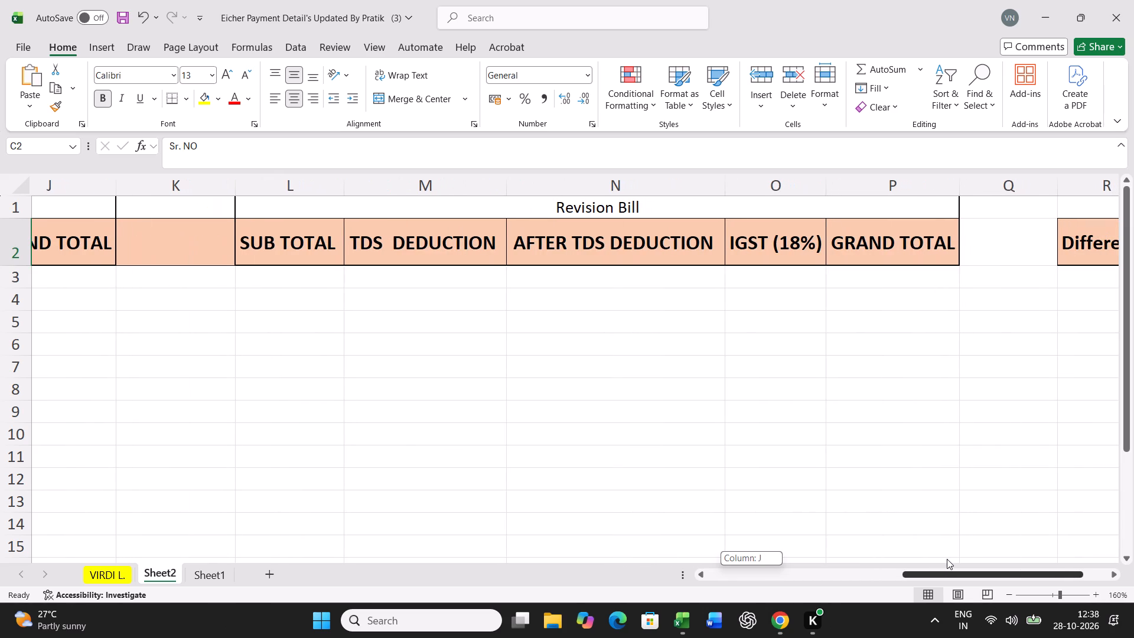
drag(947, 559, 979, 561)
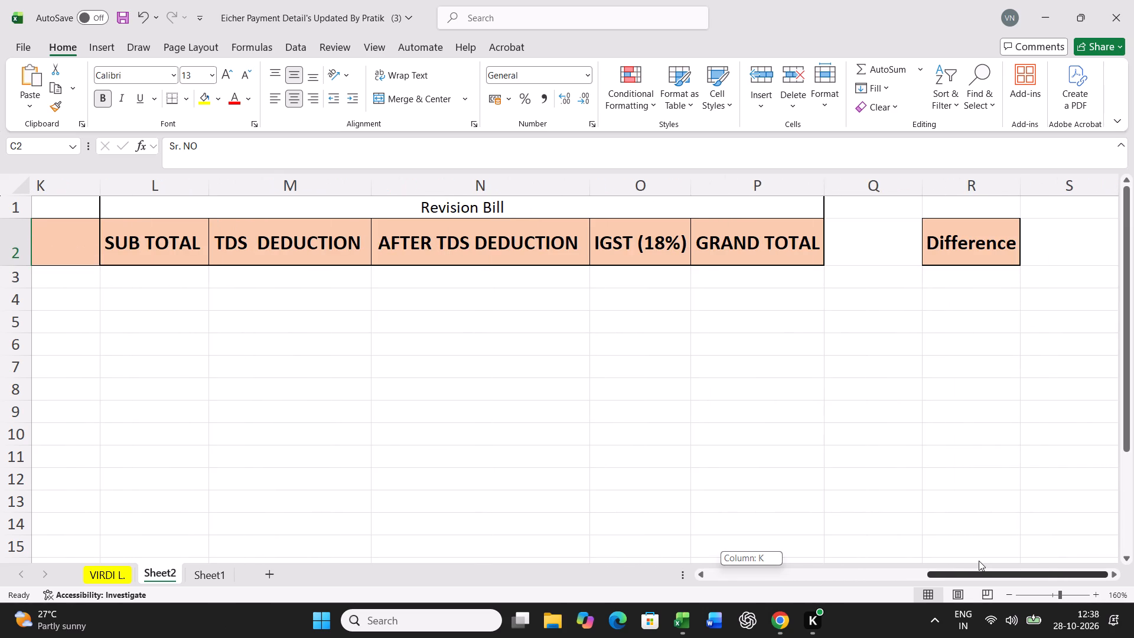
drag(979, 561, 967, 564)
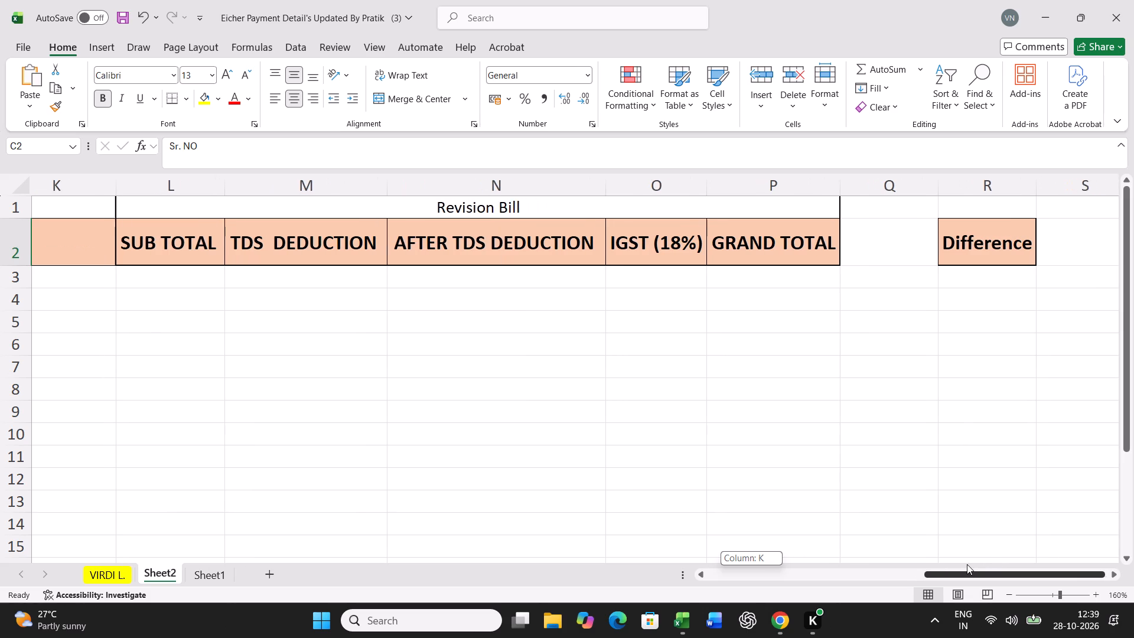
drag(967, 564, 965, 564)
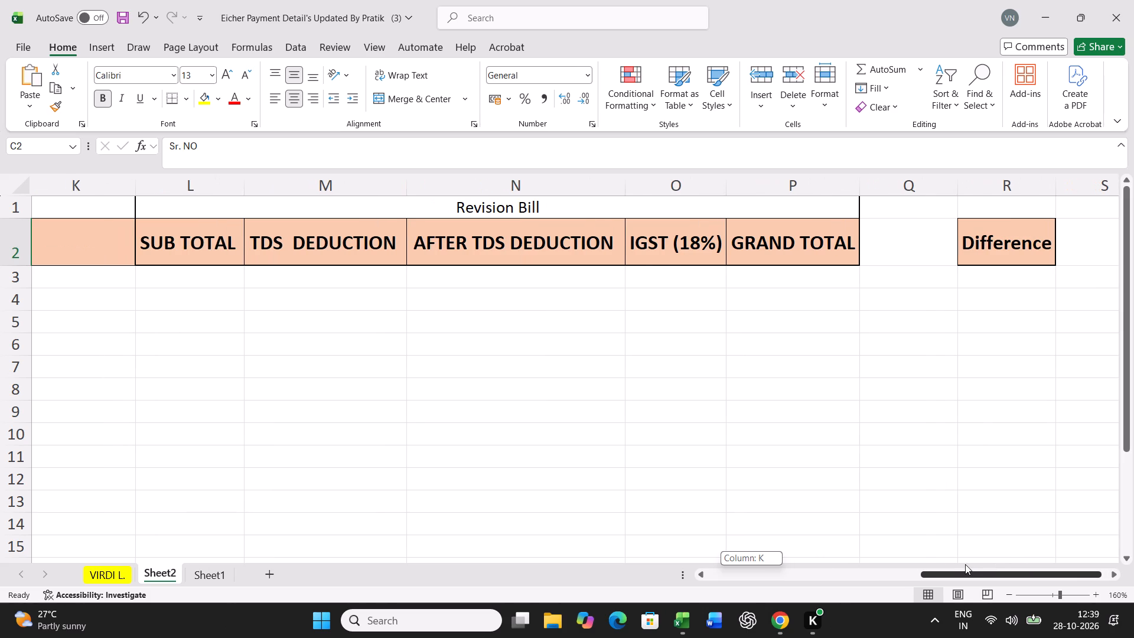
drag(965, 564, 773, 574)
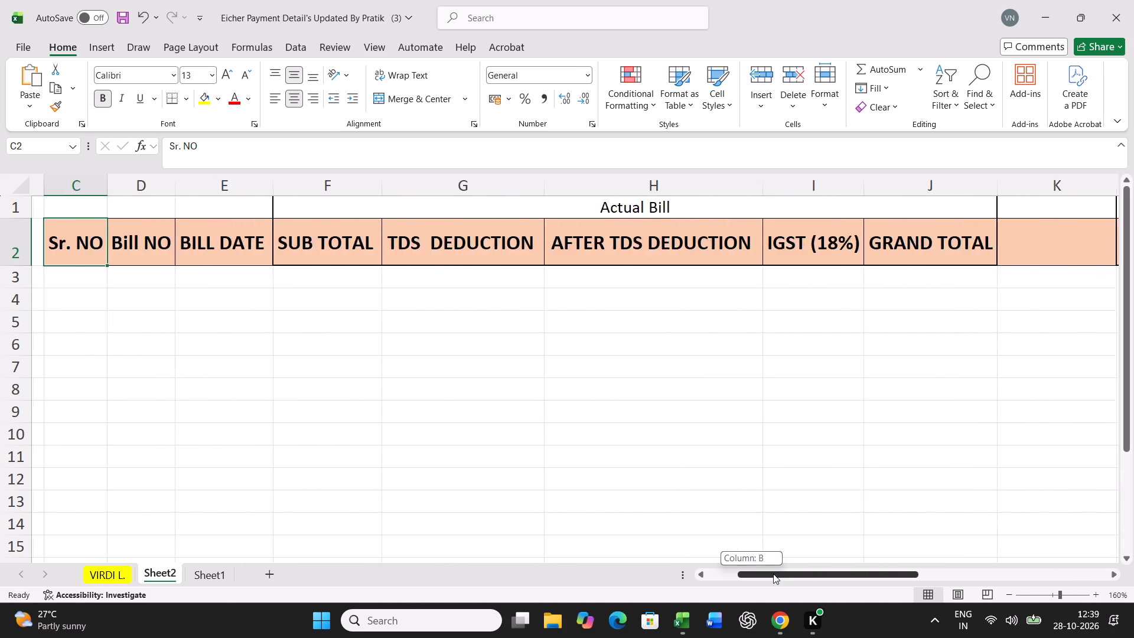
drag(773, 574, 741, 577)
click(705, 437)
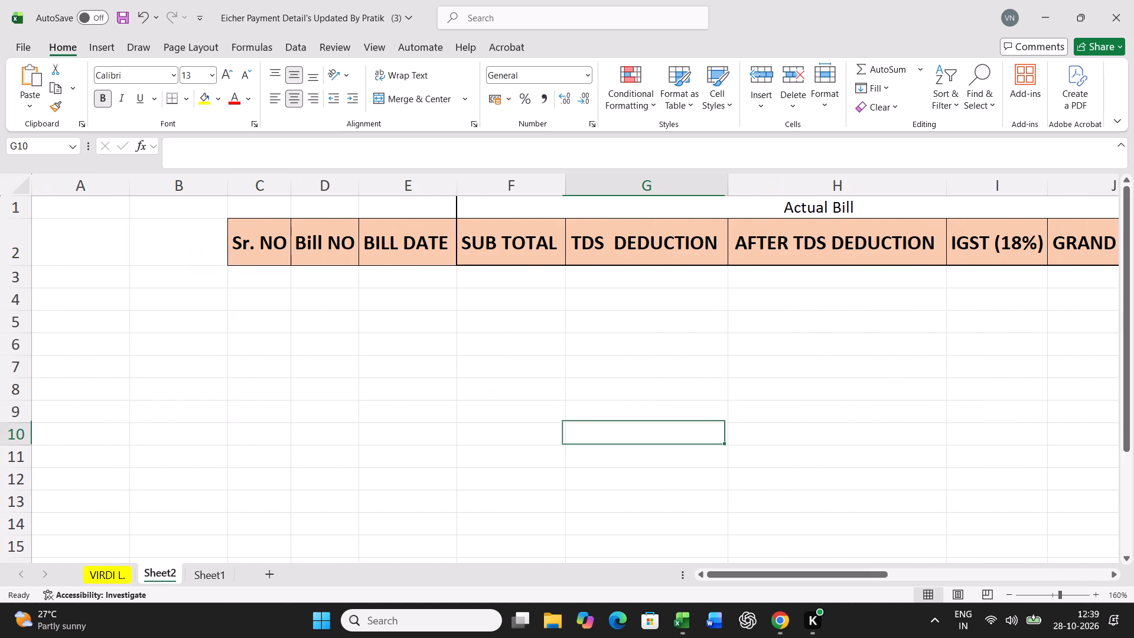
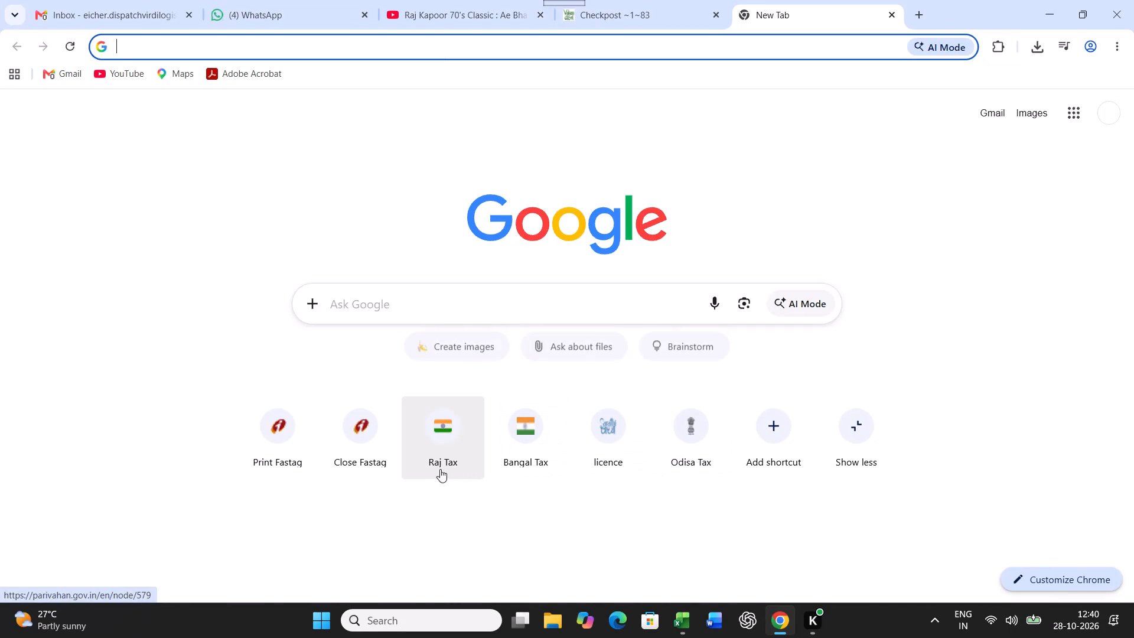
Open the Parivahan checkpost tax site for Punjab and go to its Print Payment Receipt page.
click(439, 468)
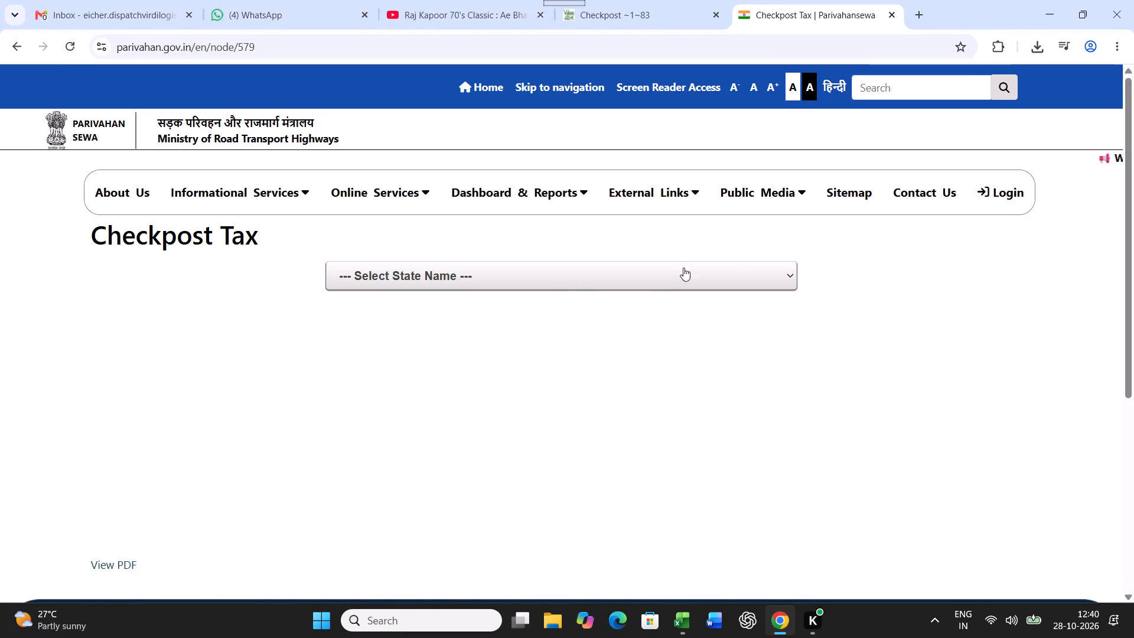
click(548, 280)
scroll(489, 448, down, 12)
click(422, 398)
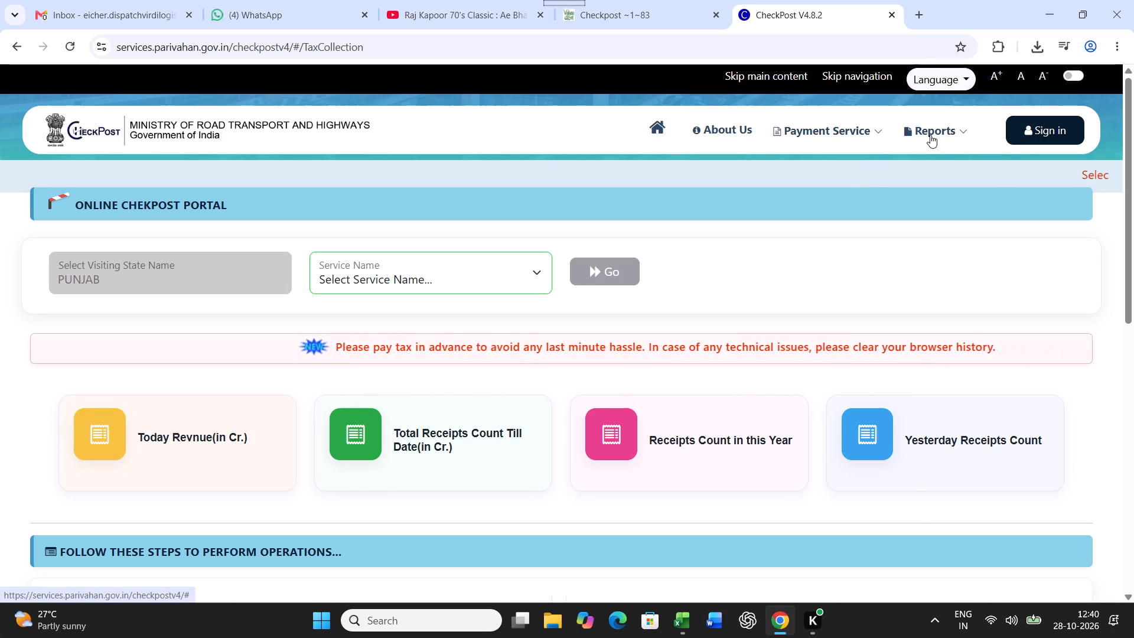
click(948, 173)
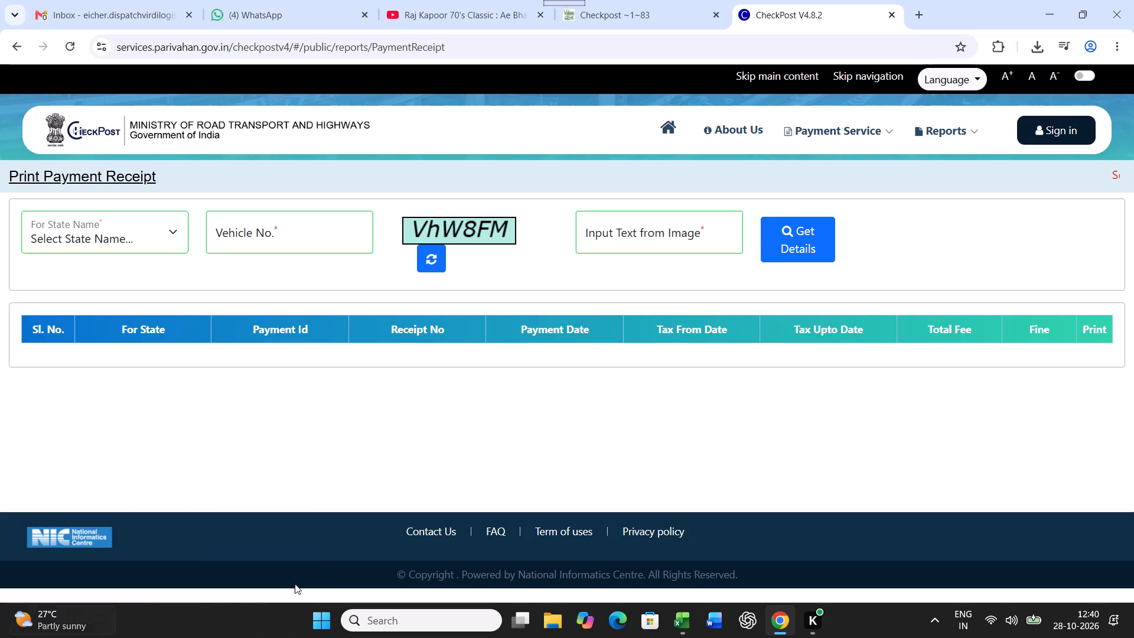
click(170, 228)
scroll(92, 474, down, 9)
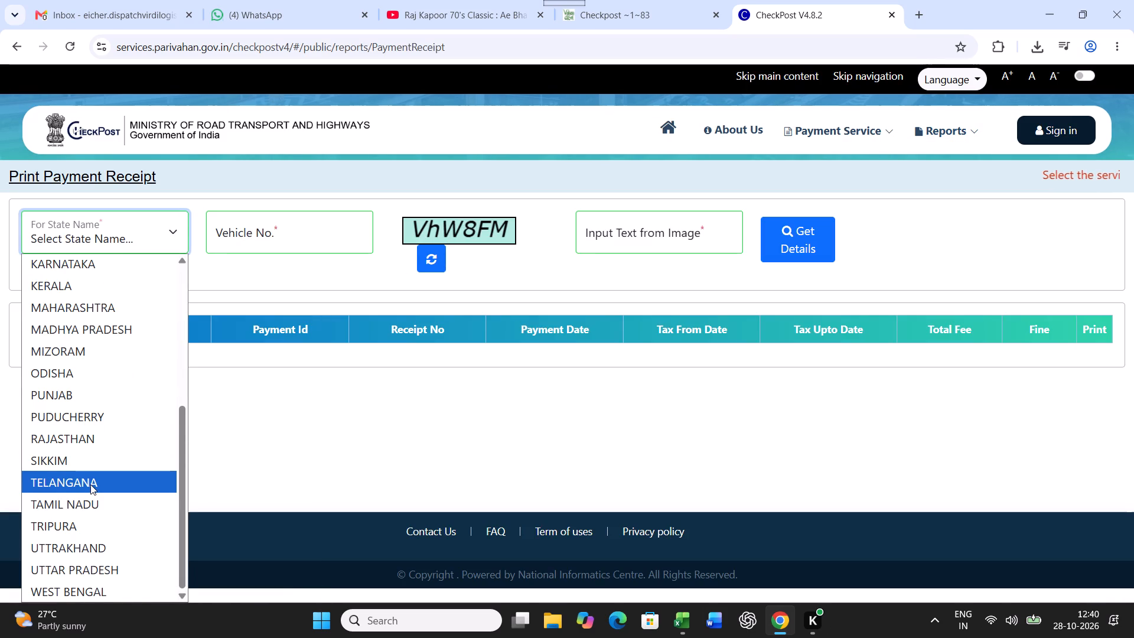
click(93, 393)
click(255, 218)
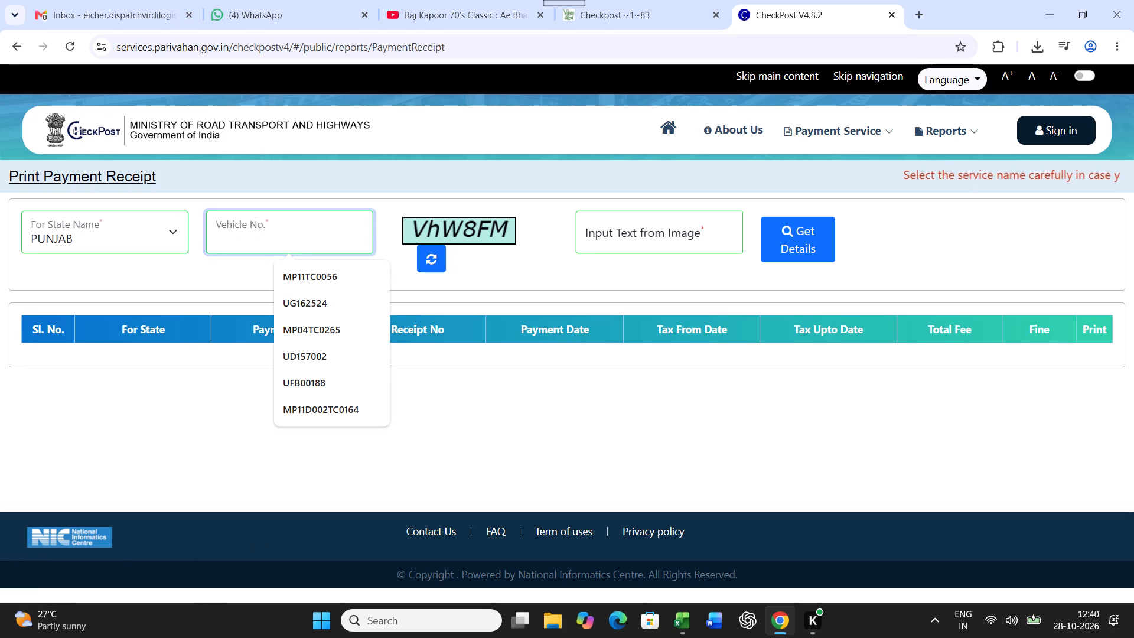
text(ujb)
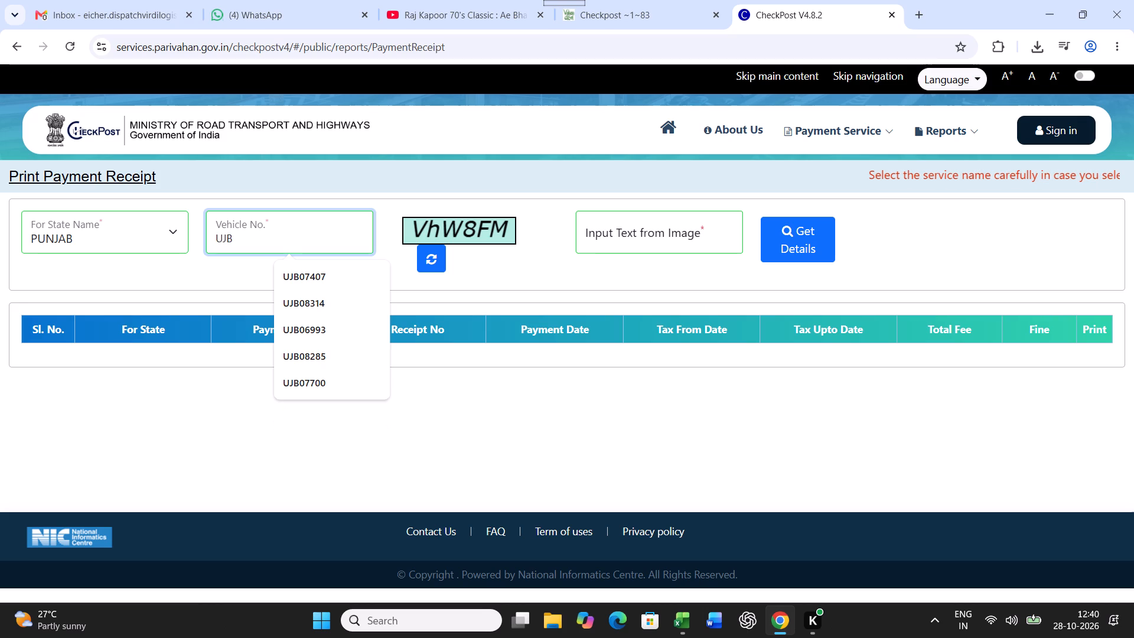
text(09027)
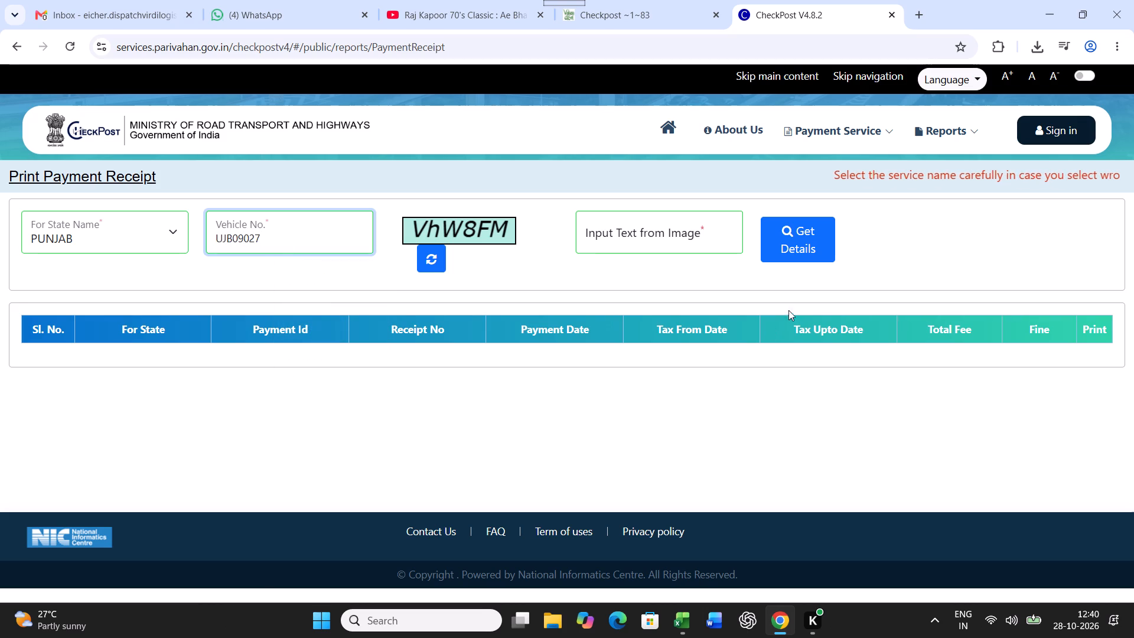
click(668, 248)
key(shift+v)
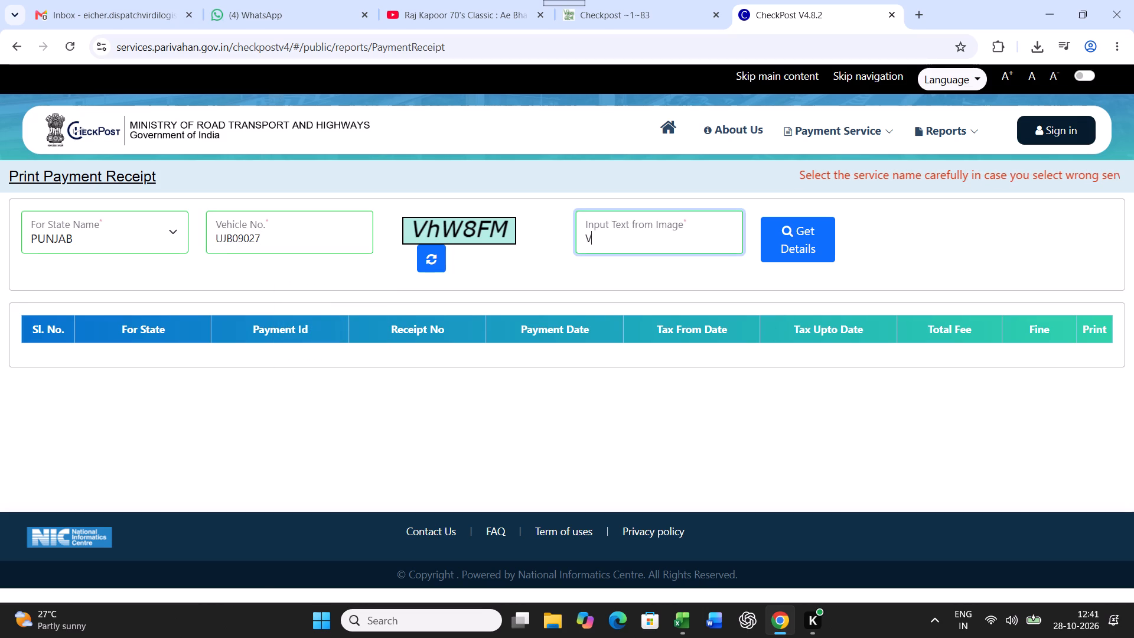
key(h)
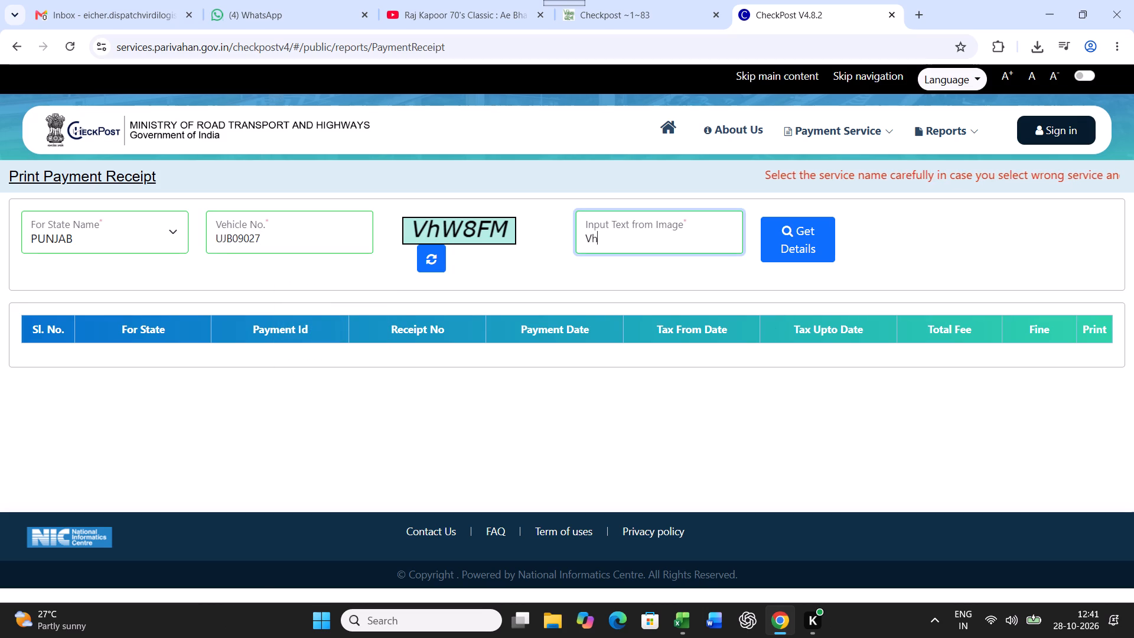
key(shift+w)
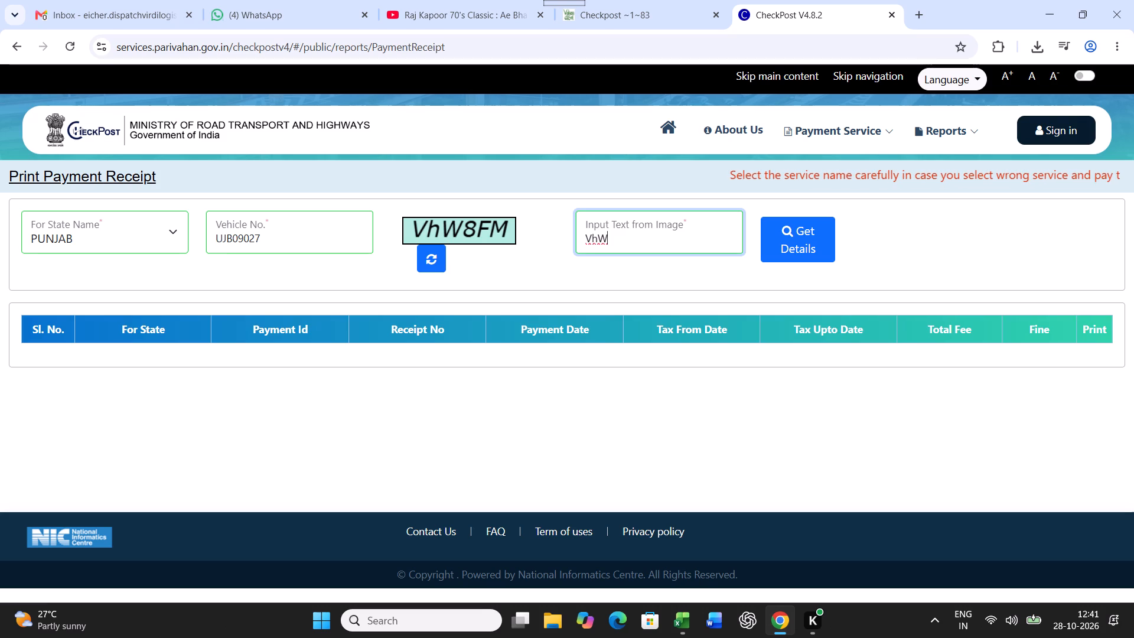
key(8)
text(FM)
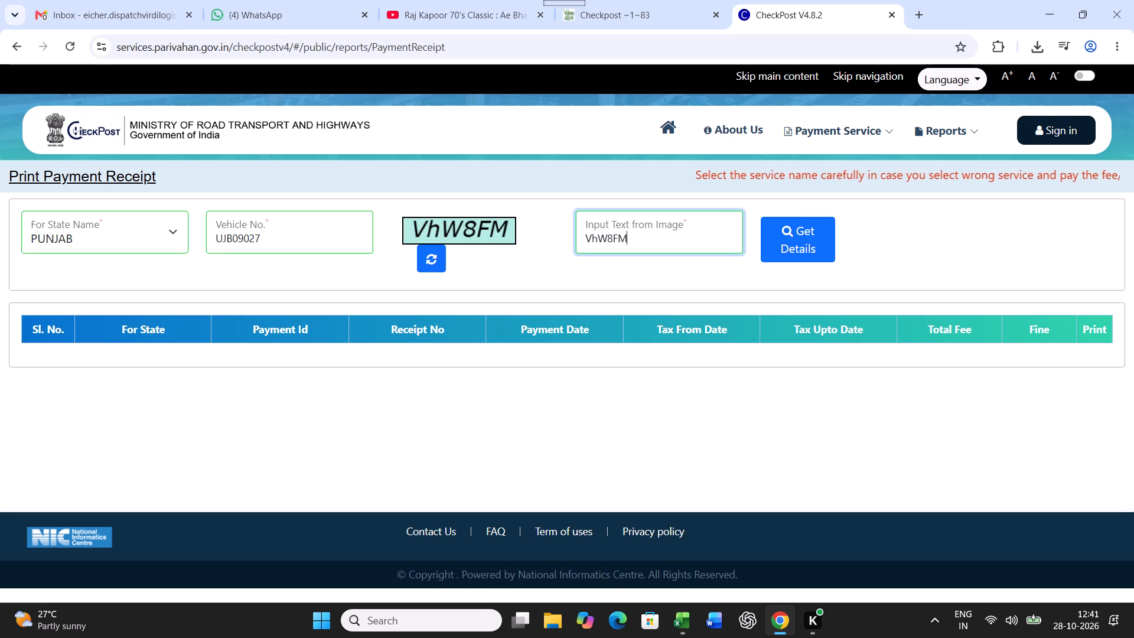
click(812, 251)
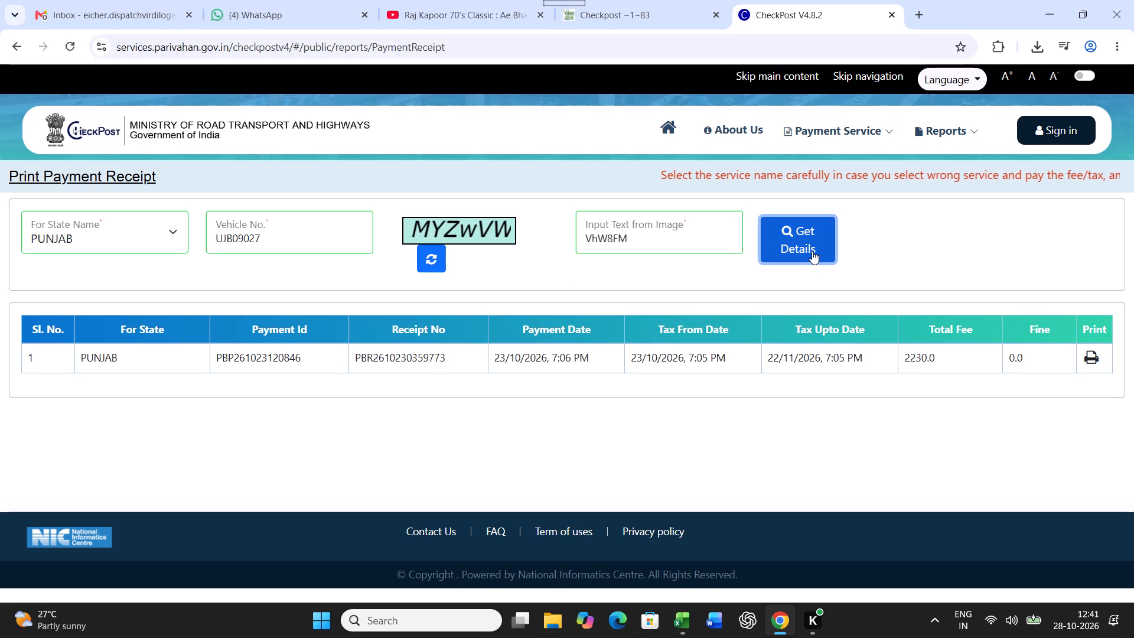
click(1091, 354)
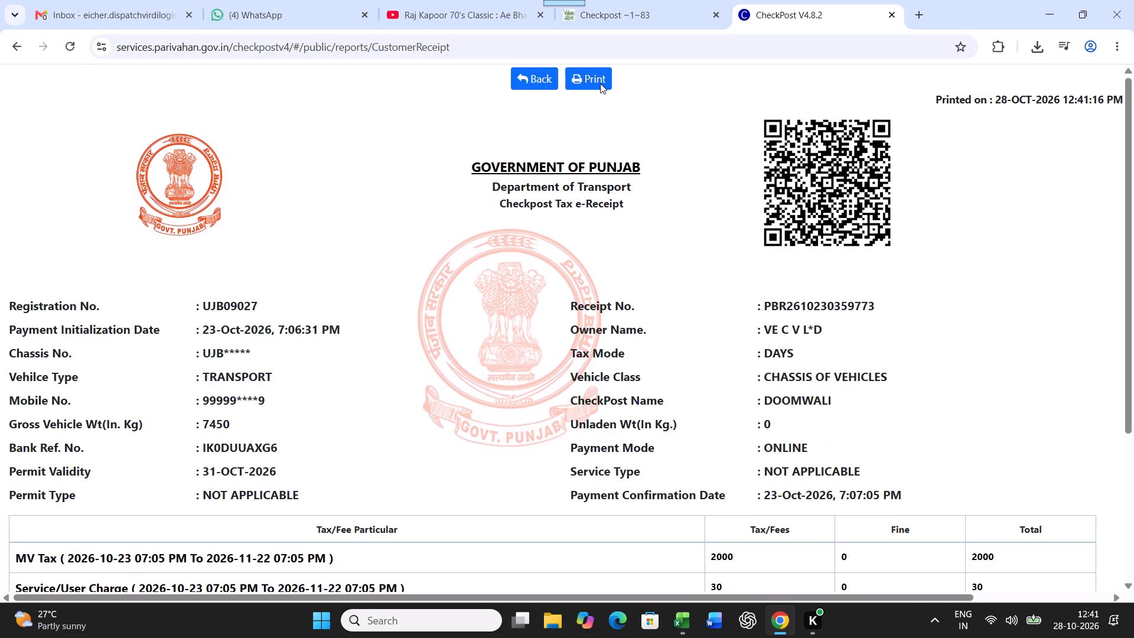
click(600, 83)
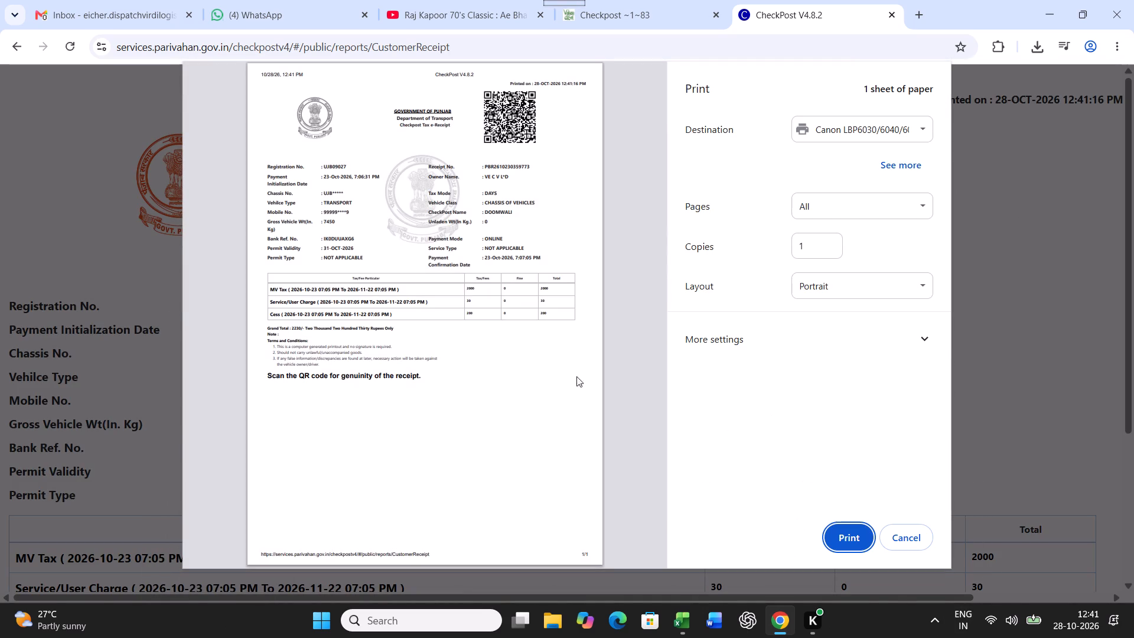
click(837, 531)
click(895, 7)
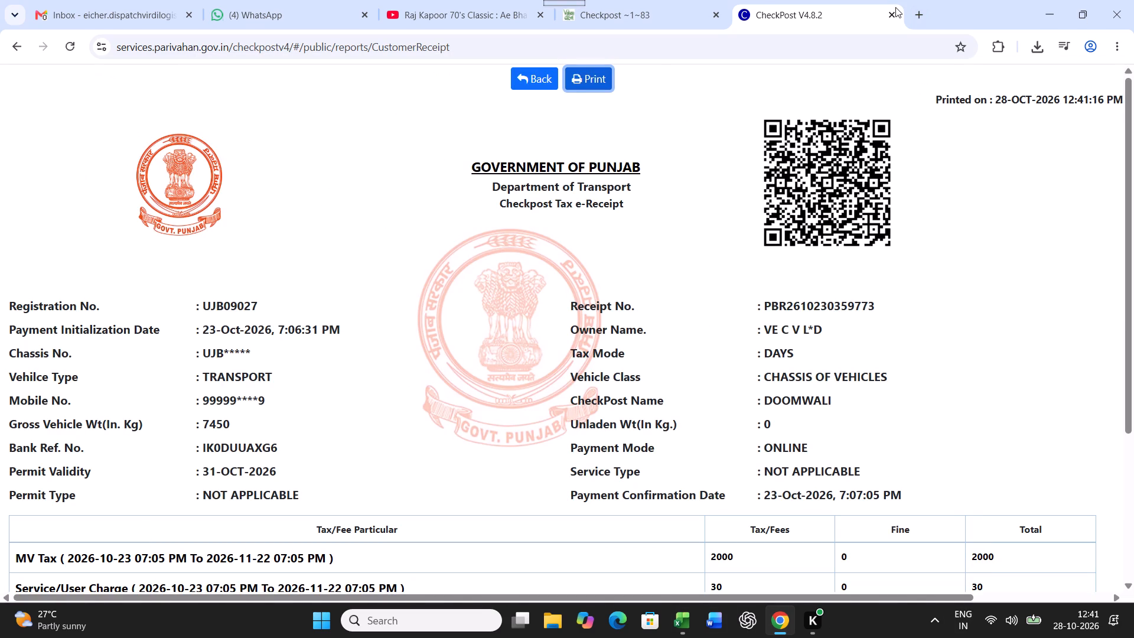
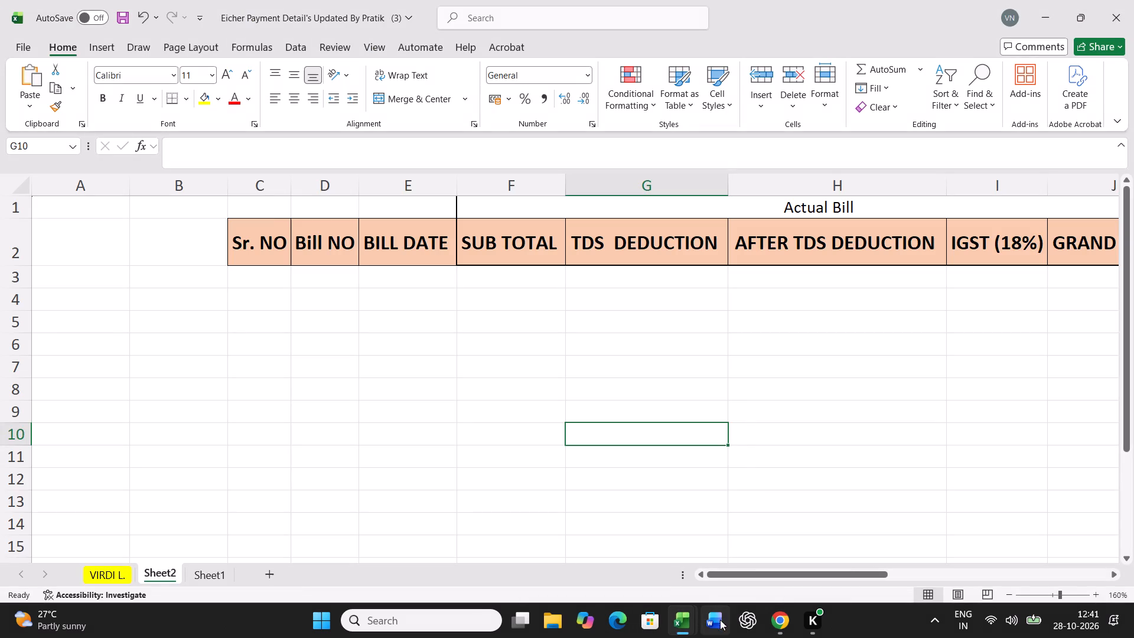
Minimise the Eicher payment workbook and the Chrome window showing the Rajasthan checkpost receipt page.
click(1047, 5)
click(1041, 9)
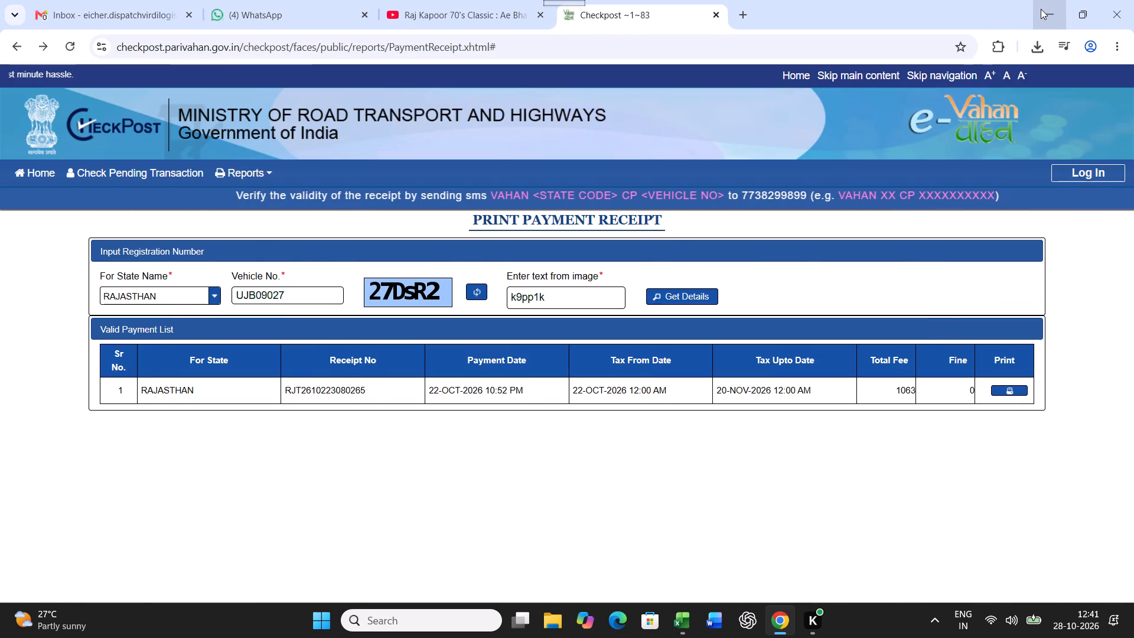
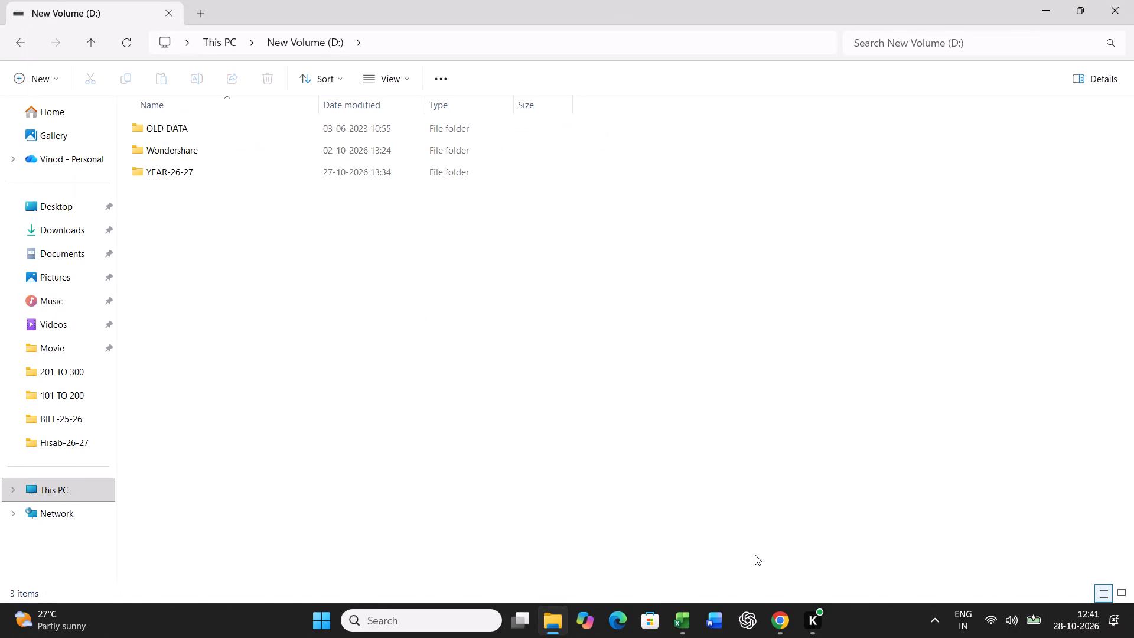
Open the YEAR-26-27 folder on New Volume (D:) and look over the billing workbooks in it.
double_click(180, 171)
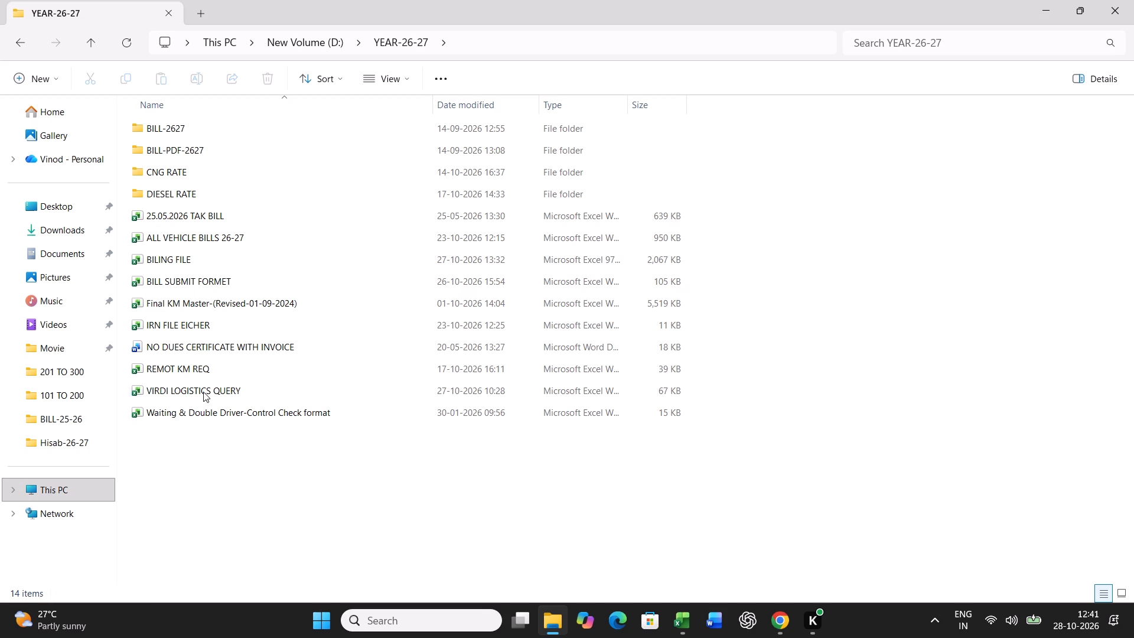
click(203, 392)
click(185, 261)
click(185, 278)
click(188, 243)
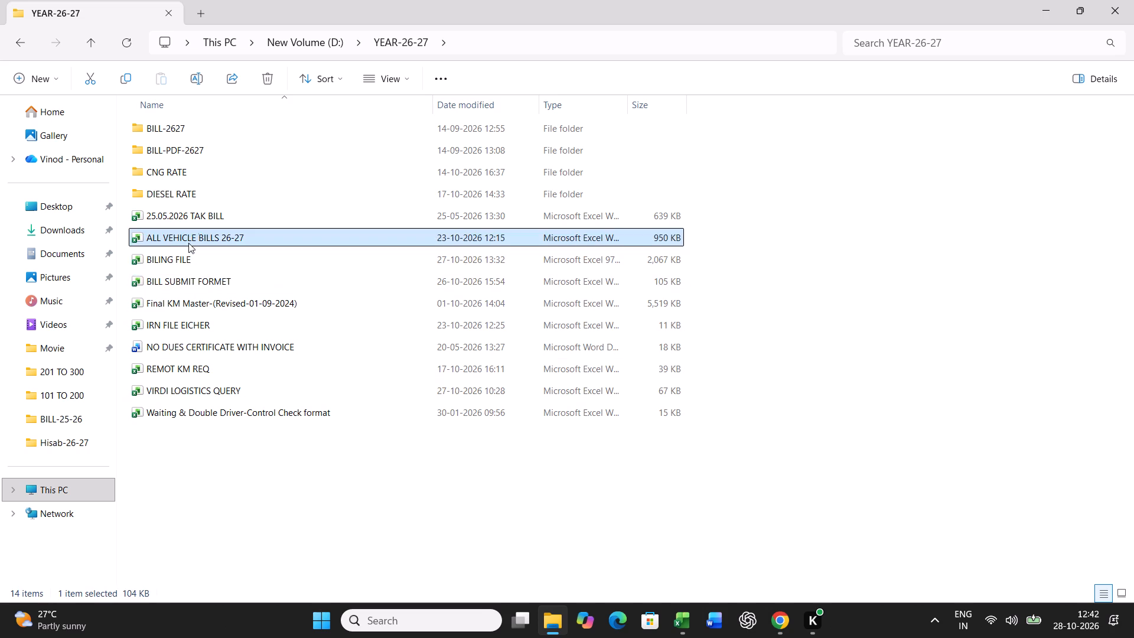
click(195, 220)
click(185, 266)
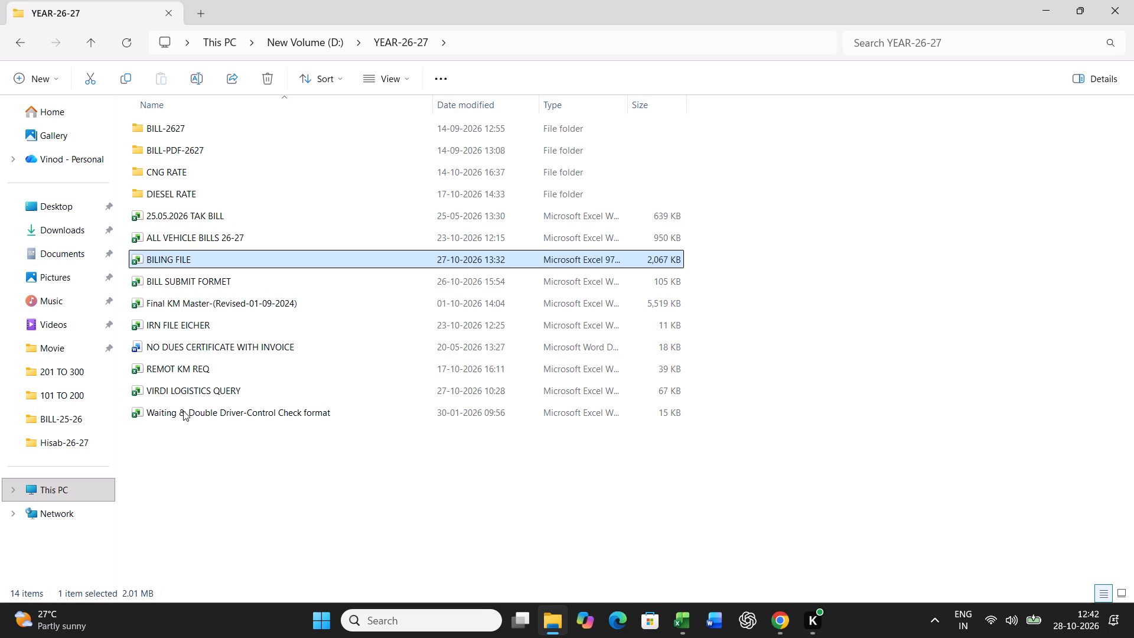
Open the REMOT KM REQ workbook, check its Sheet2 and Sheet1, and close it.
double_click(183, 374)
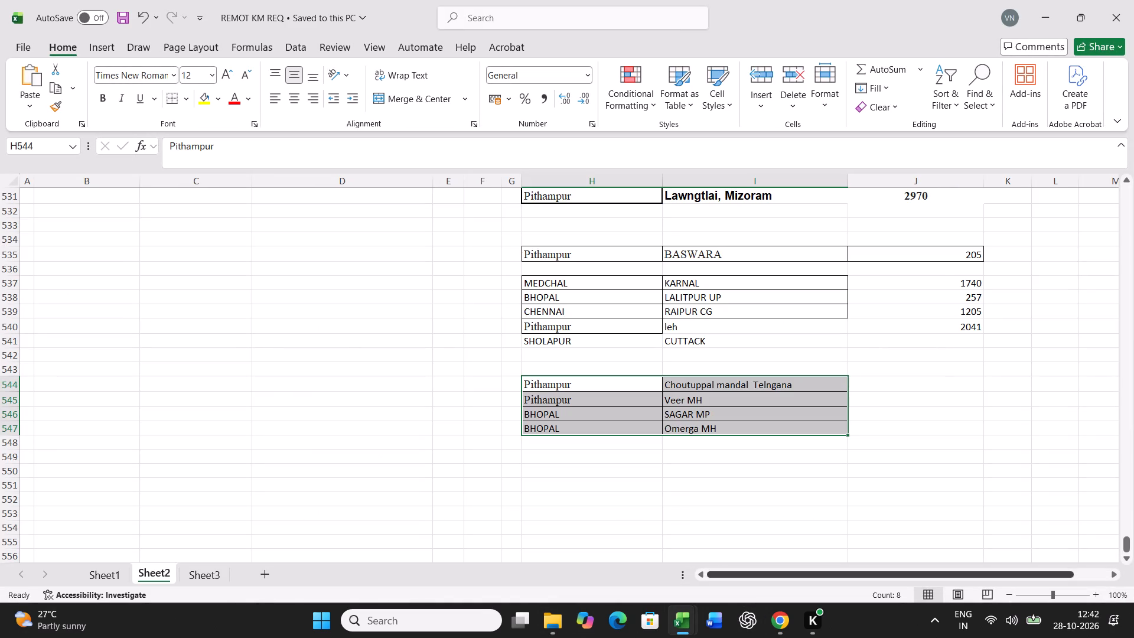
click(447, 445)
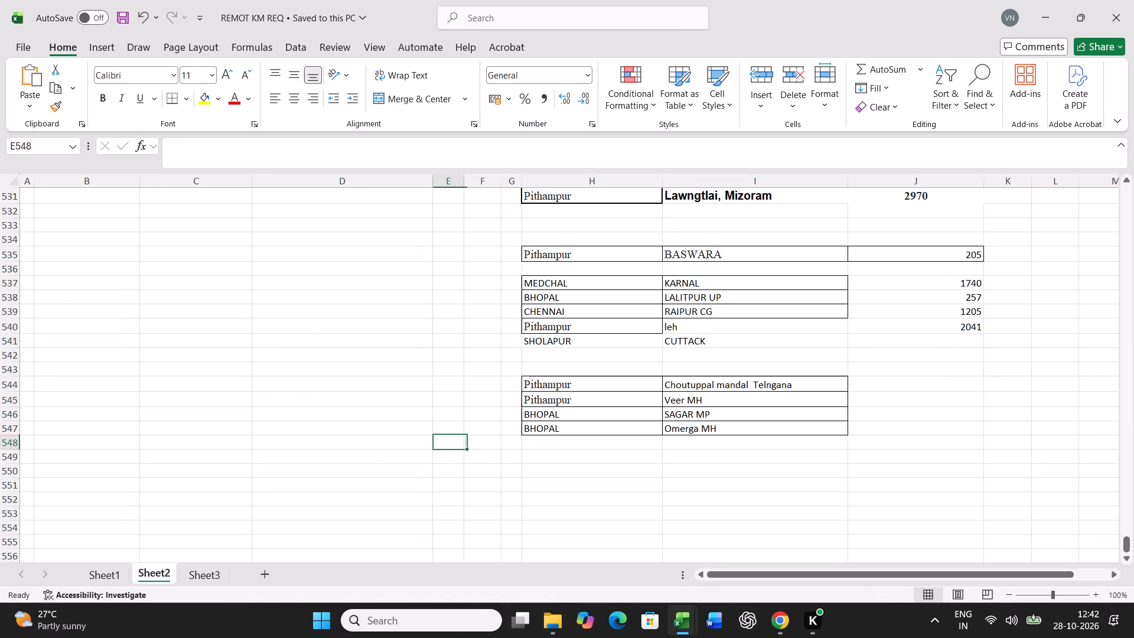
scroll(708, 509, up, 9)
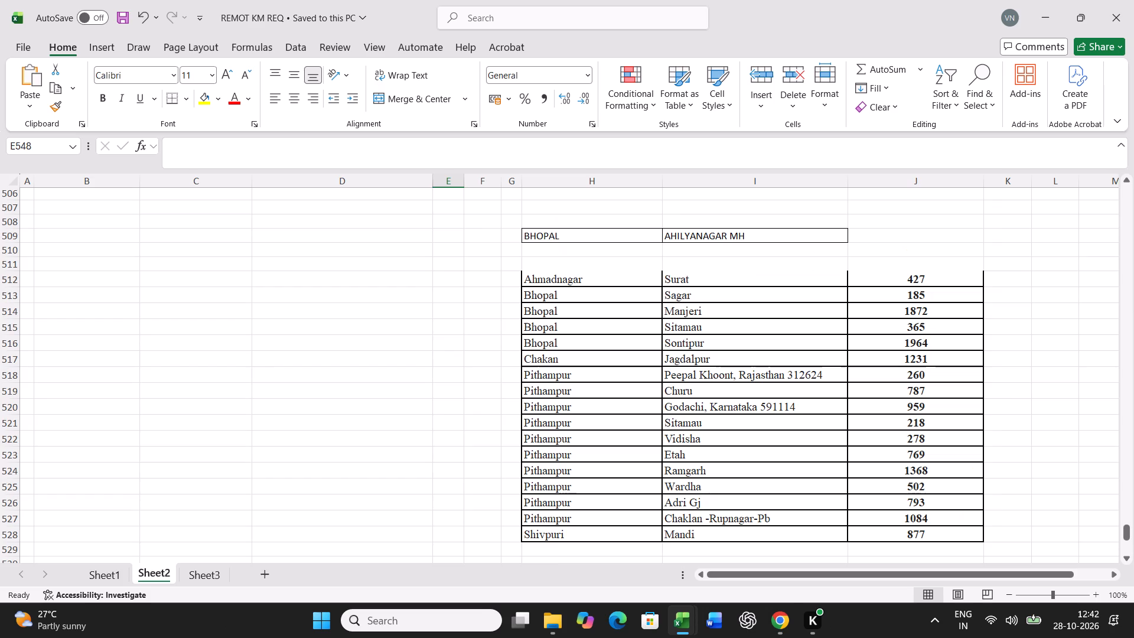
click(111, 579)
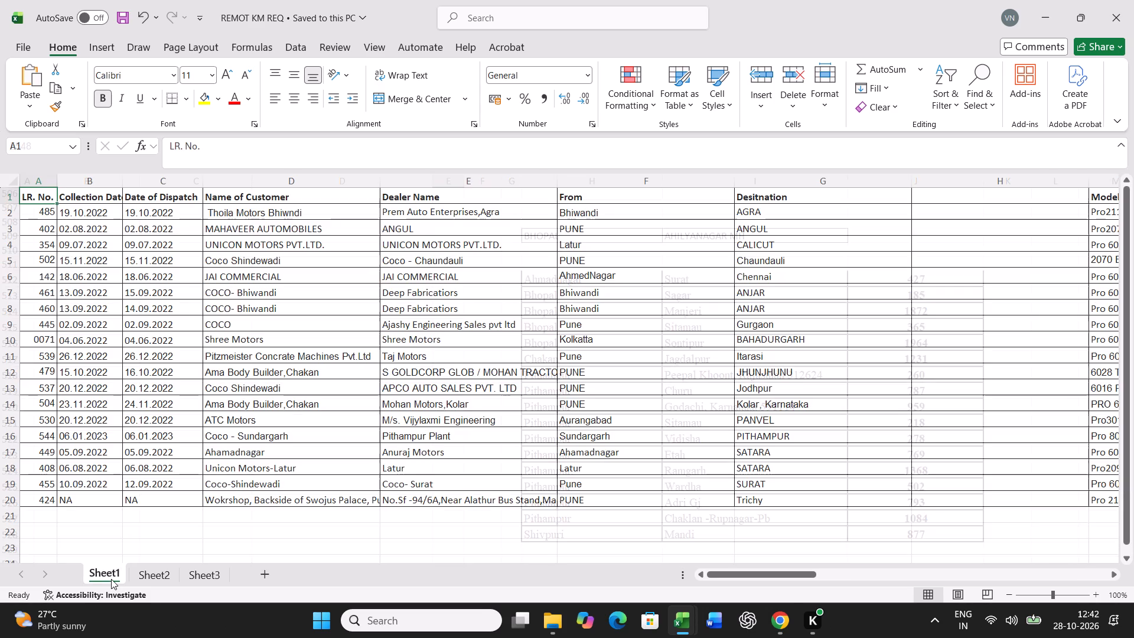
click(152, 571)
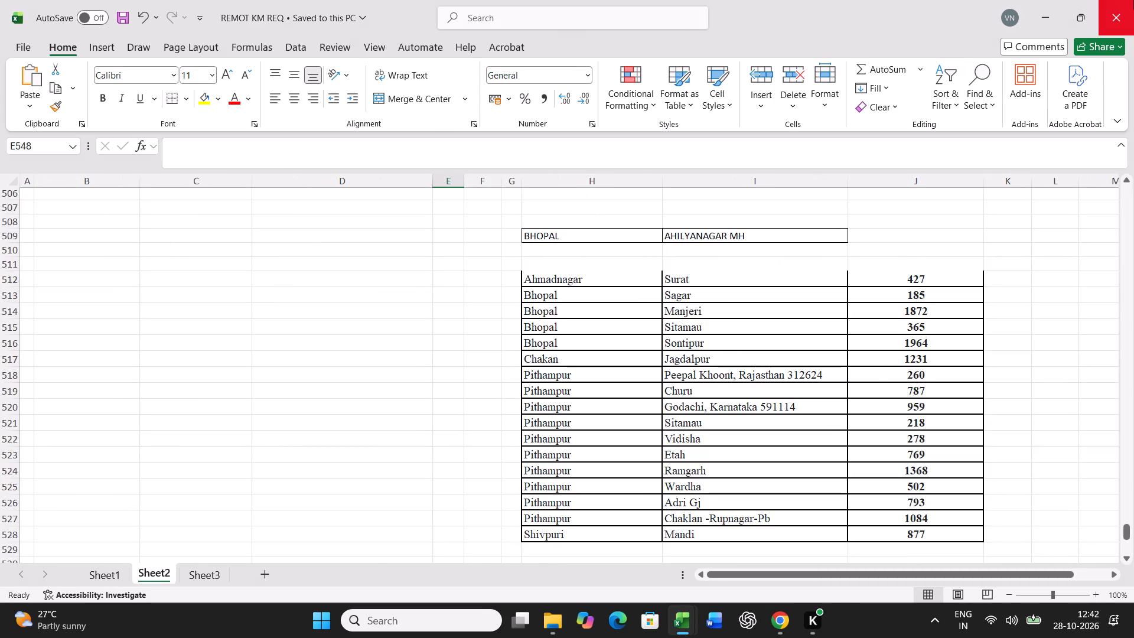
click(1125, 6)
Open the VIRDI LOGISTICS QUERY workbook from the YEAR-26-27 folder, review its YEAR 26-27 bill list, and minimise it.
click(552, 630)
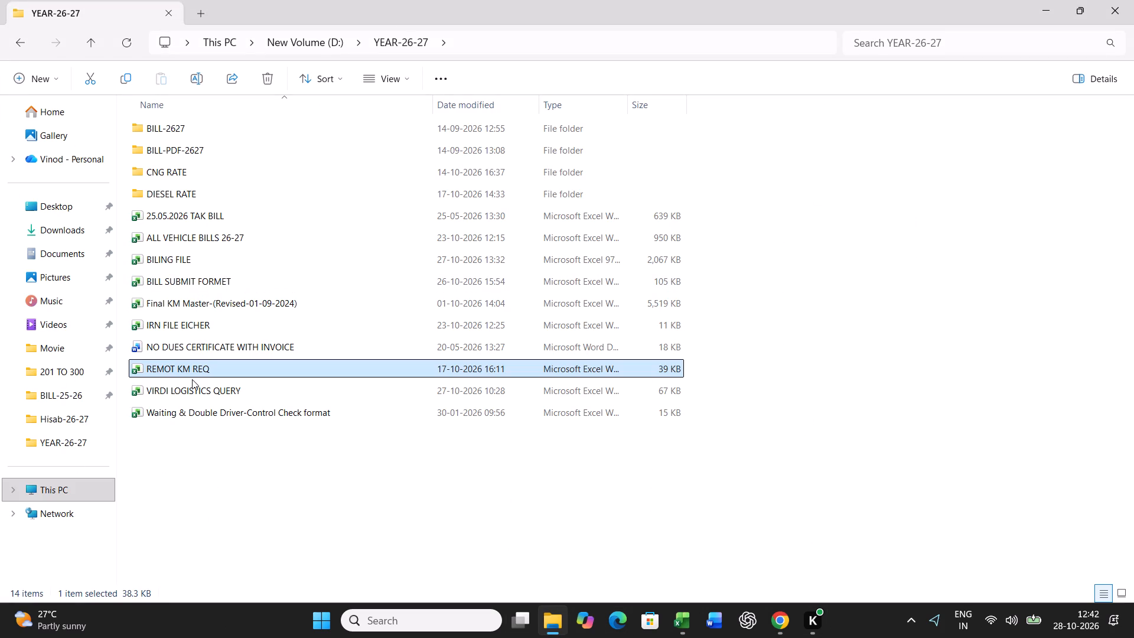
double_click(211, 393)
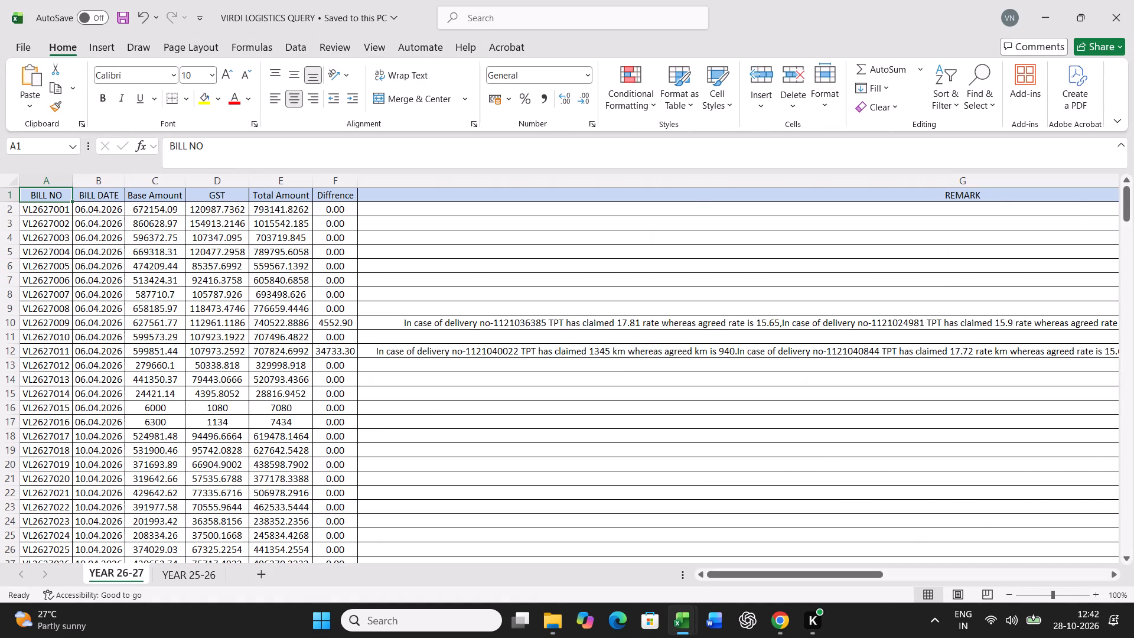
scroll(585, 486, down, 3)
scroll(585, 486, up, 9)
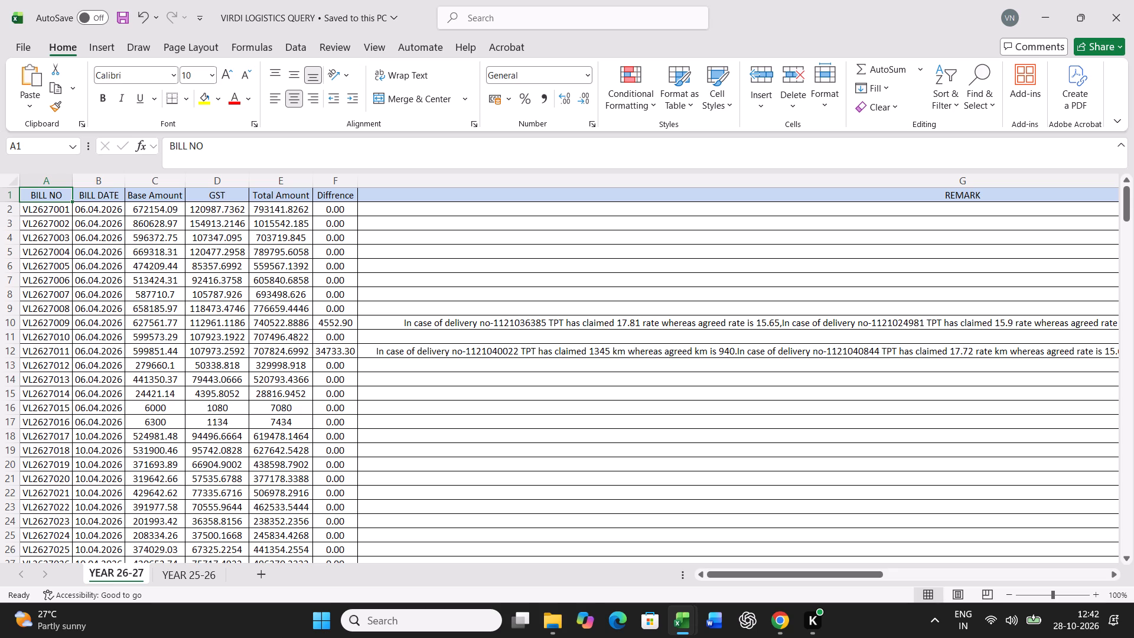
click(1057, 4)
Minimise the VIRDI NEW HISAB workbook to return to the YEAR-26-27 folder.
scroll(577, 391, down, 5)
scroll(576, 392, up, 5)
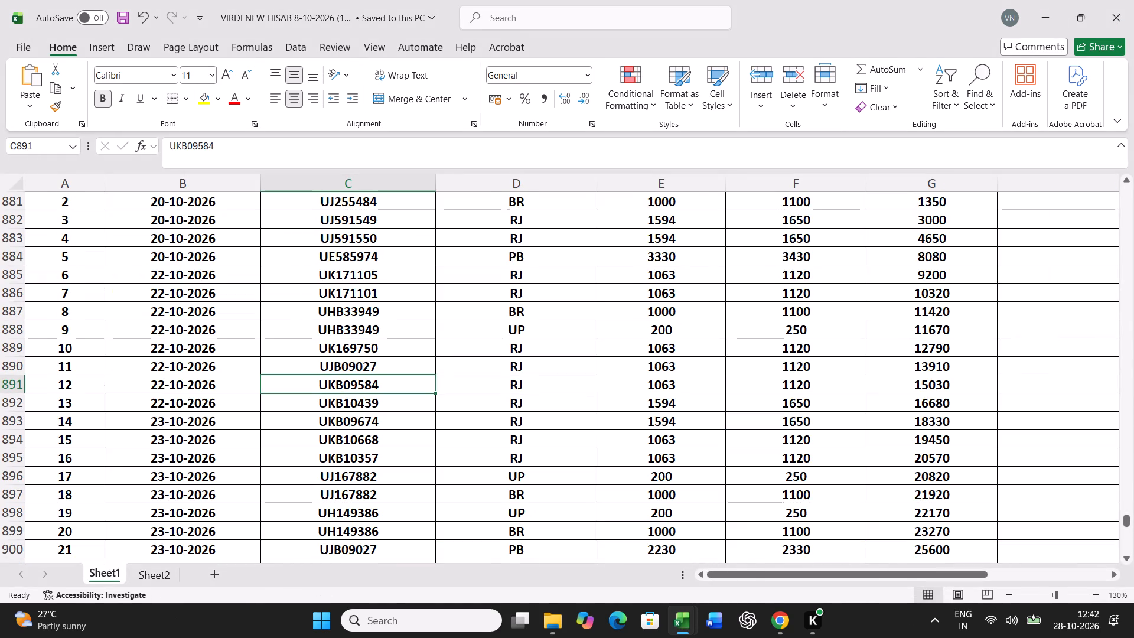
click(776, 618)
click(776, 618)
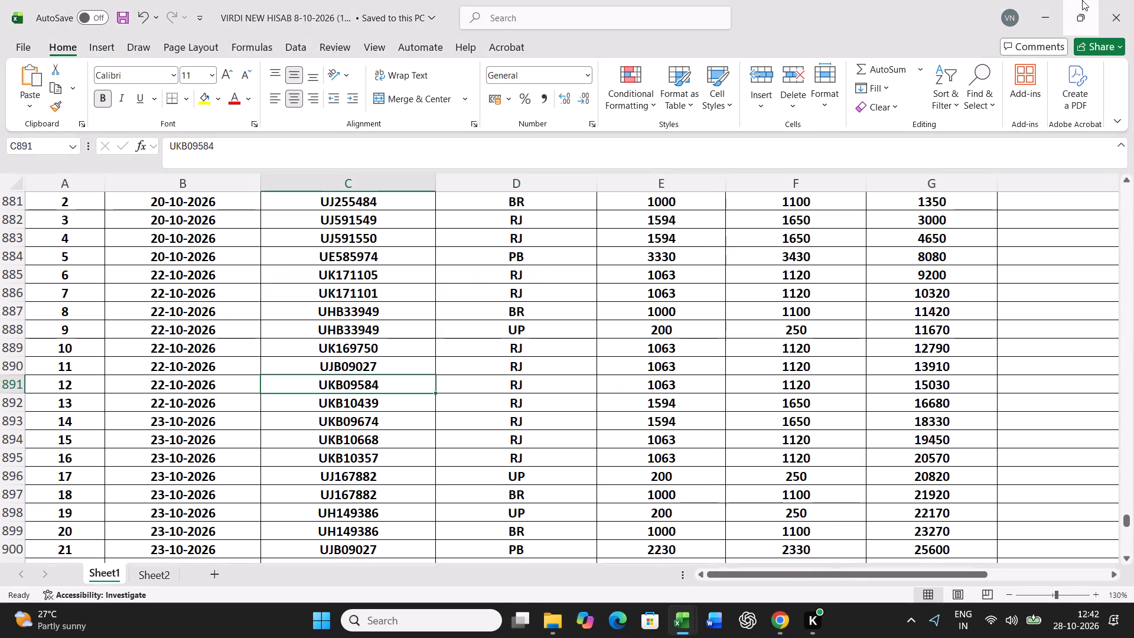
click(1056, 0)
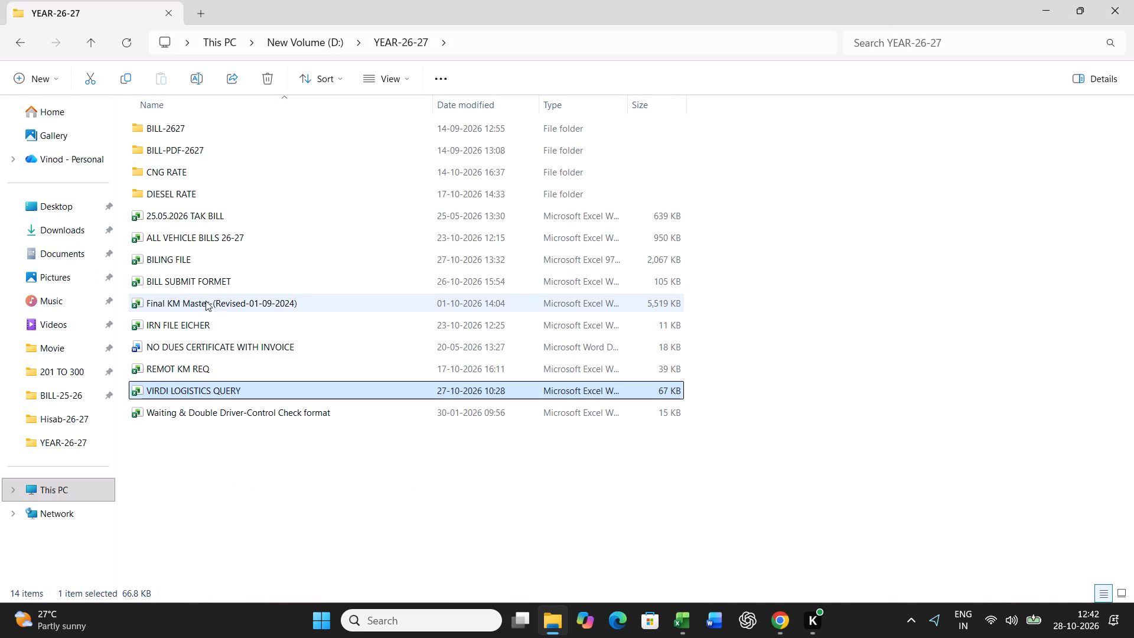
Open the BILL SUBMIT FORMET workbook from the YEAR-26-27 folder.
double_click(207, 281)
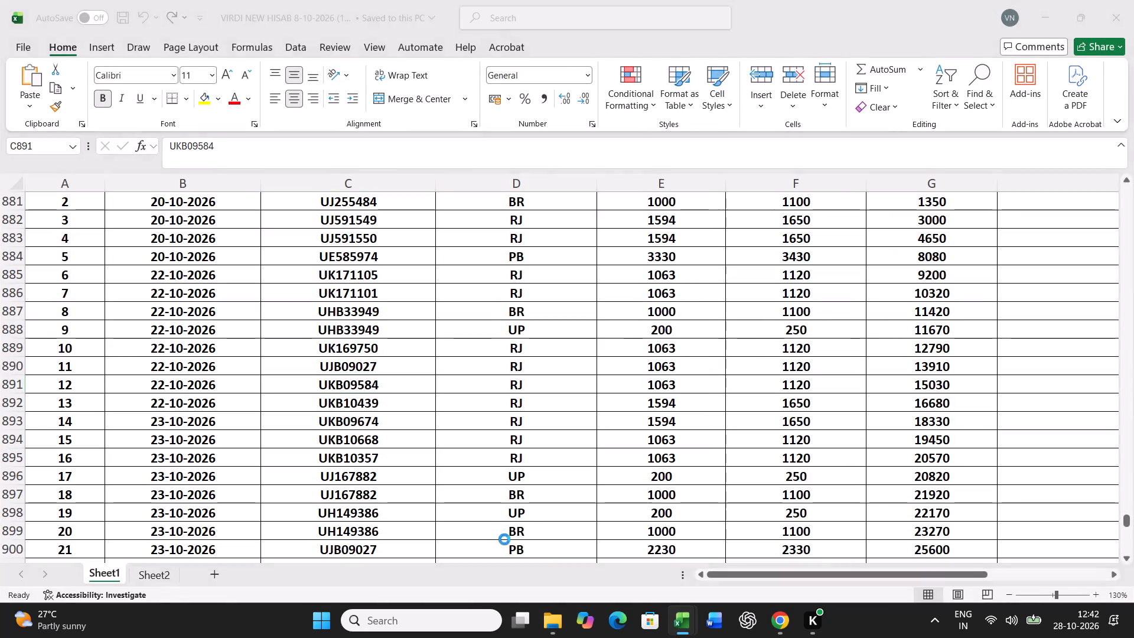
click(171, 573)
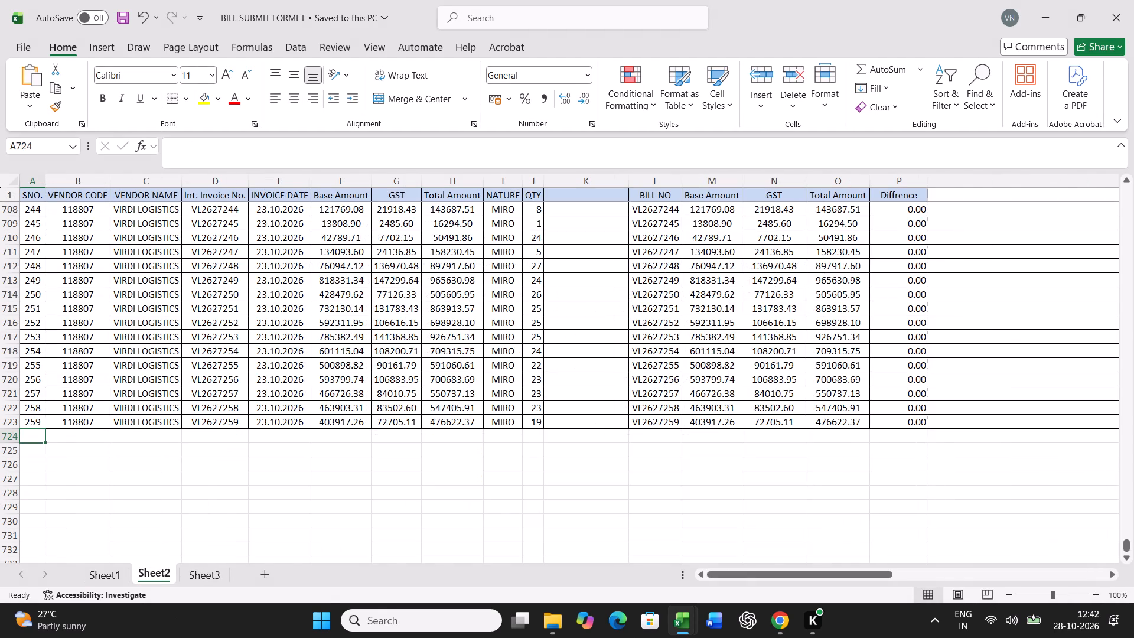
Examine the VIRDI LOGISTICS invoice rows and bill differences on Sheet2, from the latest entries back to the first invoice.
scroll(781, 497, up, 14)
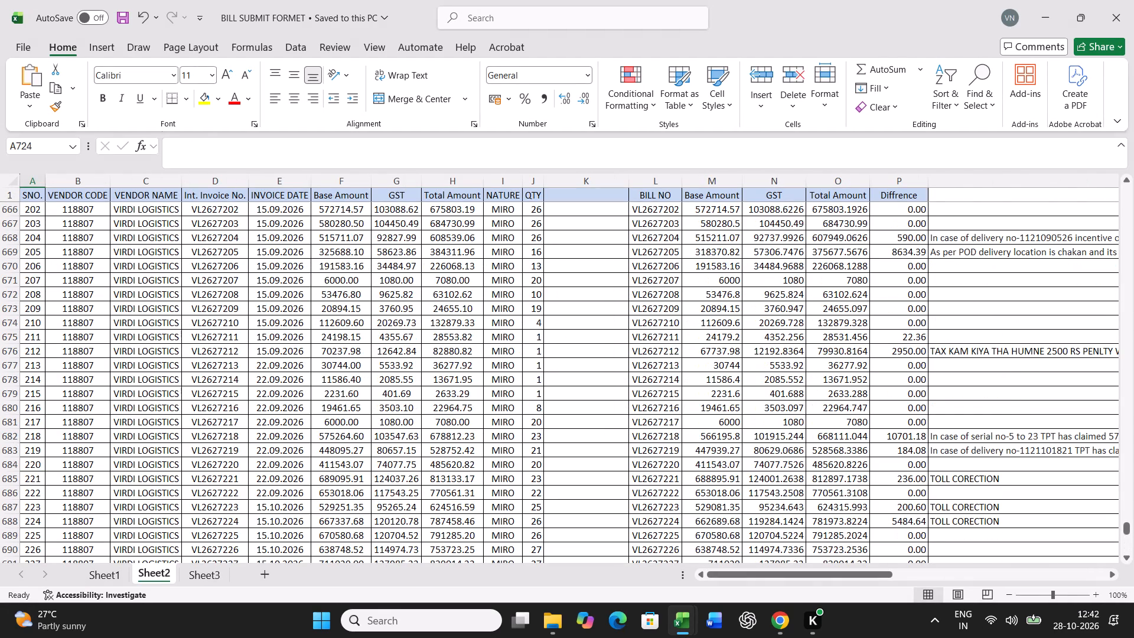
scroll(787, 494, down, 14)
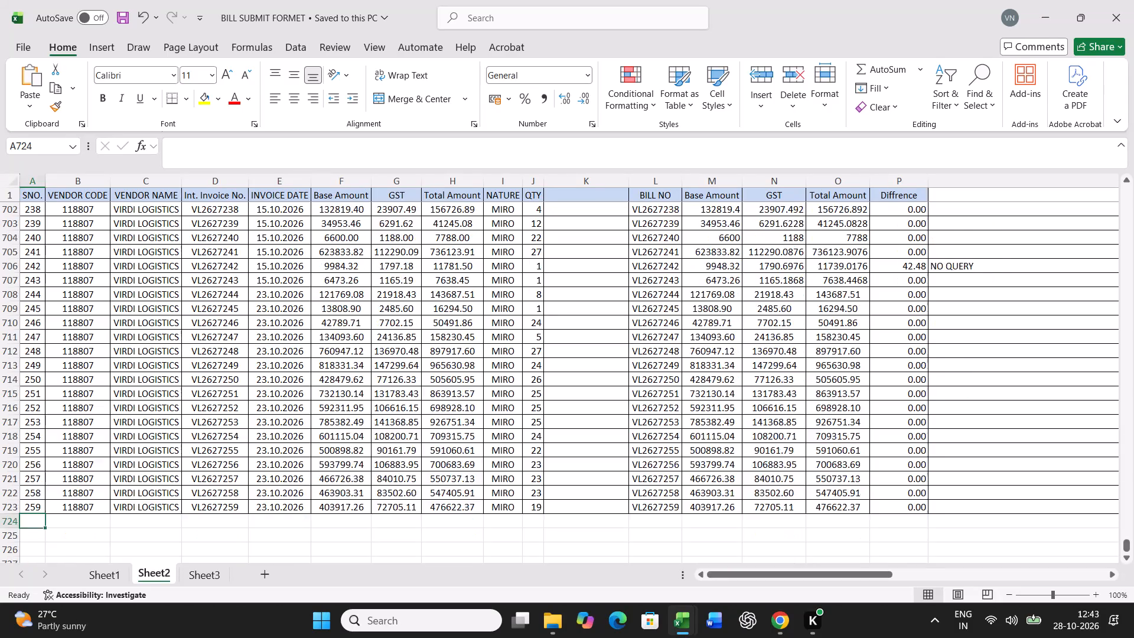
scroll(787, 494, up, 20)
scroll(787, 494, up, 14)
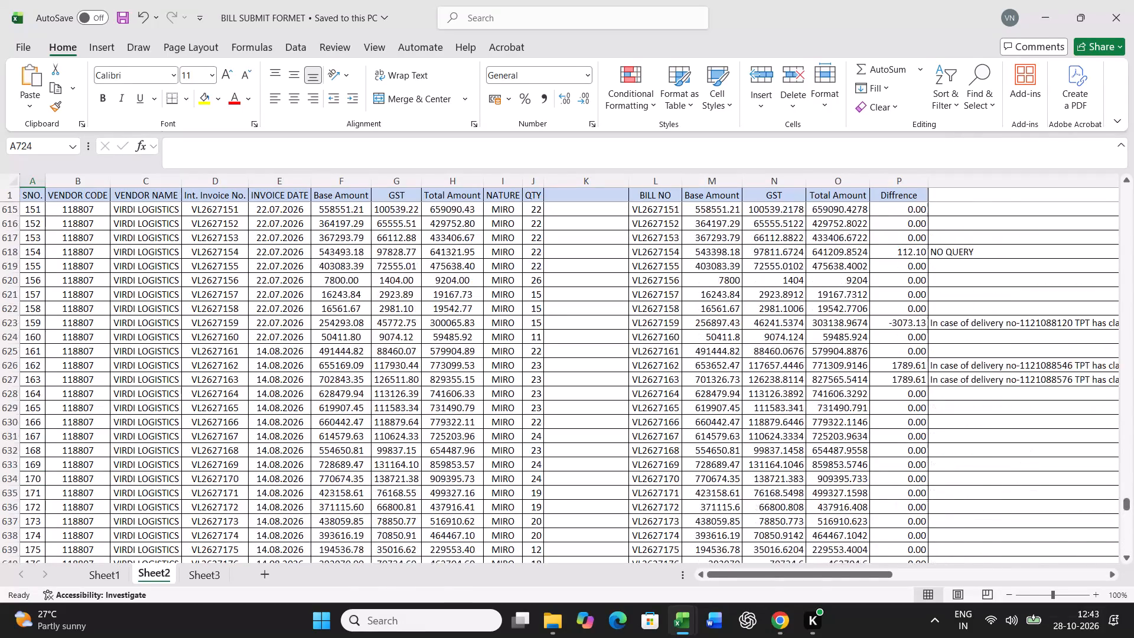
scroll(787, 494, up, 20)
scroll(787, 494, up, 20)
scroll(787, 494, up, 3)
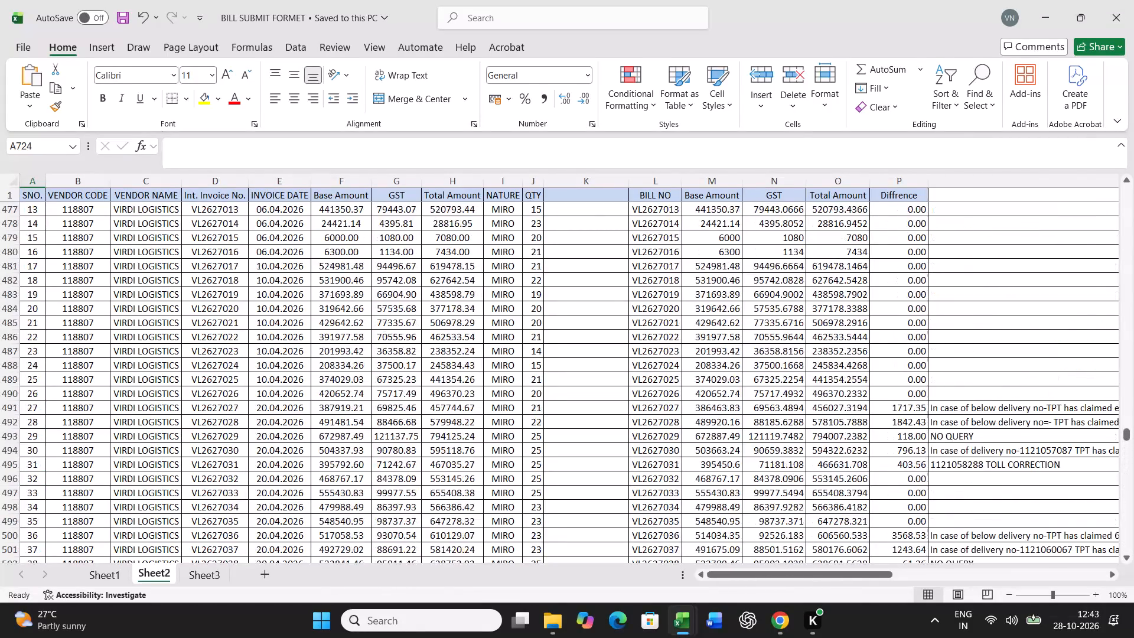
scroll(787, 494, up, 11)
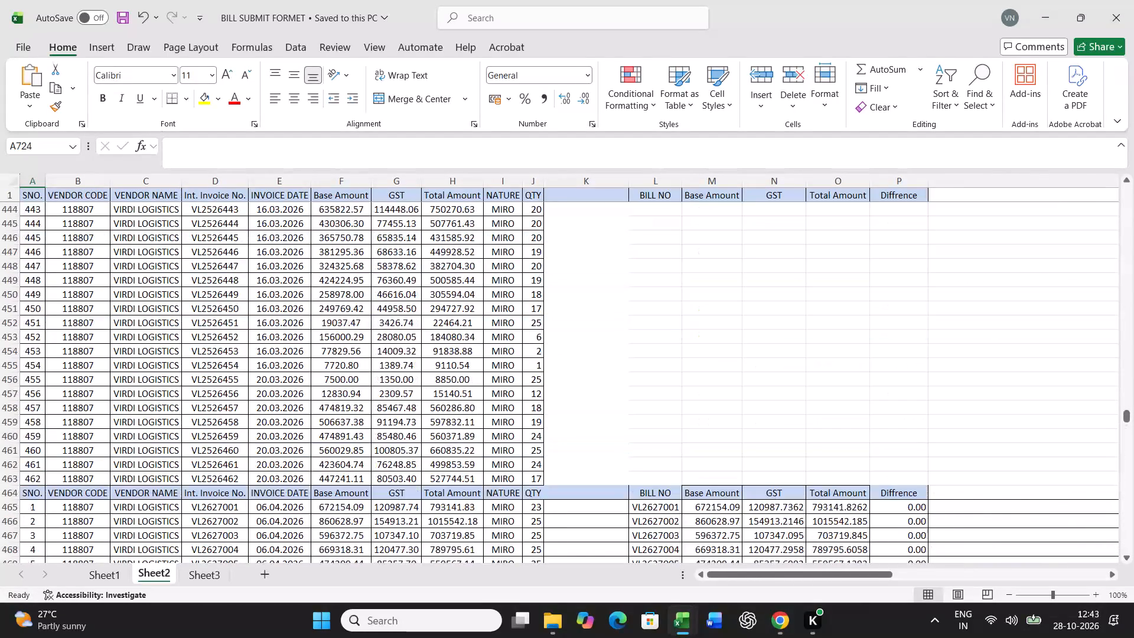
scroll(787, 494, up, 20)
scroll(787, 494, up, 14)
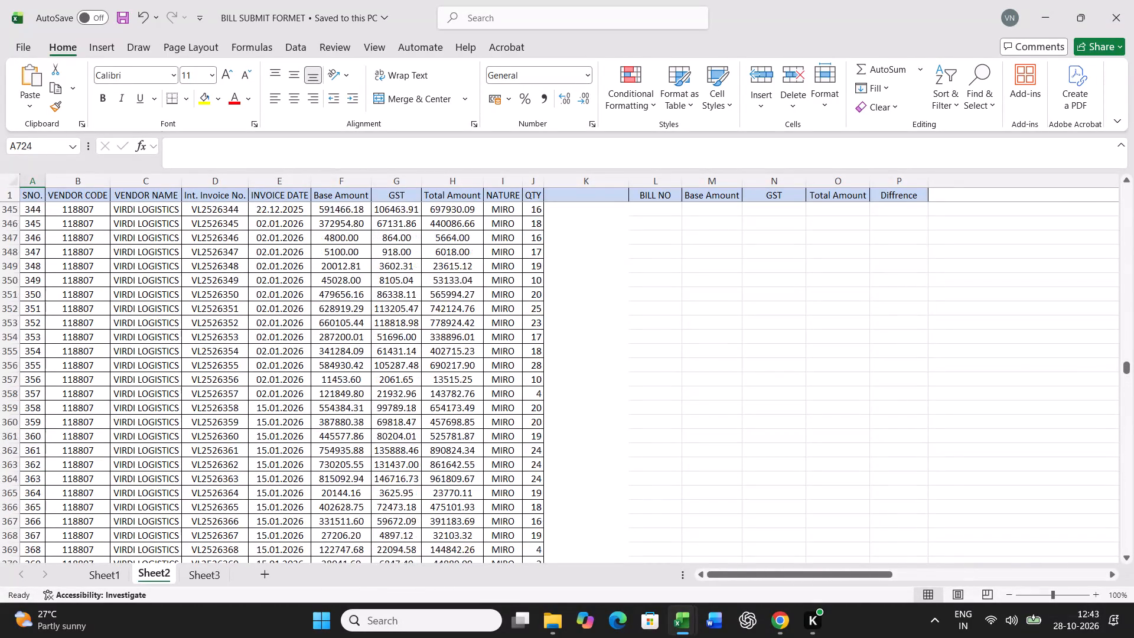
scroll(787, 494, up, 20)
scroll(787, 494, up, 5)
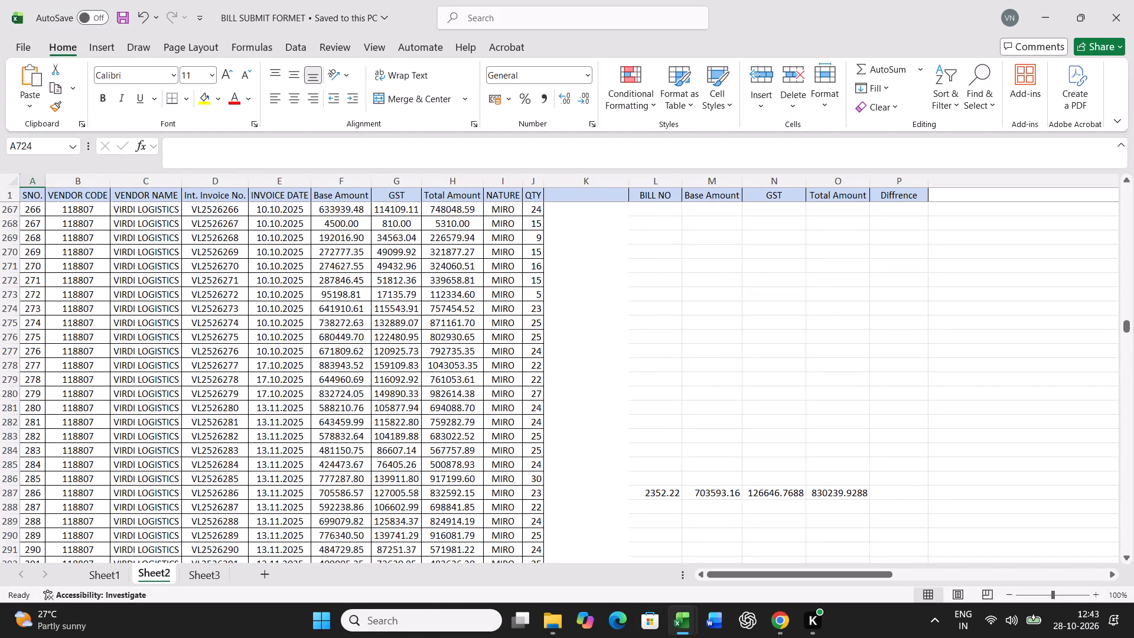
scroll(787, 494, down, 4)
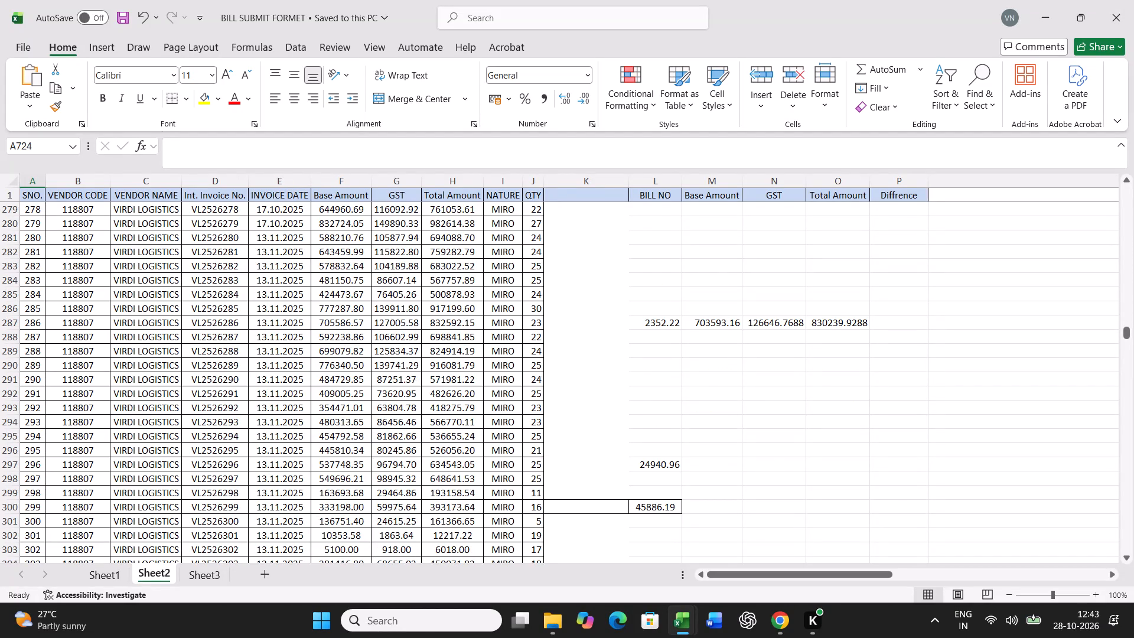
scroll(787, 487, up, 20)
scroll(787, 487, up, 20)
scroll(787, 487, up, 1)
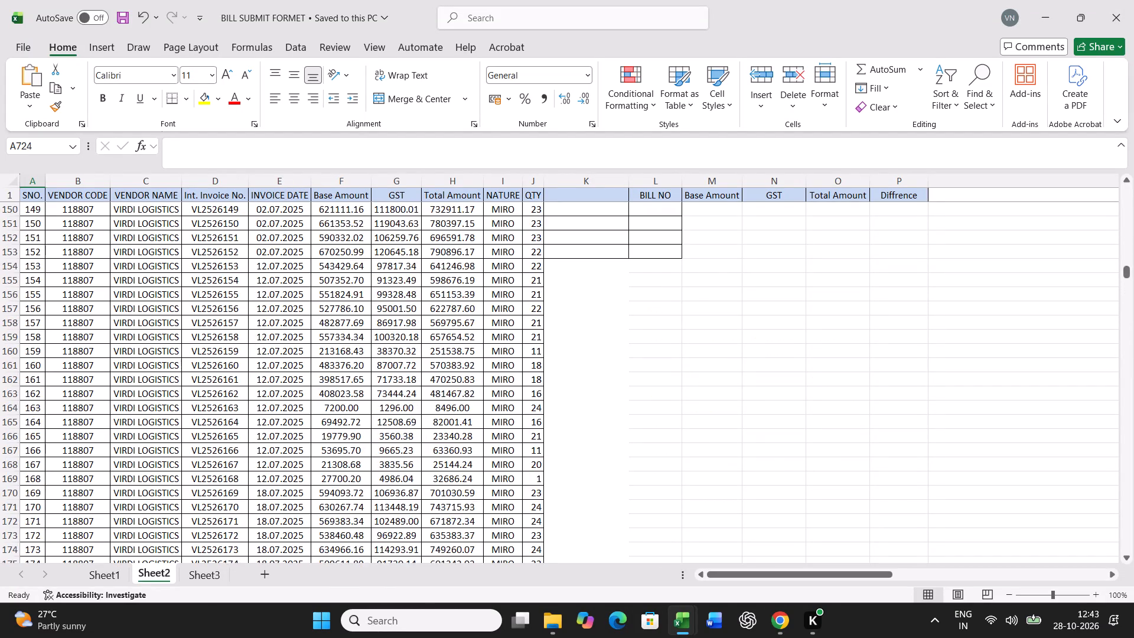
scroll(787, 487, up, 20)
scroll(787, 487, up, 20)
scroll(787, 487, up, 1)
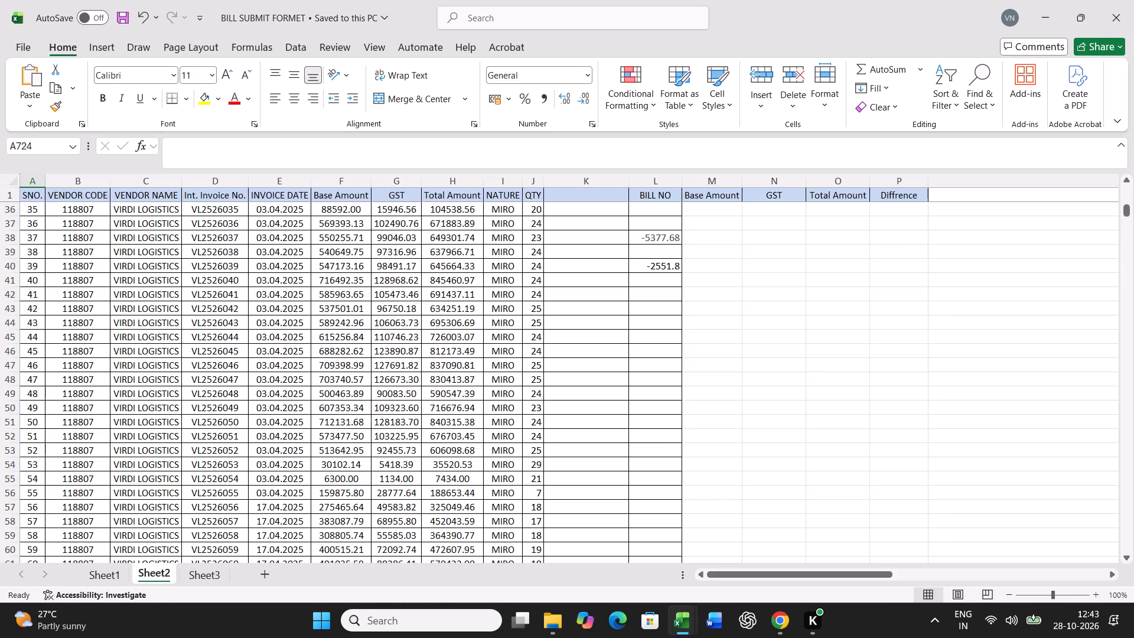
scroll(787, 487, up, 20)
scroll(787, 487, up, 4)
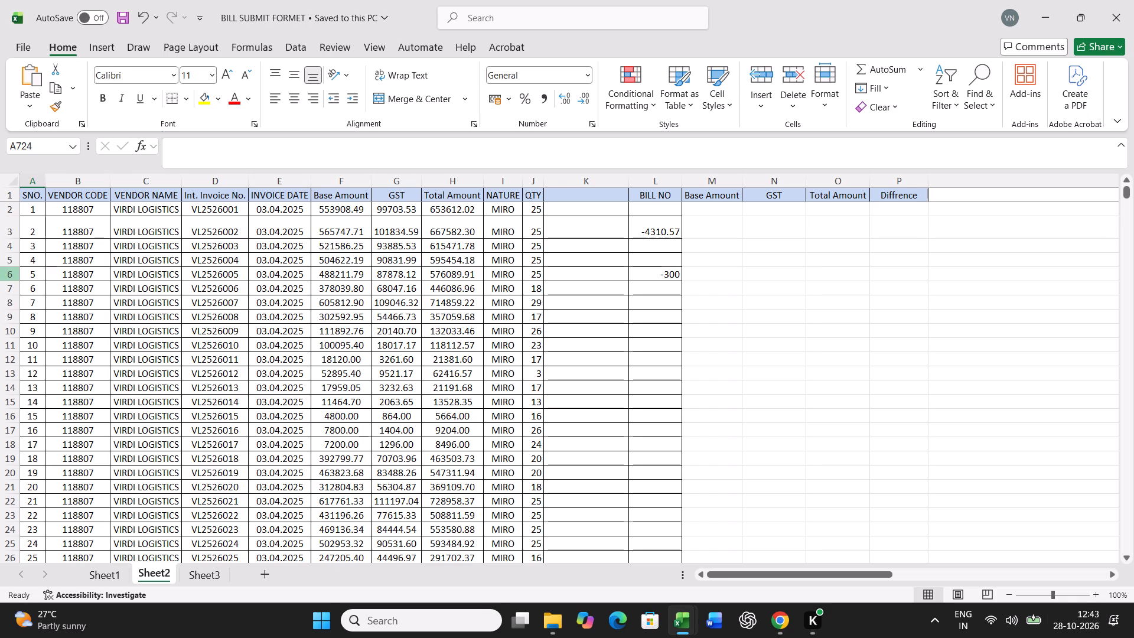
Check the bill column headings on Sheet2 of the Eicher payment workbook, and return to the BILL SUBMIT FORMET workbook.
click(684, 616)
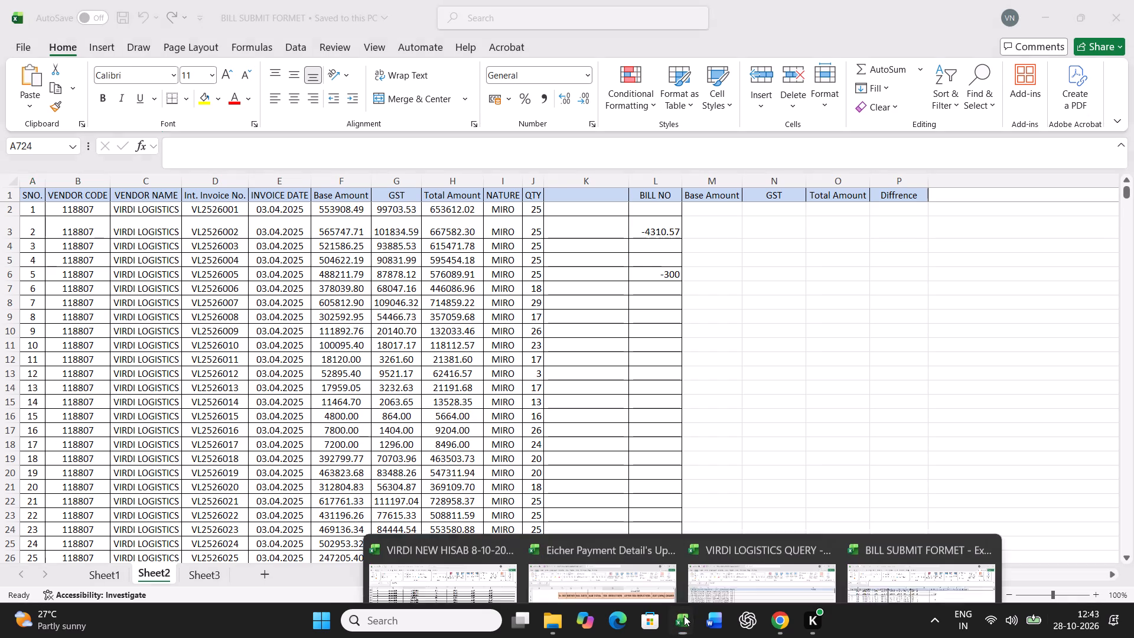
click(647, 554)
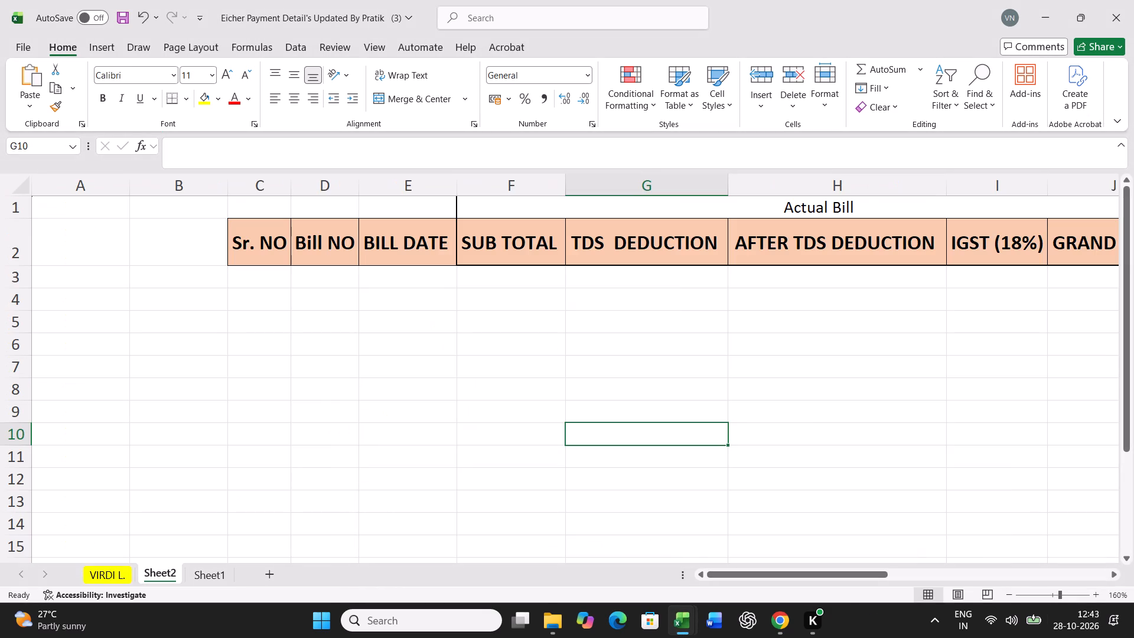
click(889, 552)
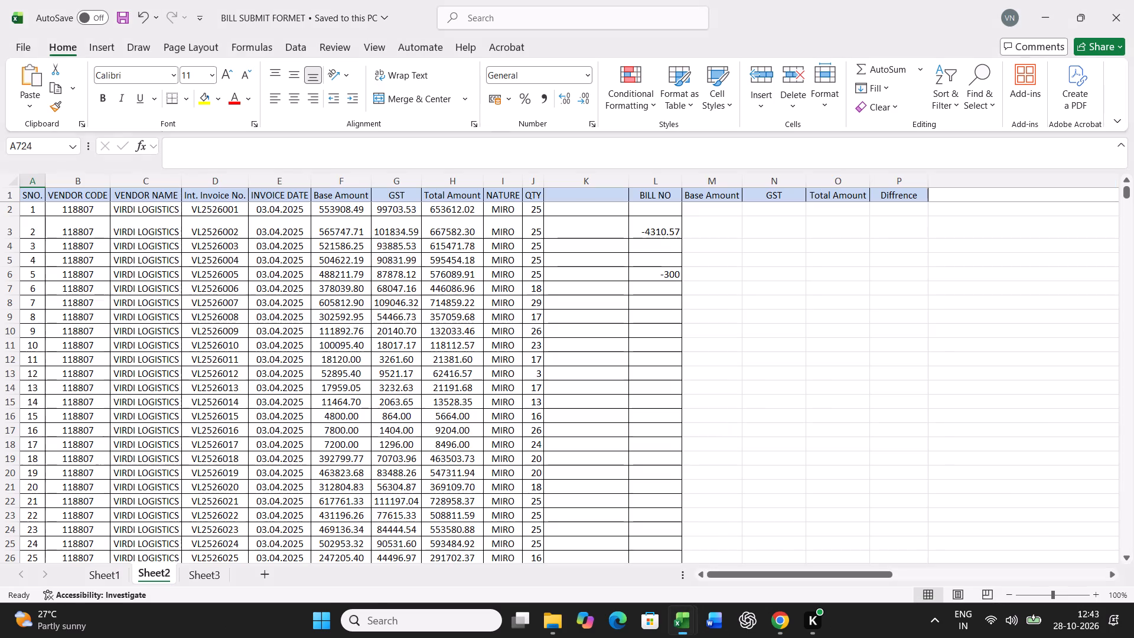
Copy the invoice numbers and invoice dates for VL2526001 to VL2526462 from Sheet2 of BILL SUBMIT FORMET.
scroll(162, 258, up, 3)
drag(217, 209, 273, 599)
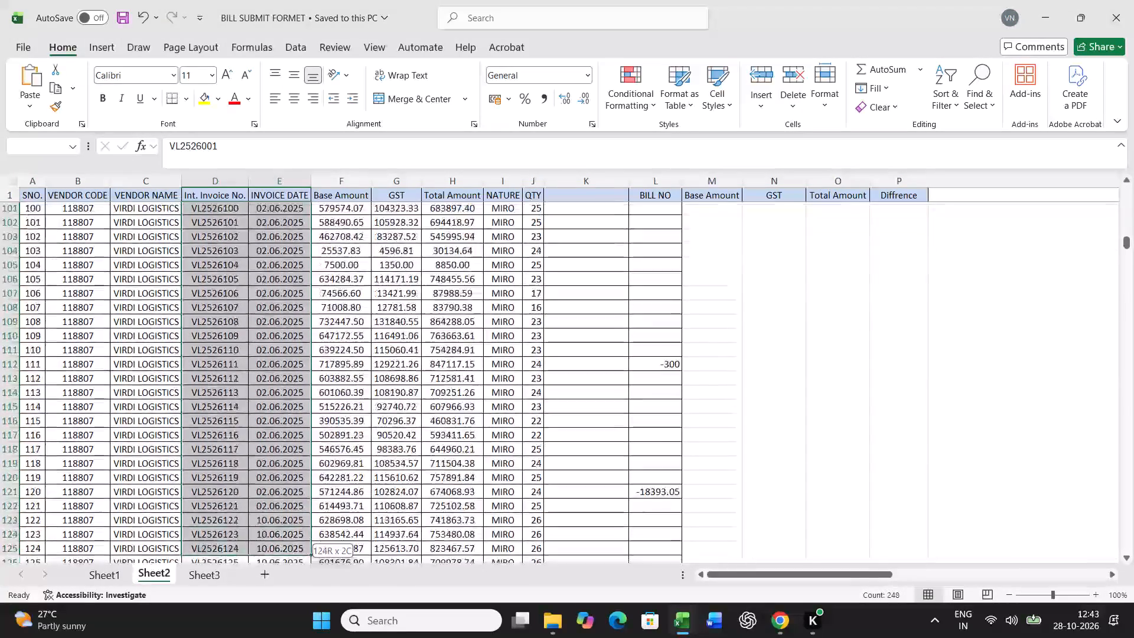
drag(273, 599, 273, 581)
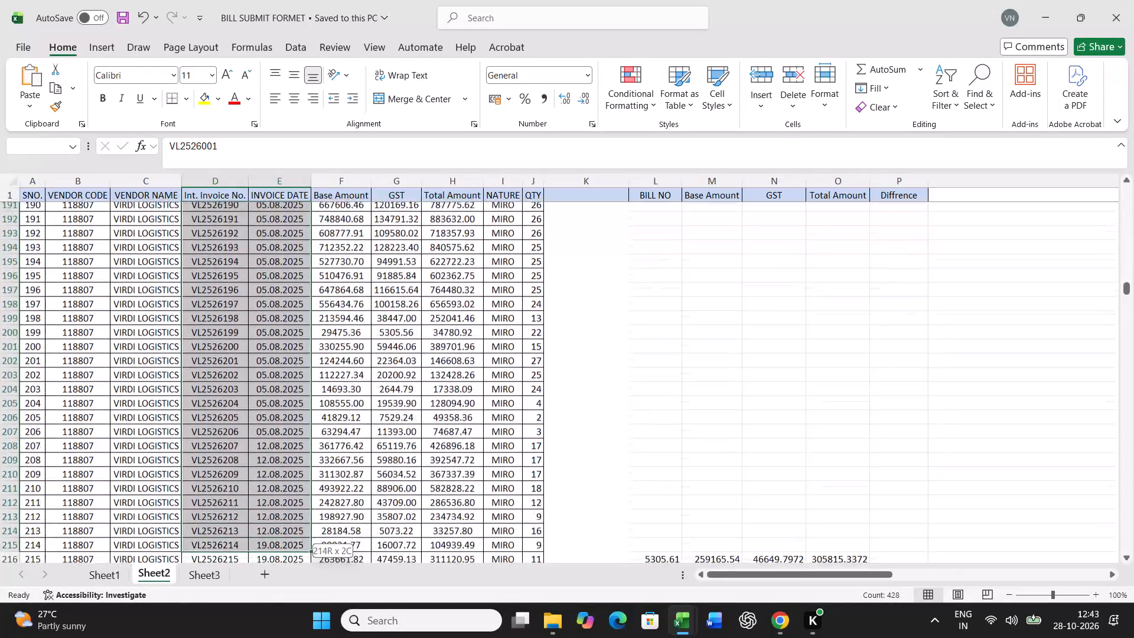
drag(273, 581, 274, 520)
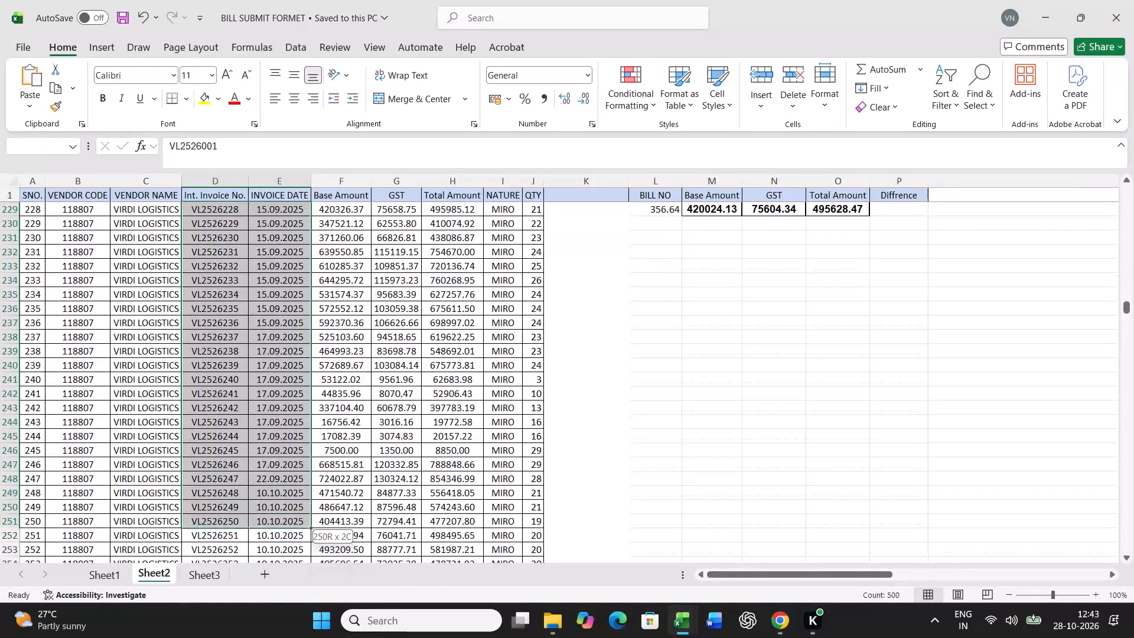
drag(274, 520, 276, 577)
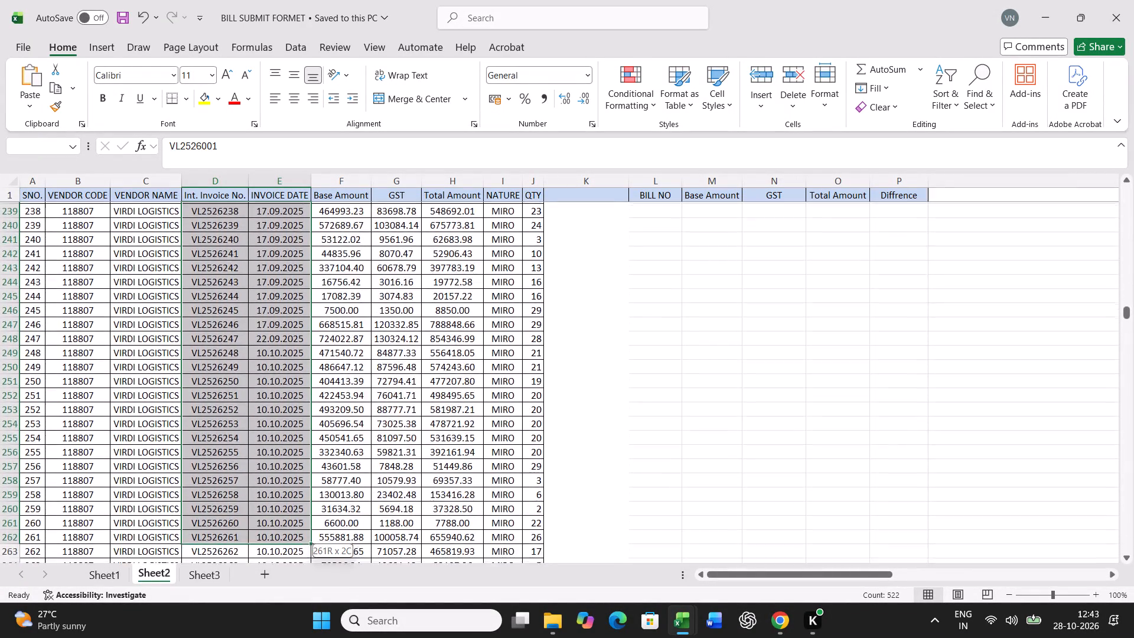
drag(276, 577, 277, 550)
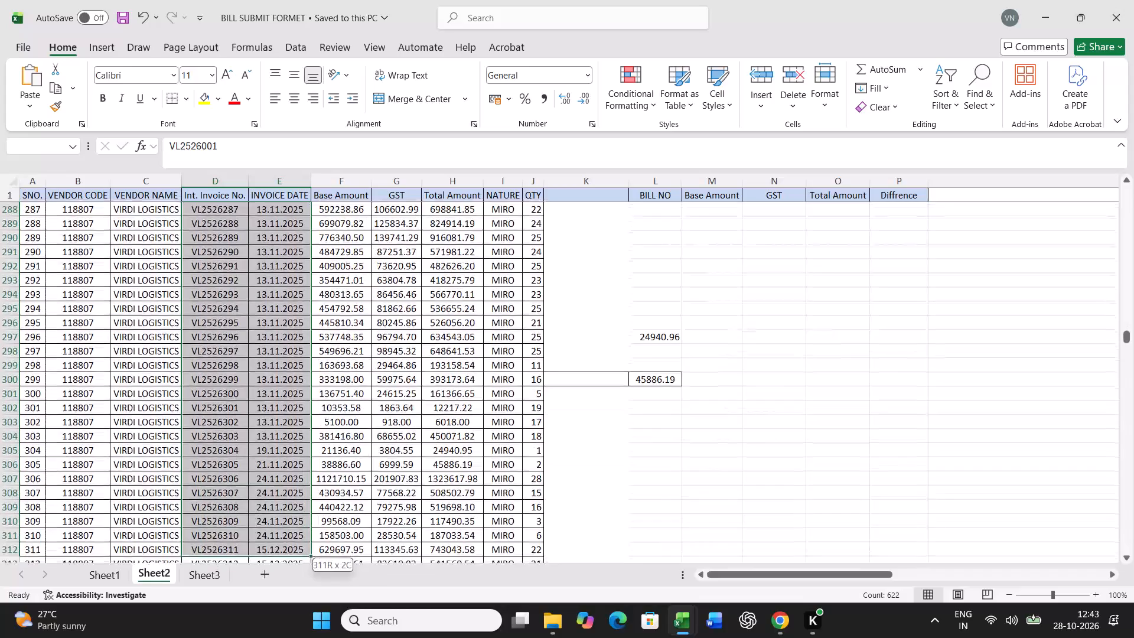
drag(277, 550, 273, 598)
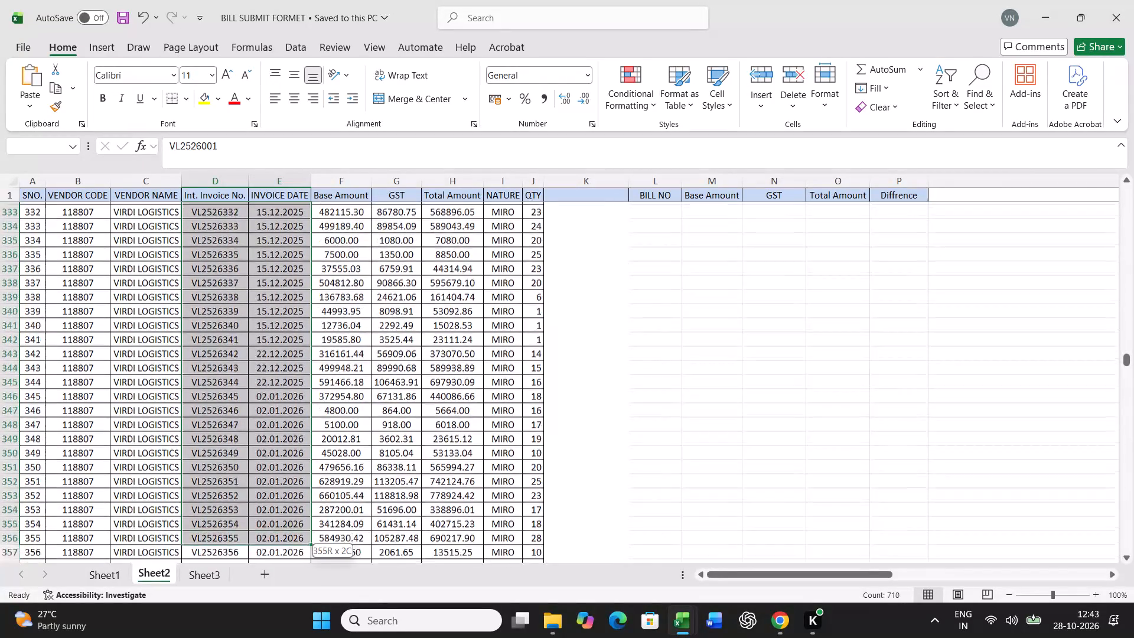
drag(273, 598, 263, 585)
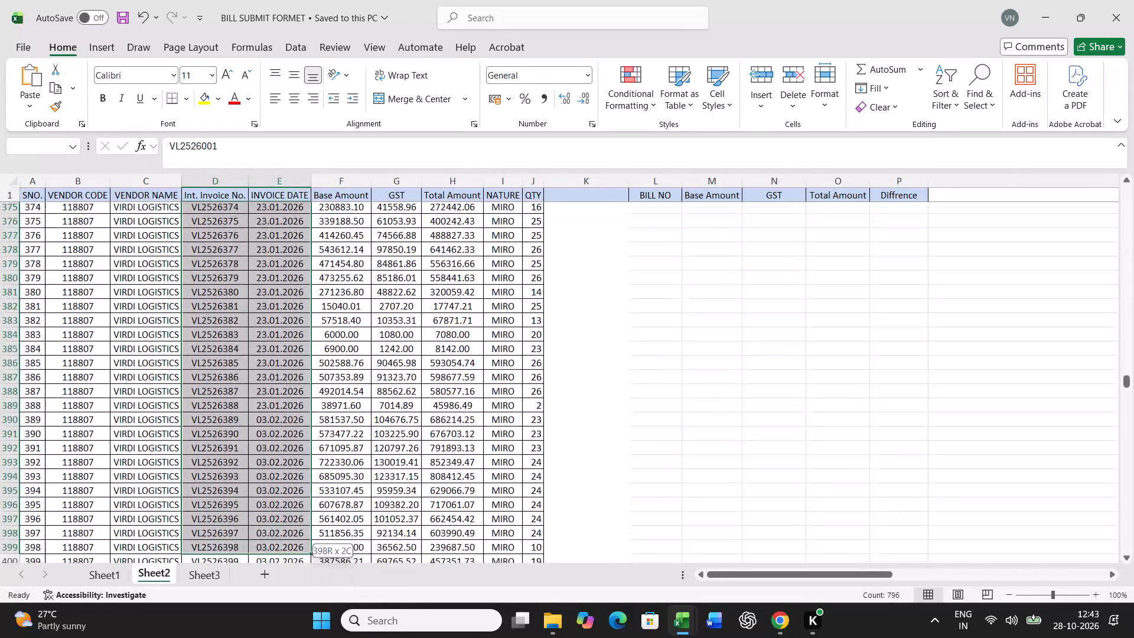
drag(263, 585, 261, 574)
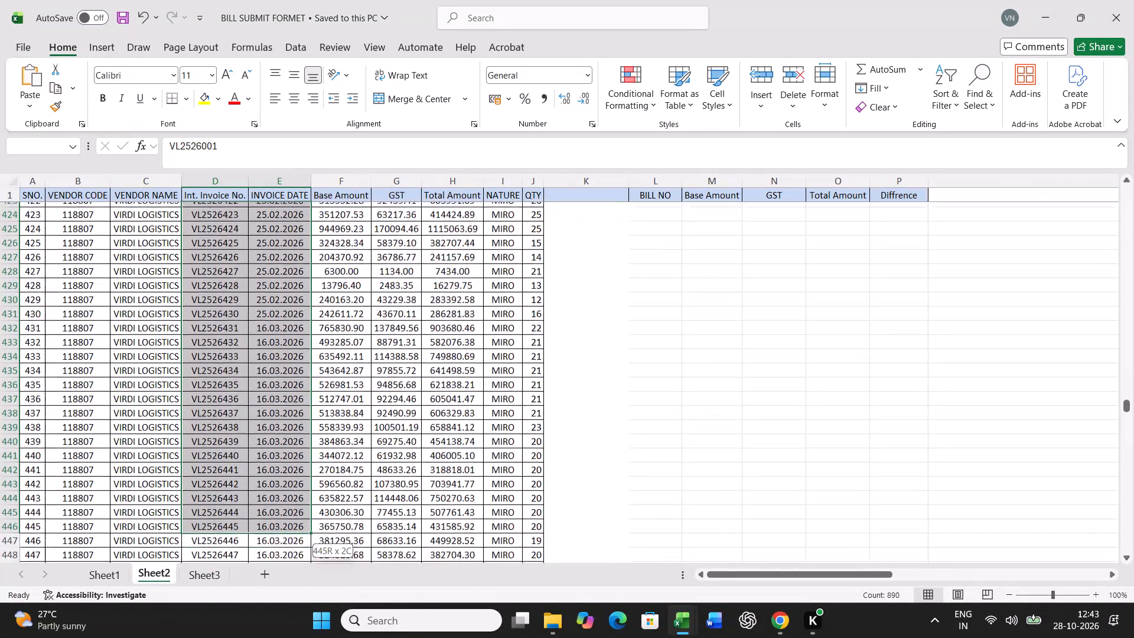
drag(261, 574, 262, 539)
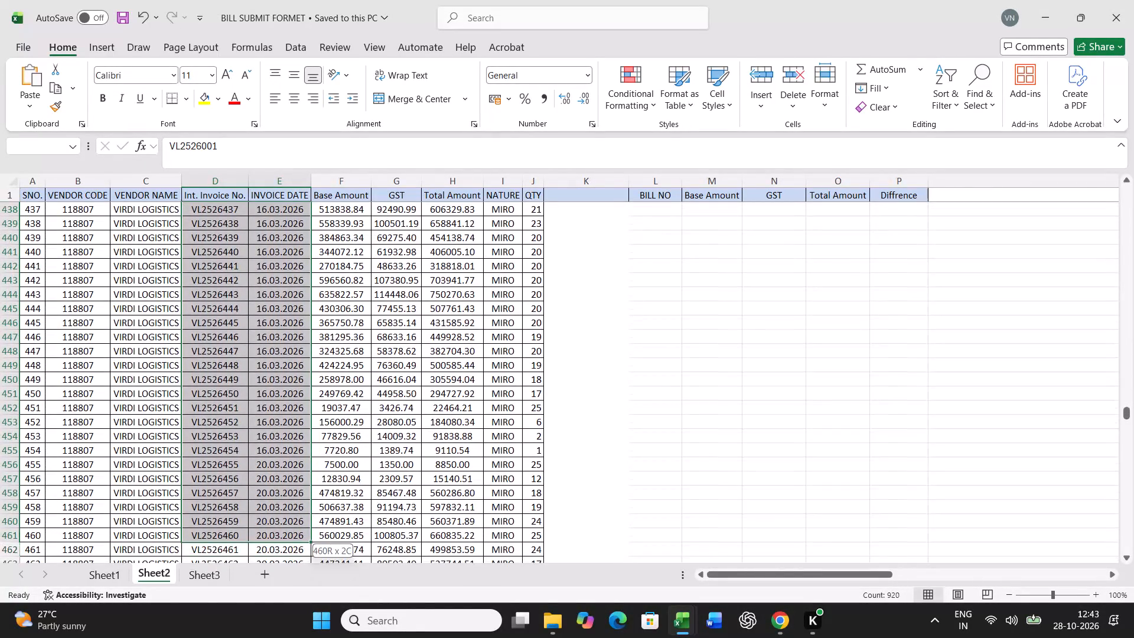
drag(262, 539, 255, 520)
key(ctrl+c)
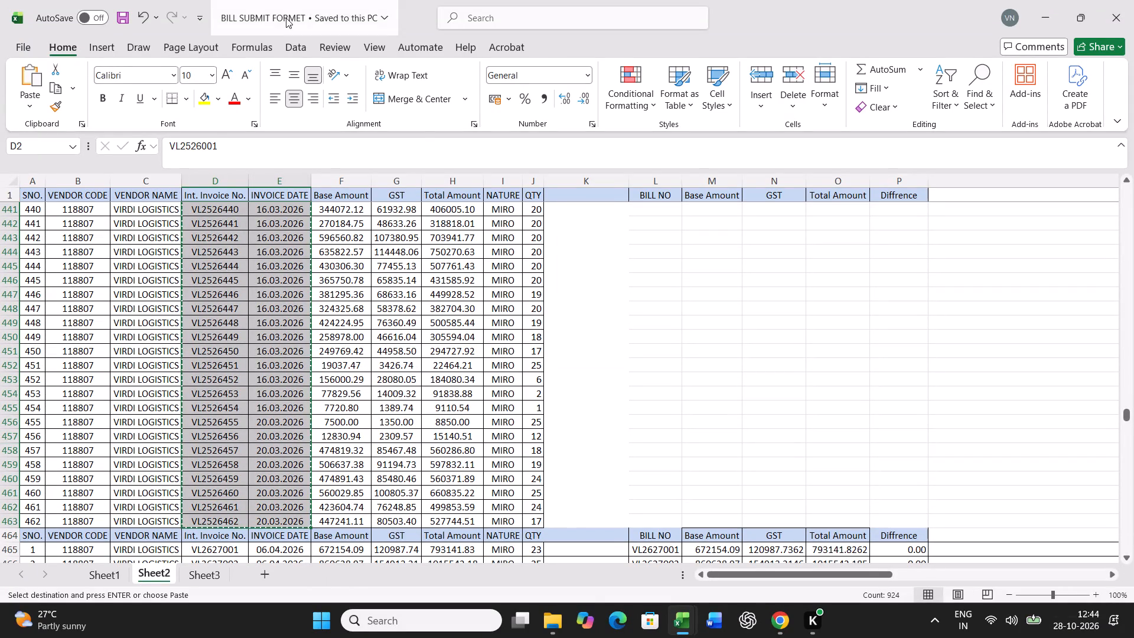
Paste the invoice numbers and dates starting at C3 on Sheet2 of the Eicher payment workbook, and autofit columns C and D.
click(688, 616)
click(647, 536)
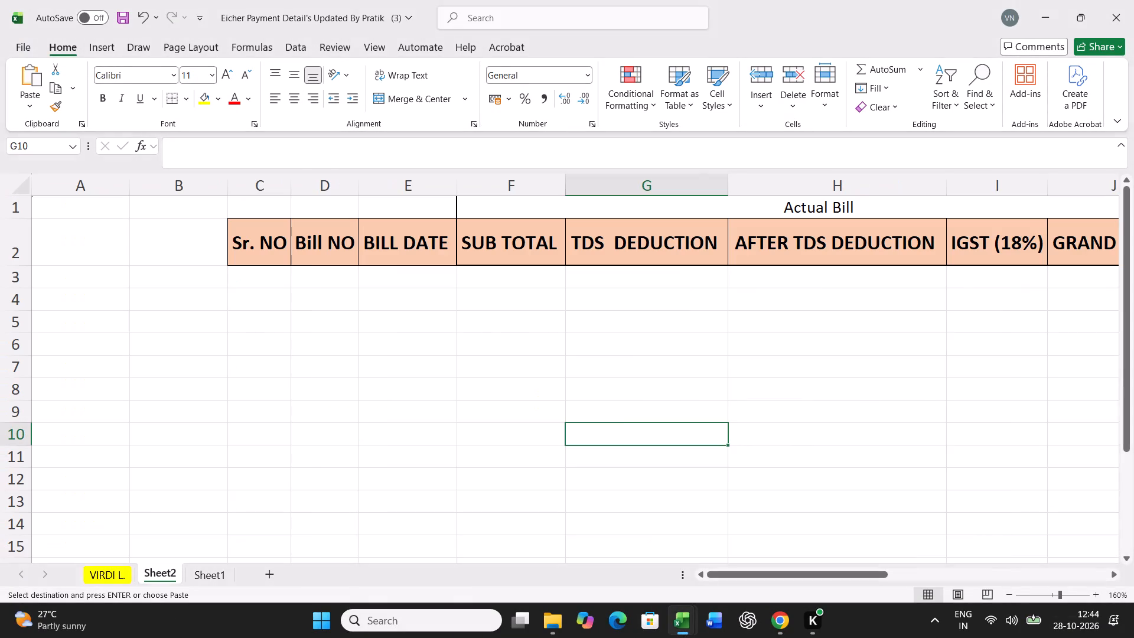
click(266, 278)
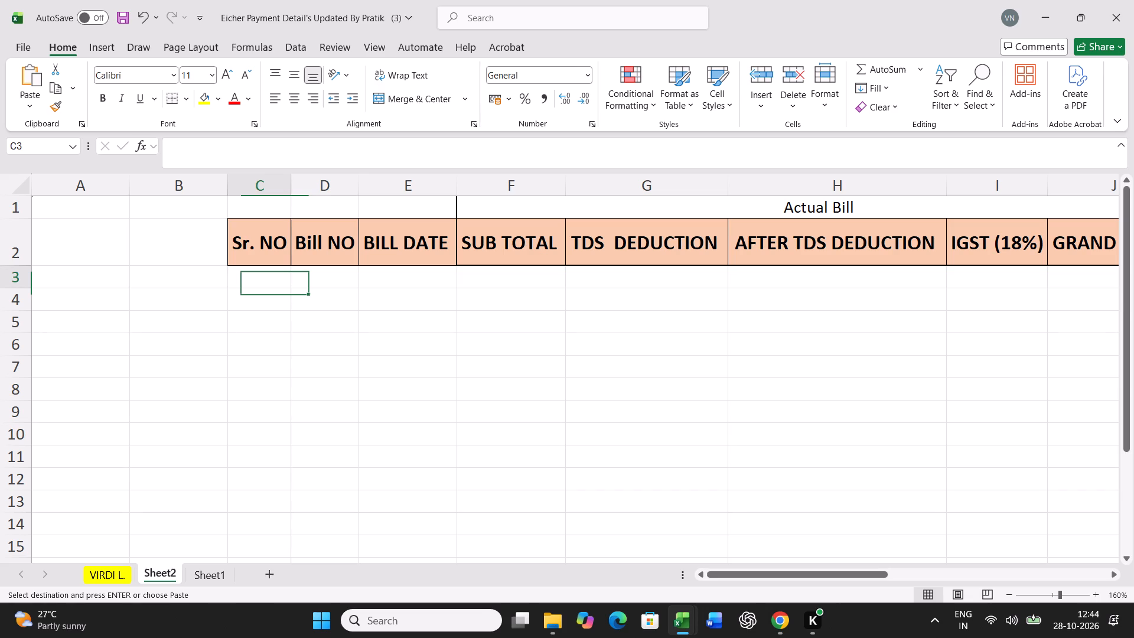
key(ctrl+v)
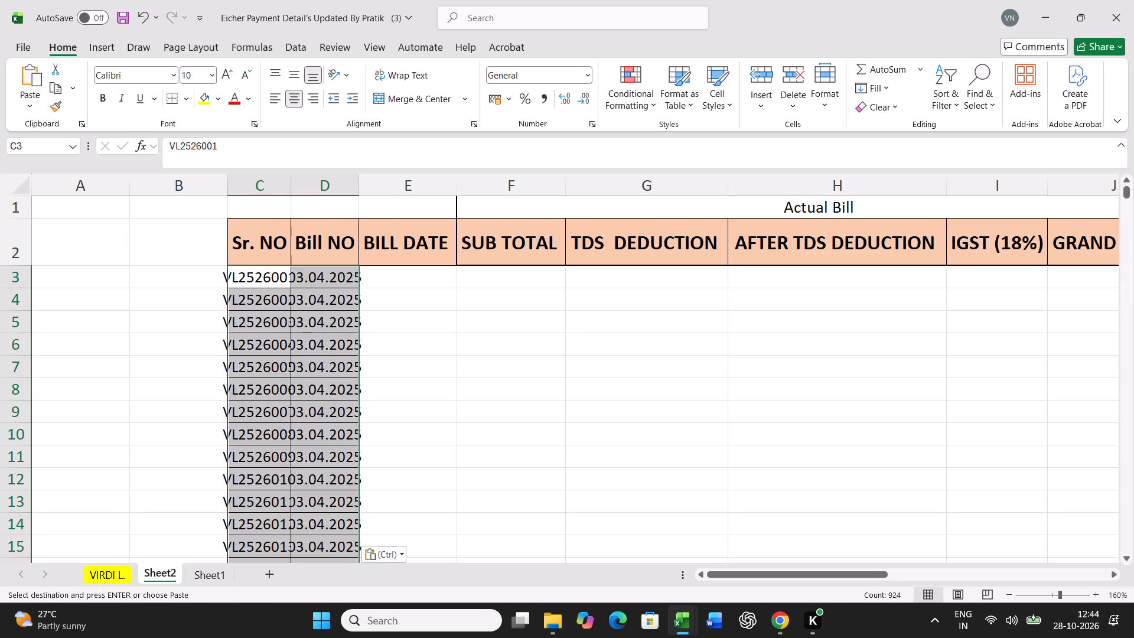
double_click(291, 181)
double_click(377, 181)
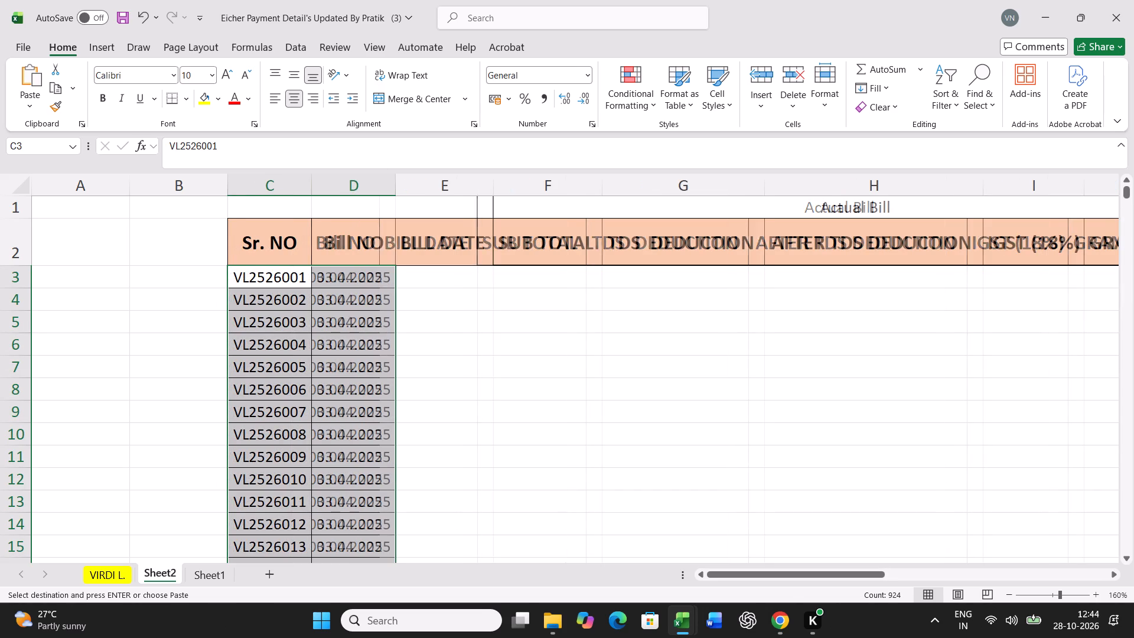
Return to the BILL SUBMIT FORMET workbook and select the first Base Amount, in cell F2 of Sheet2.
click(467, 280)
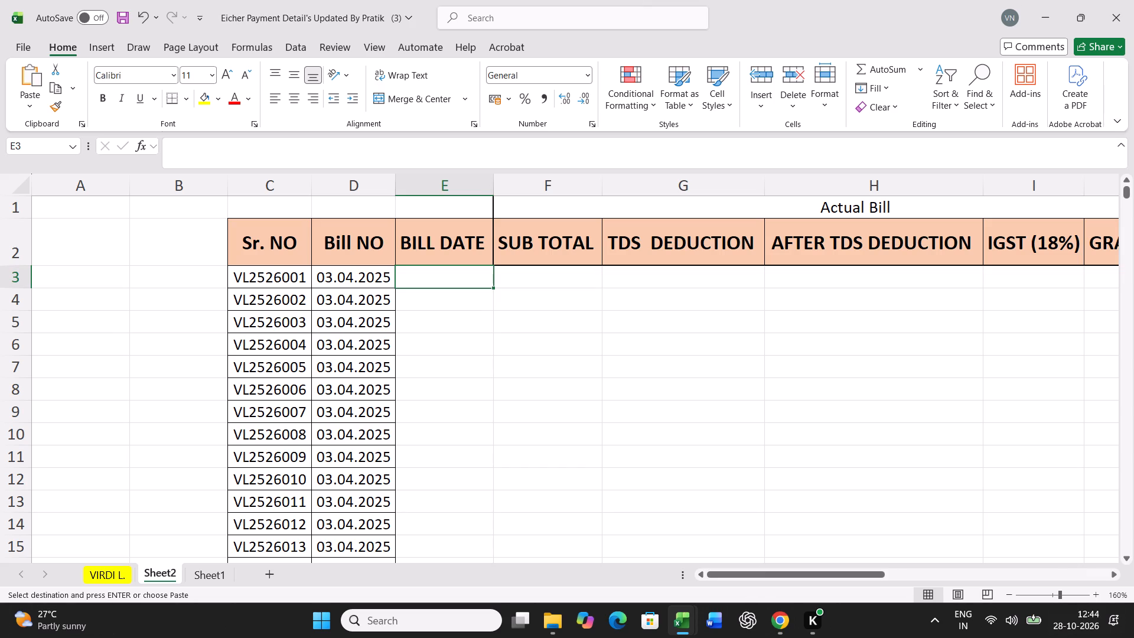
click(683, 620)
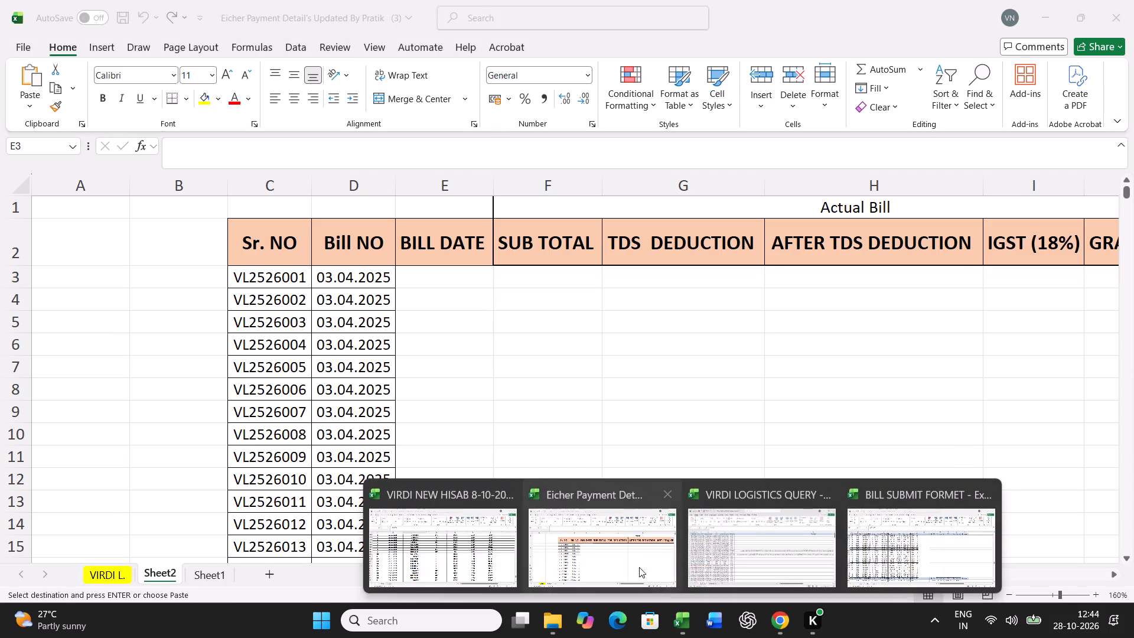
click(627, 557)
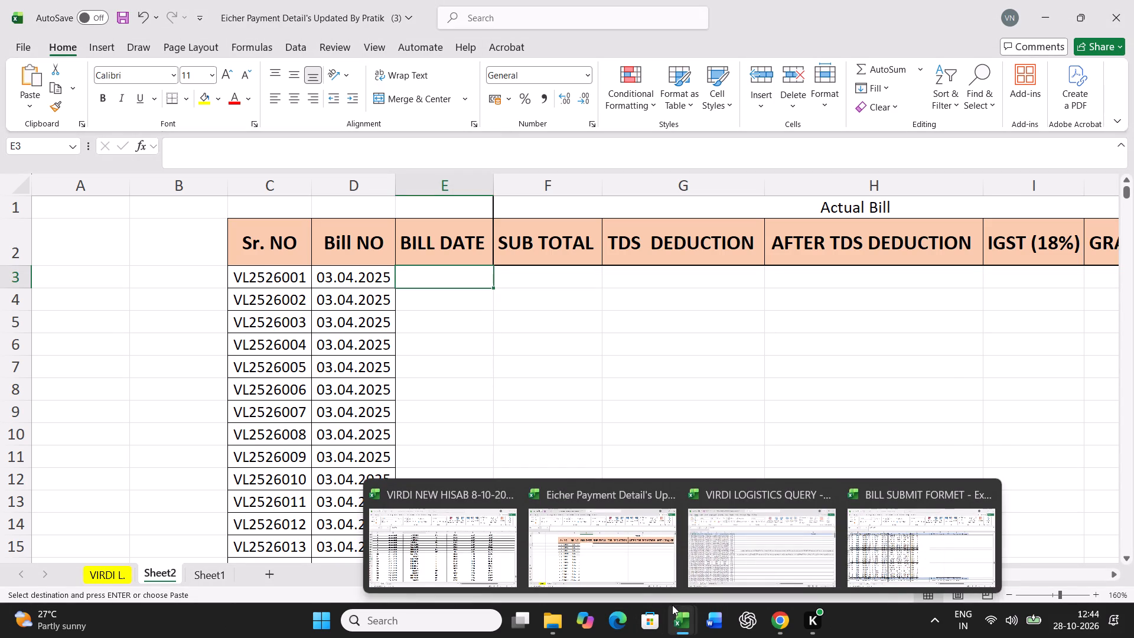
click(879, 538)
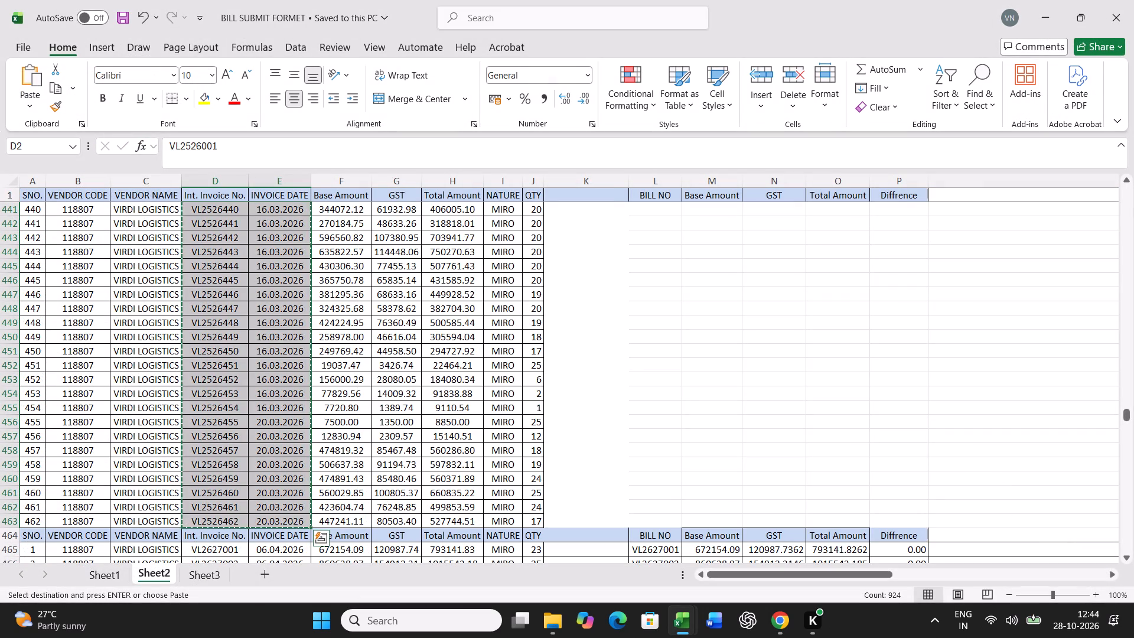
key(Right)
key(Right)
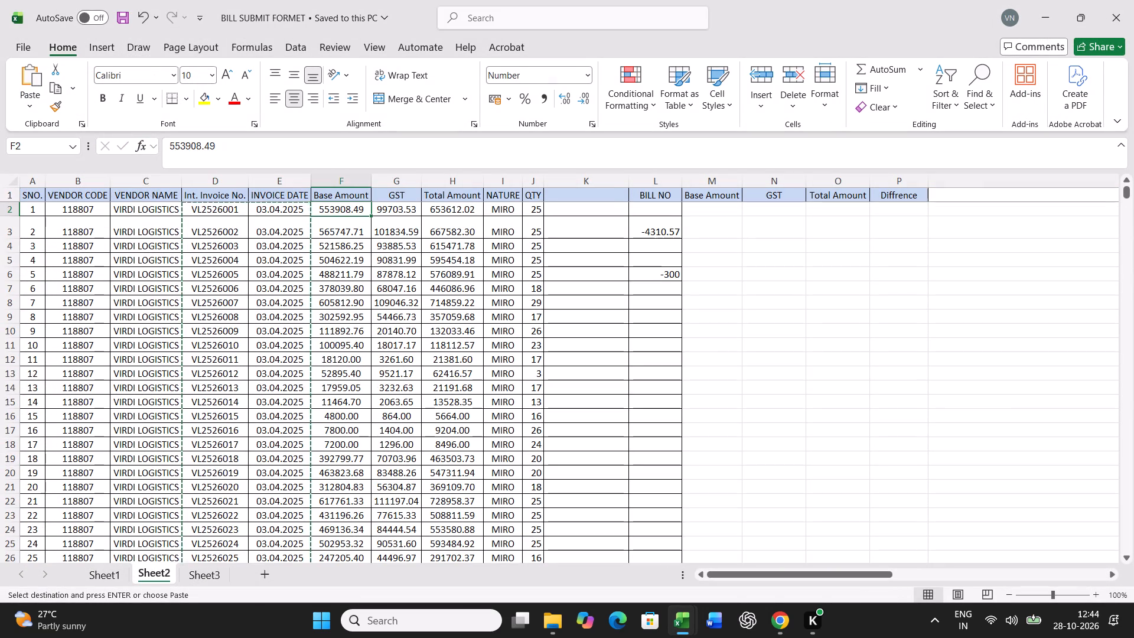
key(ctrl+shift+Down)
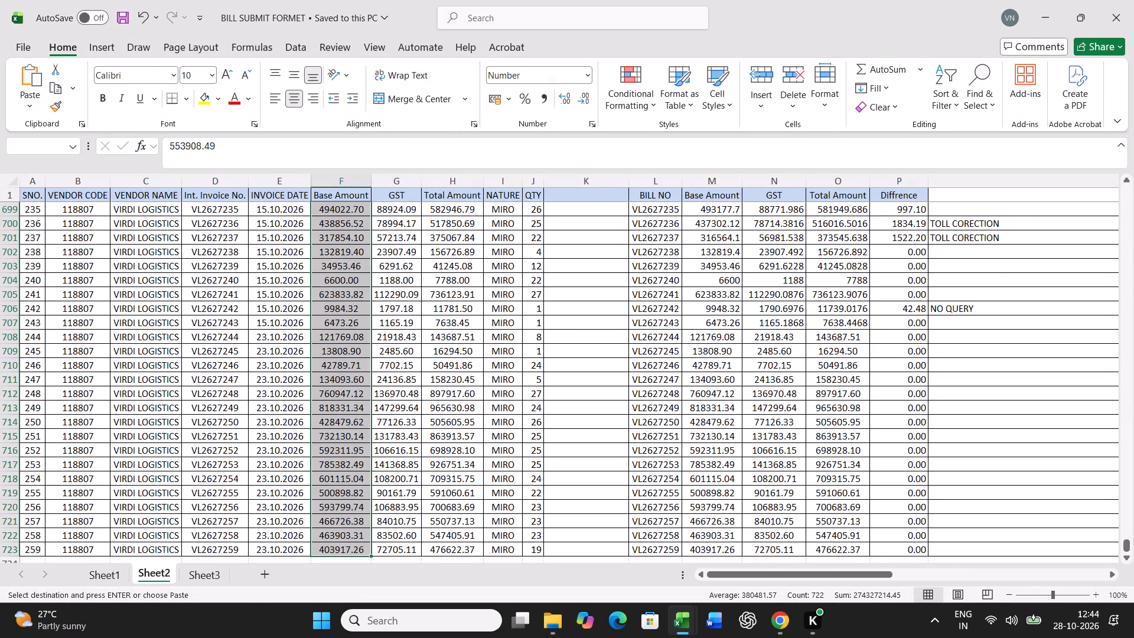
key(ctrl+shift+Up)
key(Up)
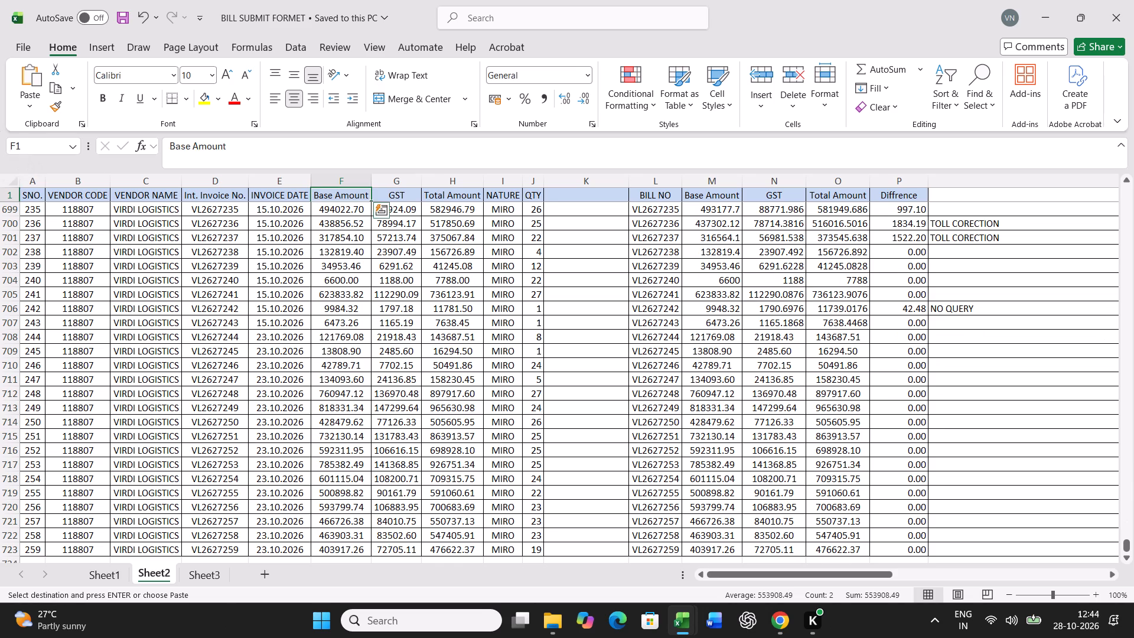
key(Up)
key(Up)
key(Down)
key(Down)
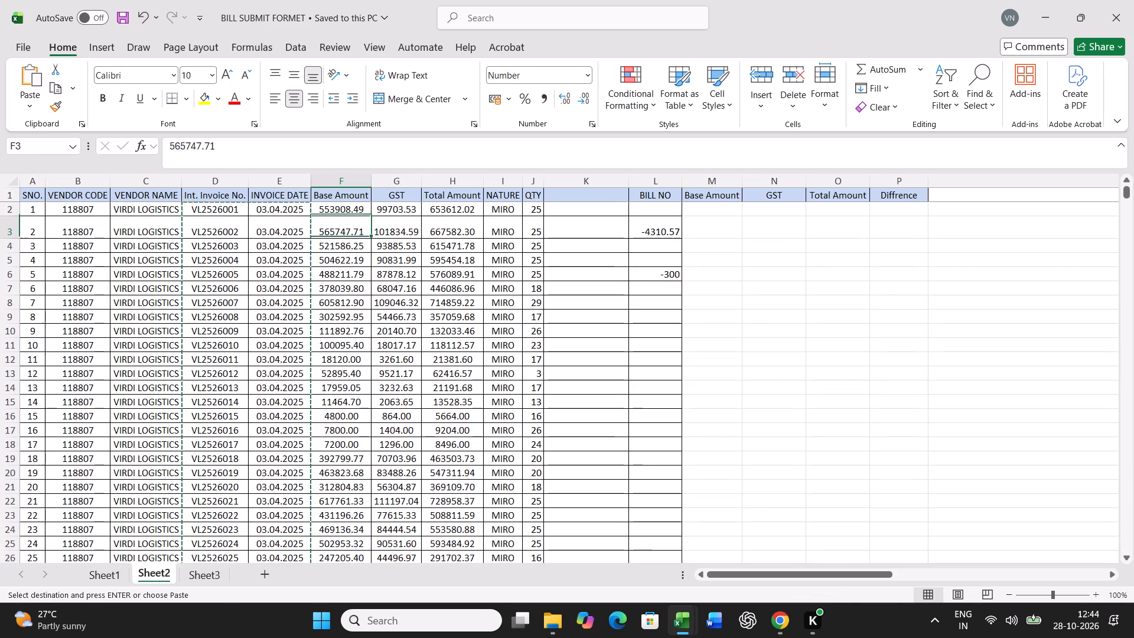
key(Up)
Copy the Base Amount values for invoices VL2526001 to VL2526462, cells F2 to F463.
key(shift+Down)
key(shift+Down)
key(shift+Down)
key(shift+Down)
key(shift+Down)
key(shift+Down)
key(shift+Down)
key(shift+Down)
key(shift+Down)
key(shift+Down)
key(shift+Down)
key(shift+Down)
key(shift+Down)
key(shift+Down)
key(shift+Down)
key(shift+Down)
key(shift+Down)
key(shift+Down)
key(shift+Down)
key(shift+Down)
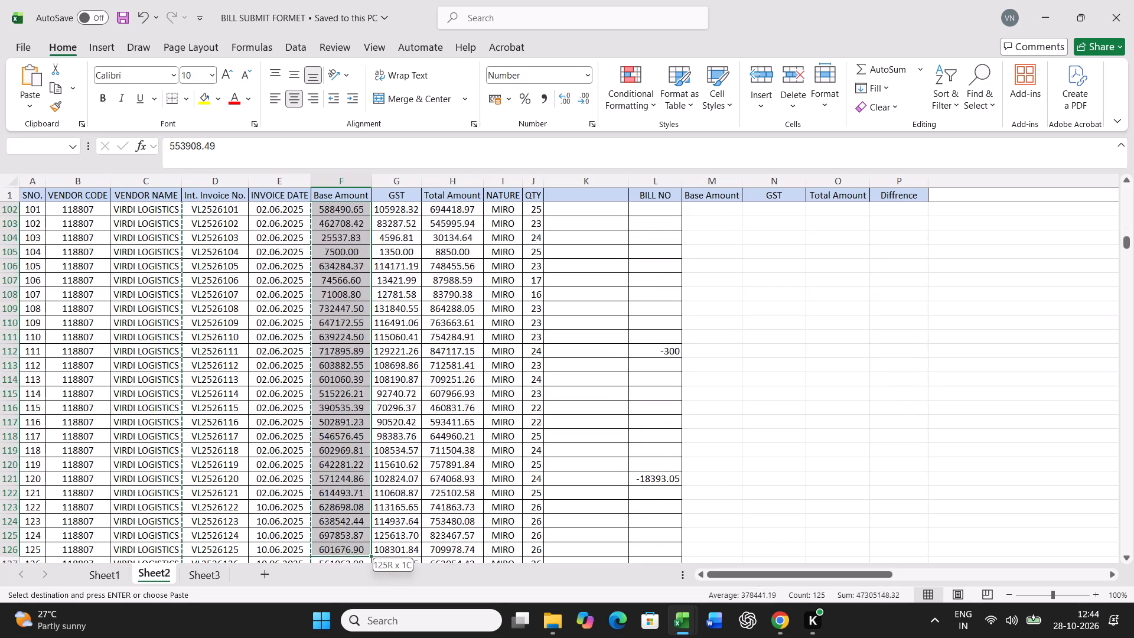
key(shift+Page_Down)
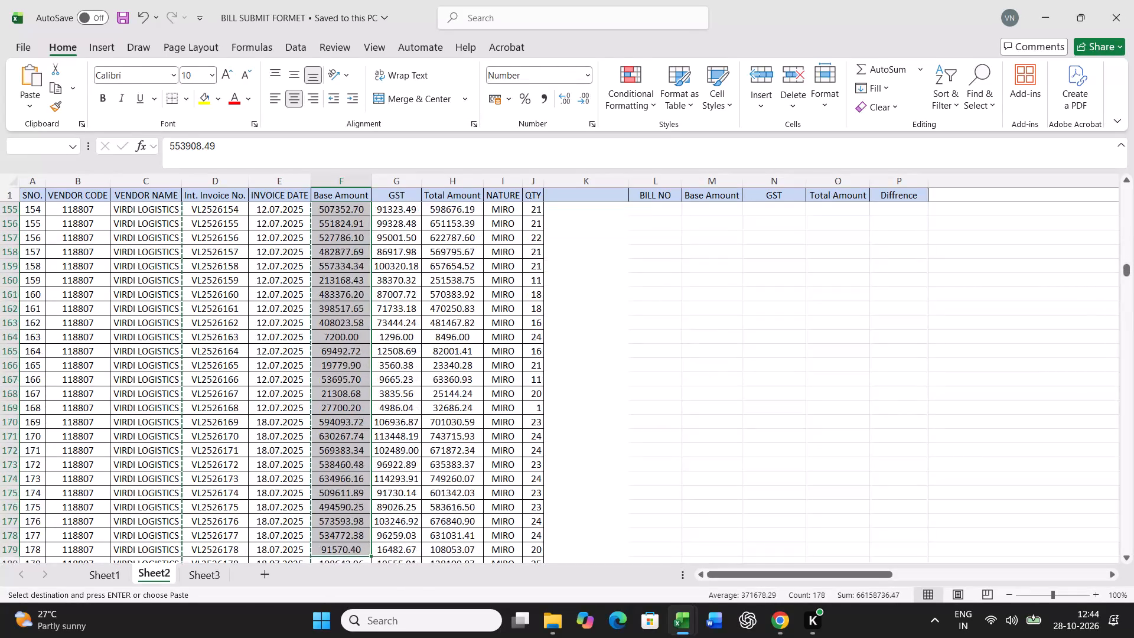
key(shift+Page_Down)
key(shift+Page_Down)
key(shift+Page_Down)
key(shift+Page_Down)
key(shift+Page_Down)
key(shift+Page_Down)
key(shift+Page_Down)
key(shift+Page_Down)
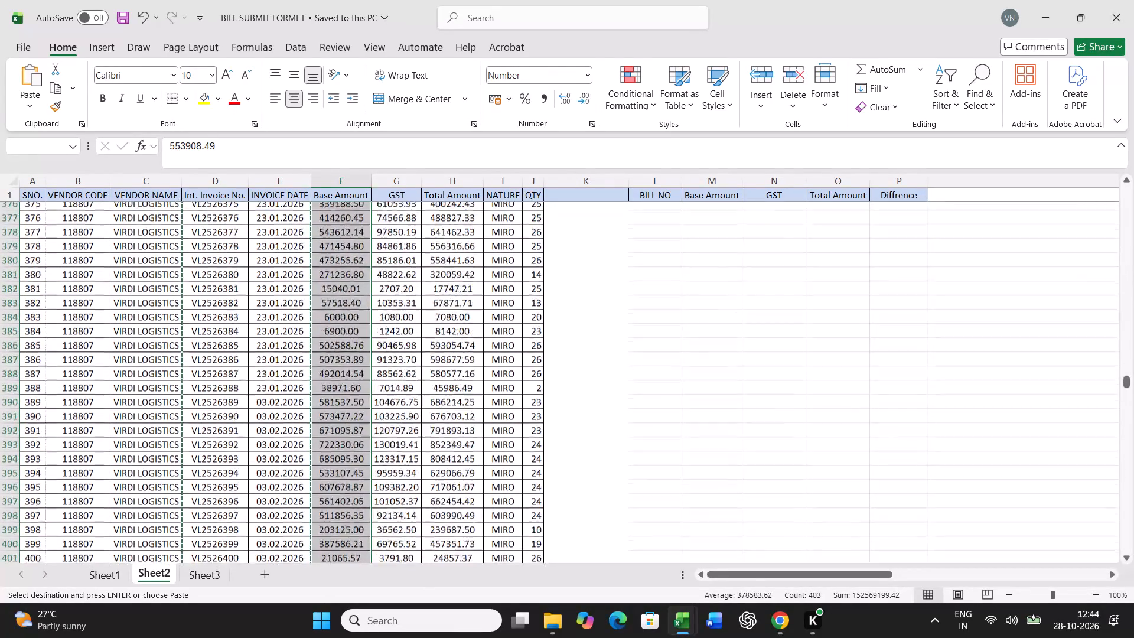
key(shift+Up)
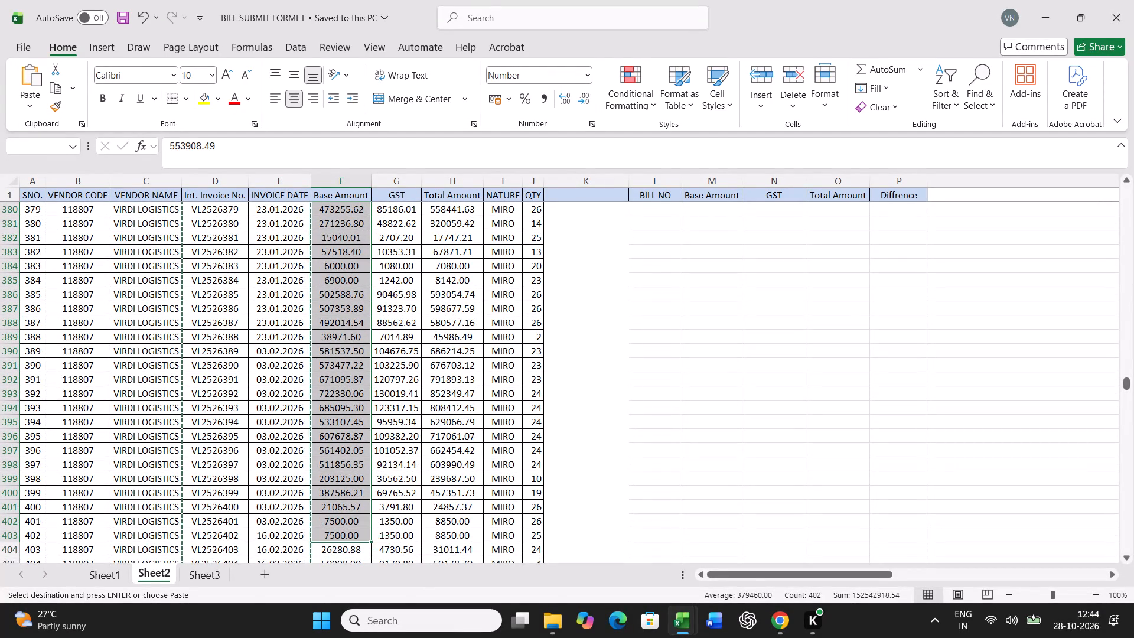
key(shift+Down)
key(shift+Page_Down)
key(shift+Page_Down)
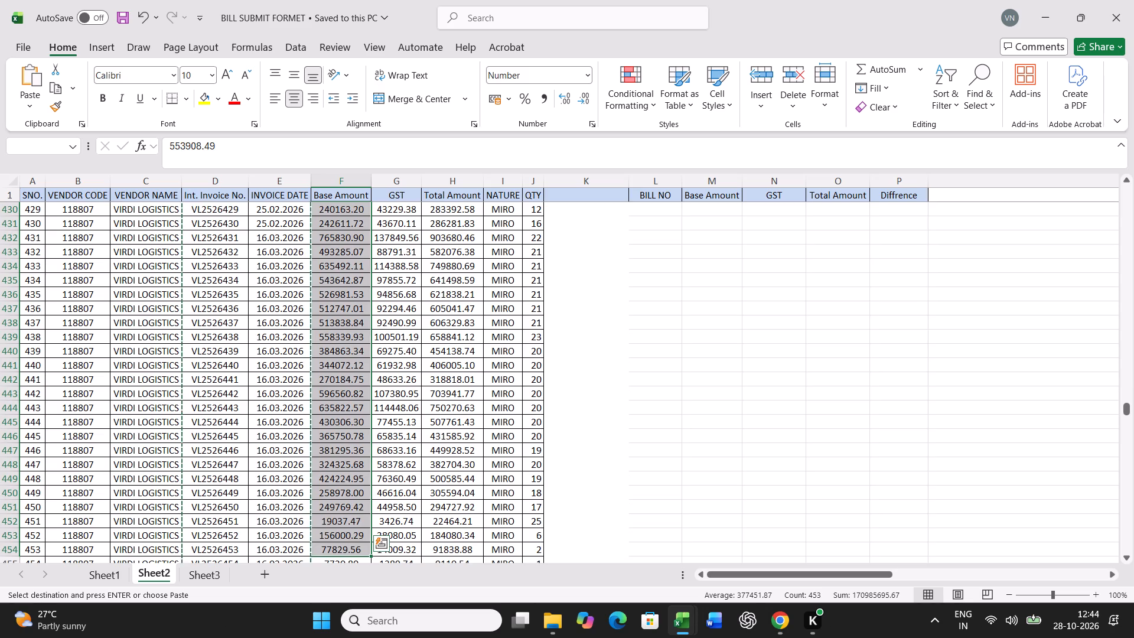
key(shift+Page_Down)
key(shift+Up)
key(shift+Up)
key(shift+Up)
key(shift+Up)
key(shift+Up)
key(shift+Up)
key(shift+Up)
key(shift+Up)
key(shift+Up)
key(shift+Up)
key(shift+Up)
key(shift+Up)
key(shift+Up)
key(shift+Up)
key(shift+Up)
key(shift+Up)
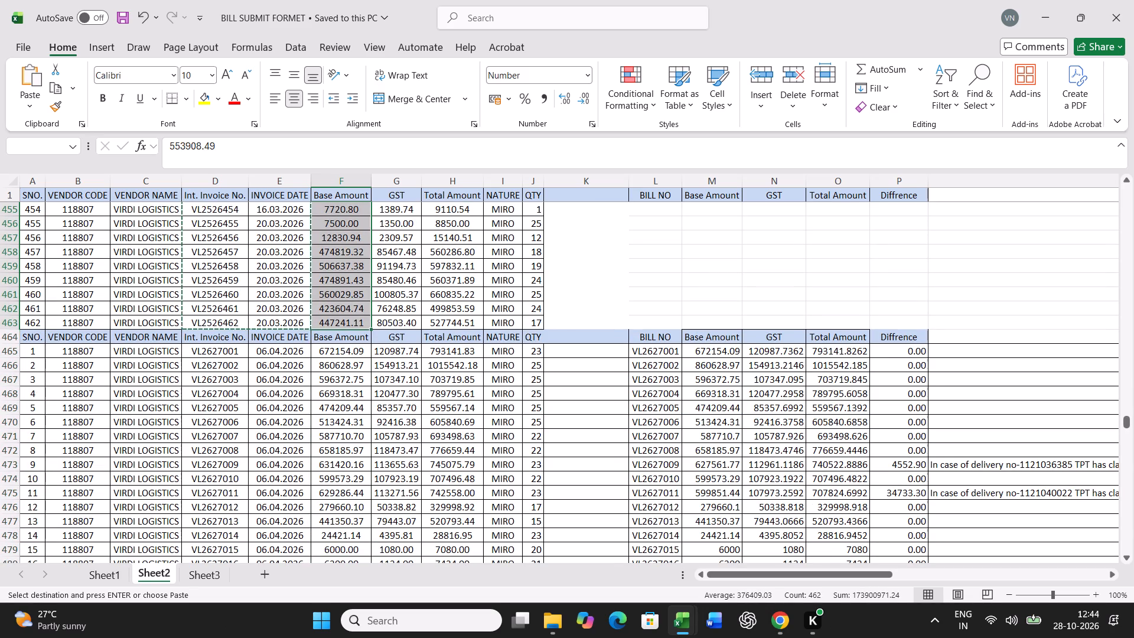
key(ctrl+c)
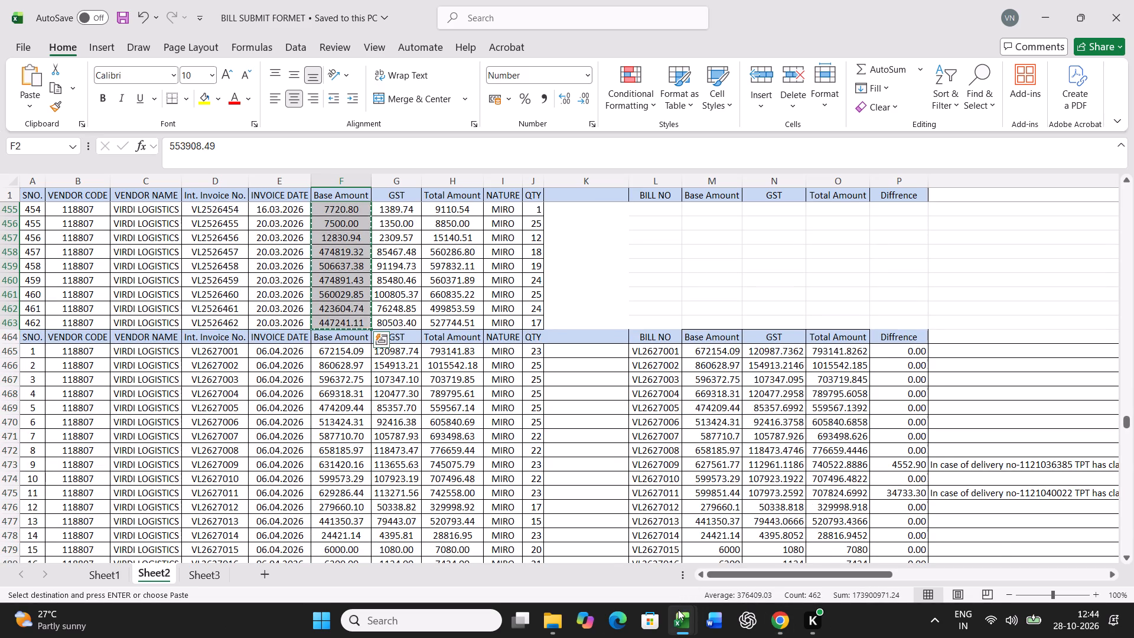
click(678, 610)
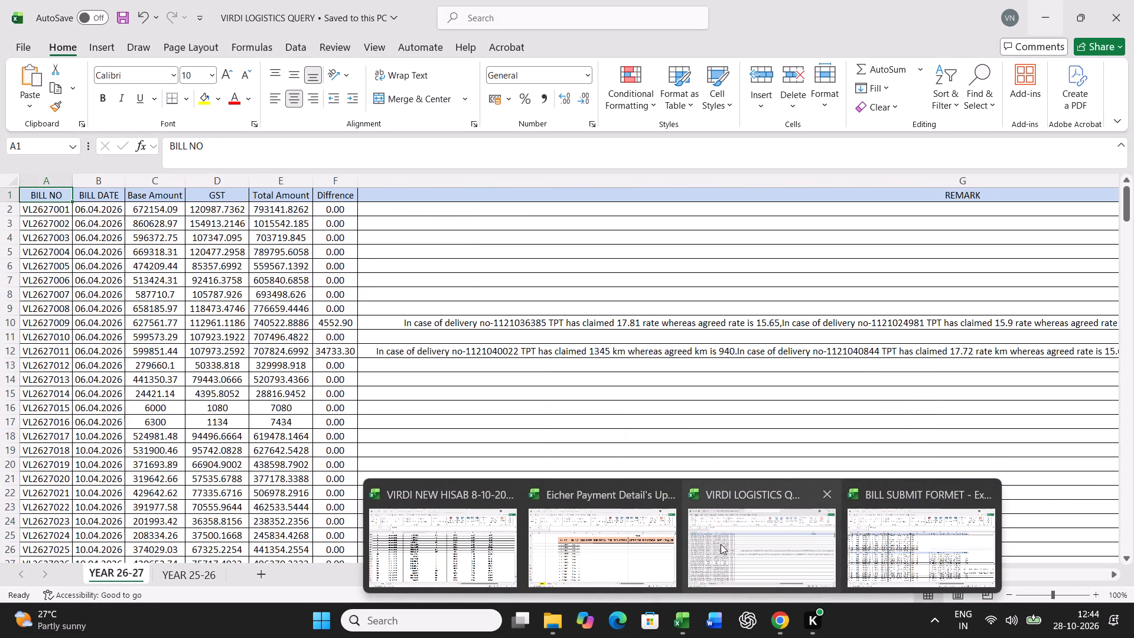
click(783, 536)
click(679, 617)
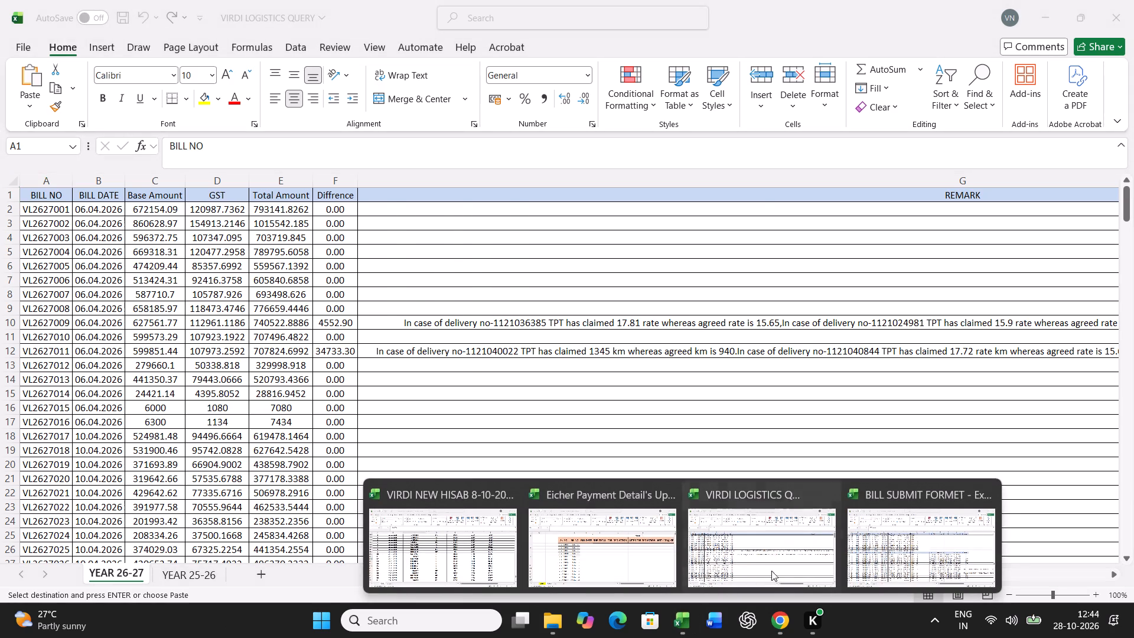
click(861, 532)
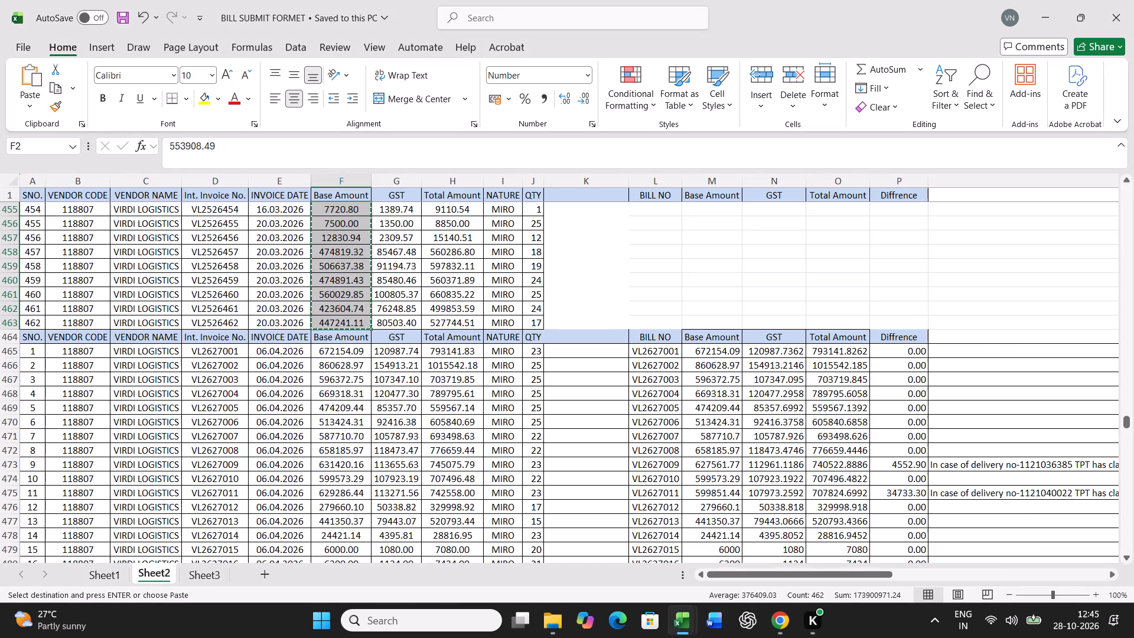
Close the VIRDI LOGISTICS QUERY workbook without saving its changes.
click(677, 614)
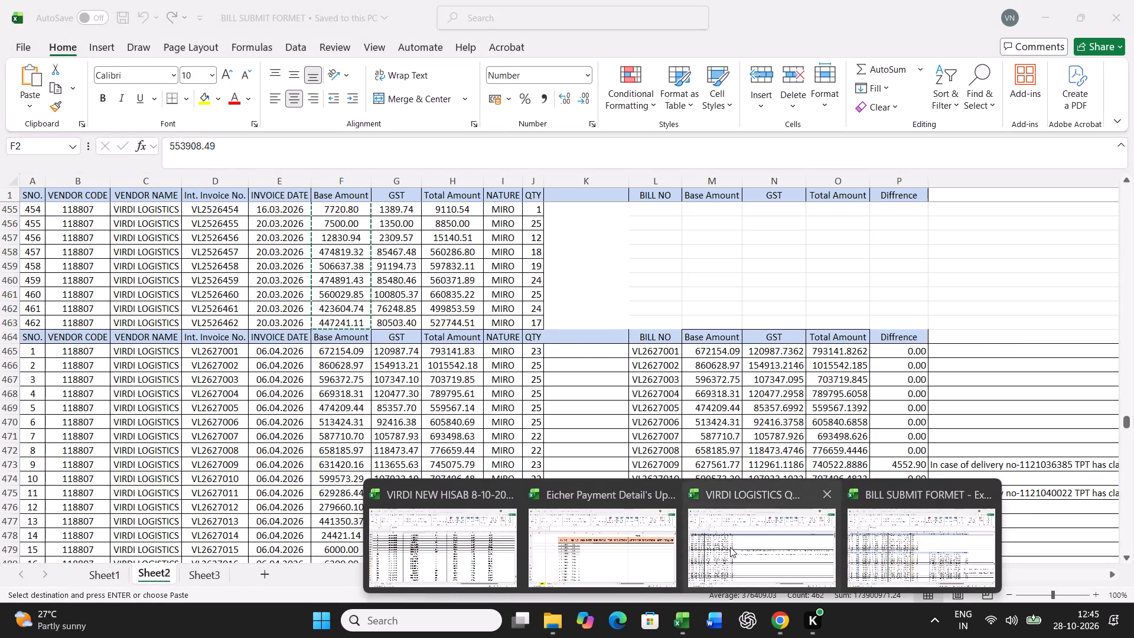
click(731, 545)
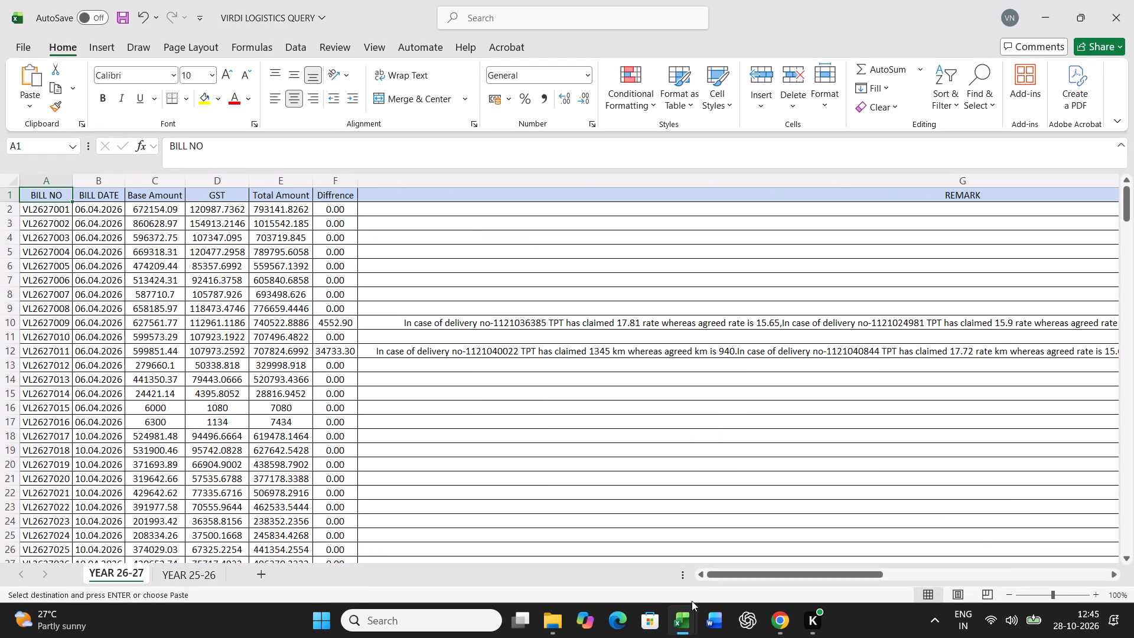
click(1122, 10)
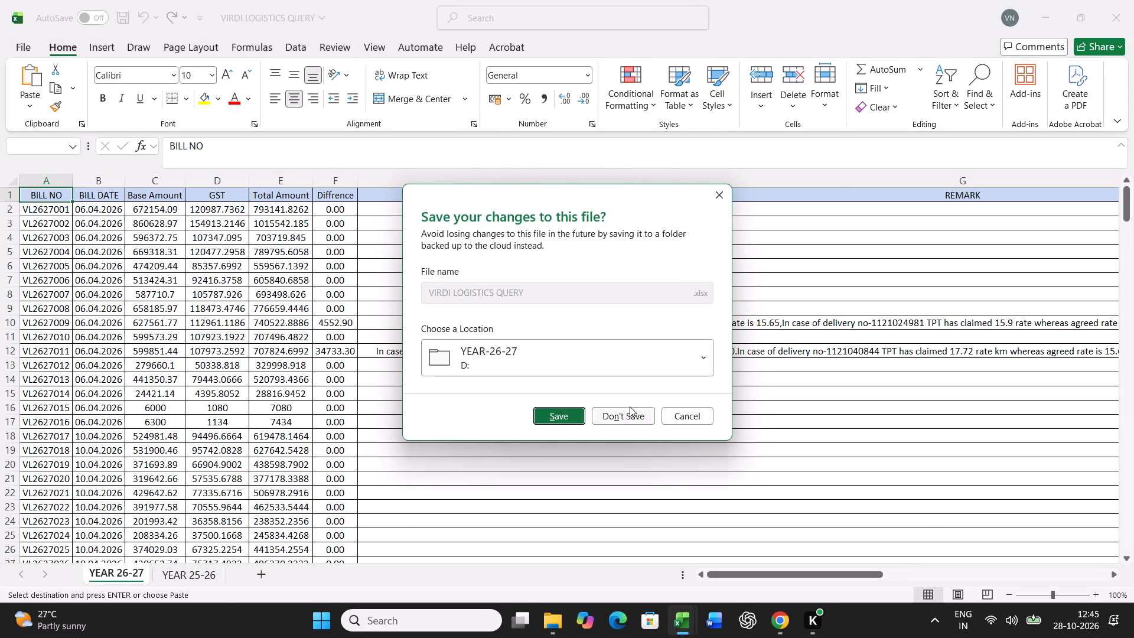
click(625, 411)
Paste the copied Base Amount values under SUB TOTAL, starting at F3 on Sheet2 of the Eicher payment workbook.
click(677, 625)
click(663, 563)
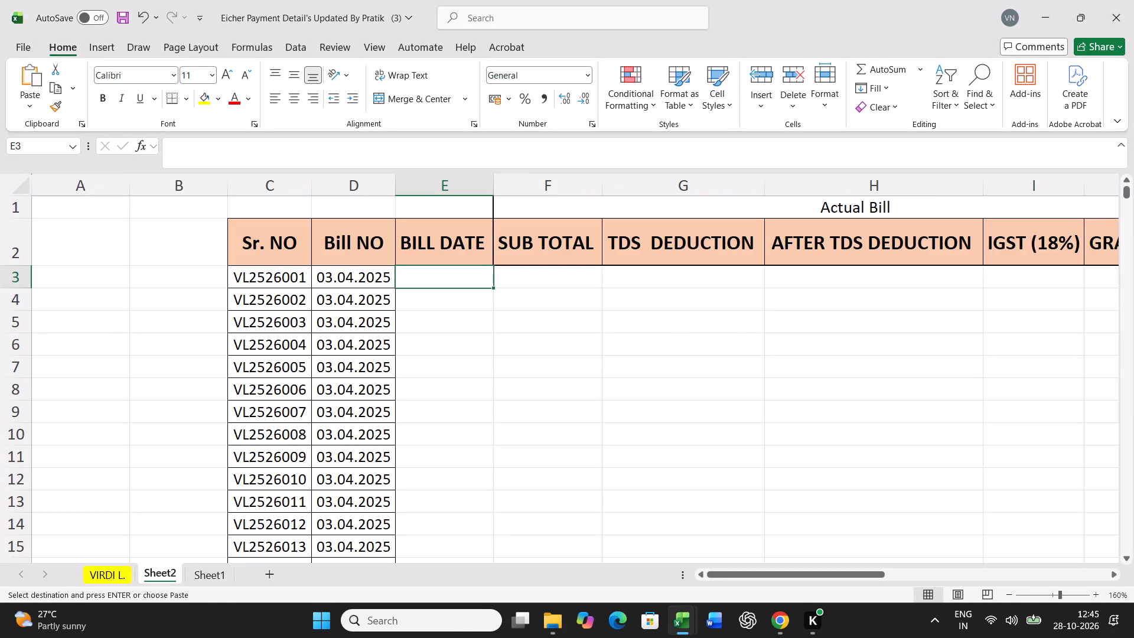
click(572, 278)
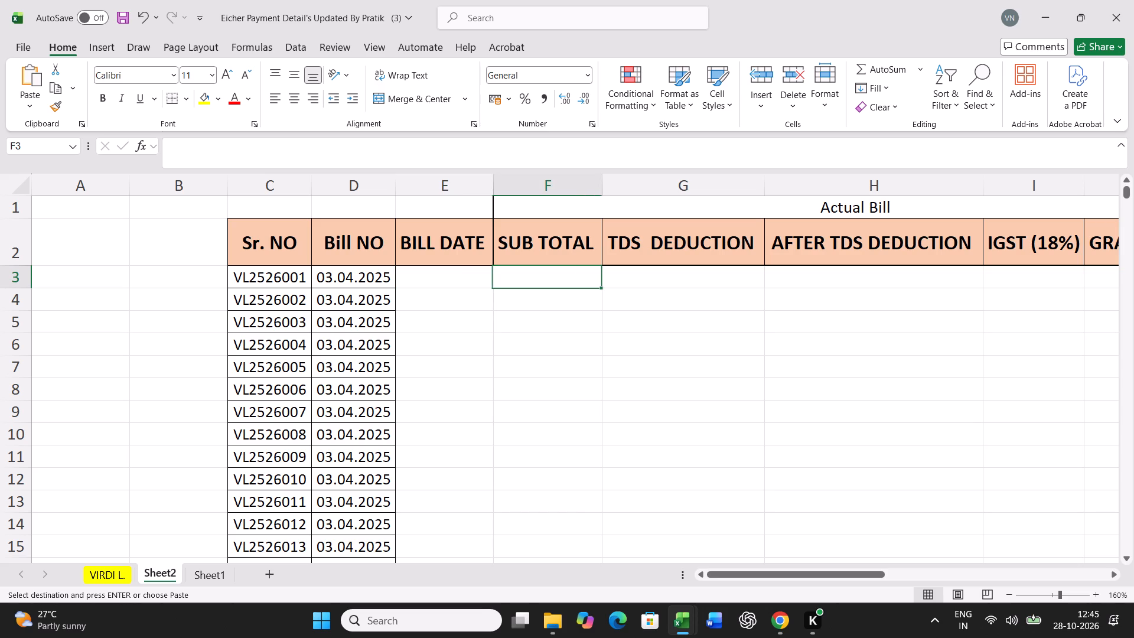
key(ctrl+v)
Copy the dates in D3 to D464 into the BILL DATE column, starting at E3.
click(375, 283)
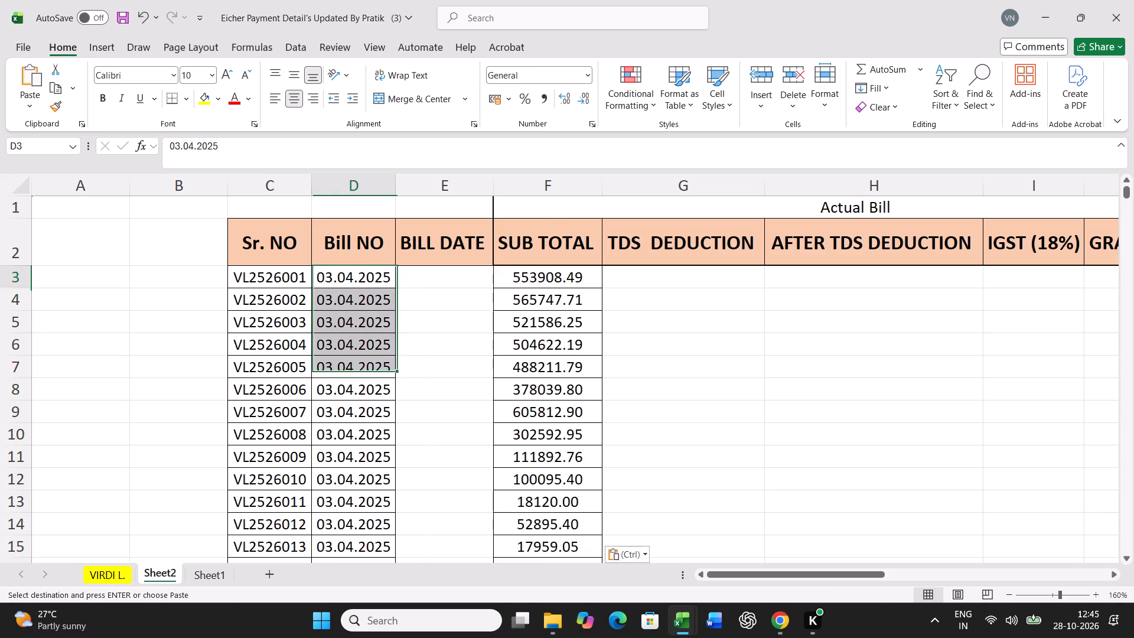
key(ctrl+shift+Down)
key(ctrl+c)
key(Right)
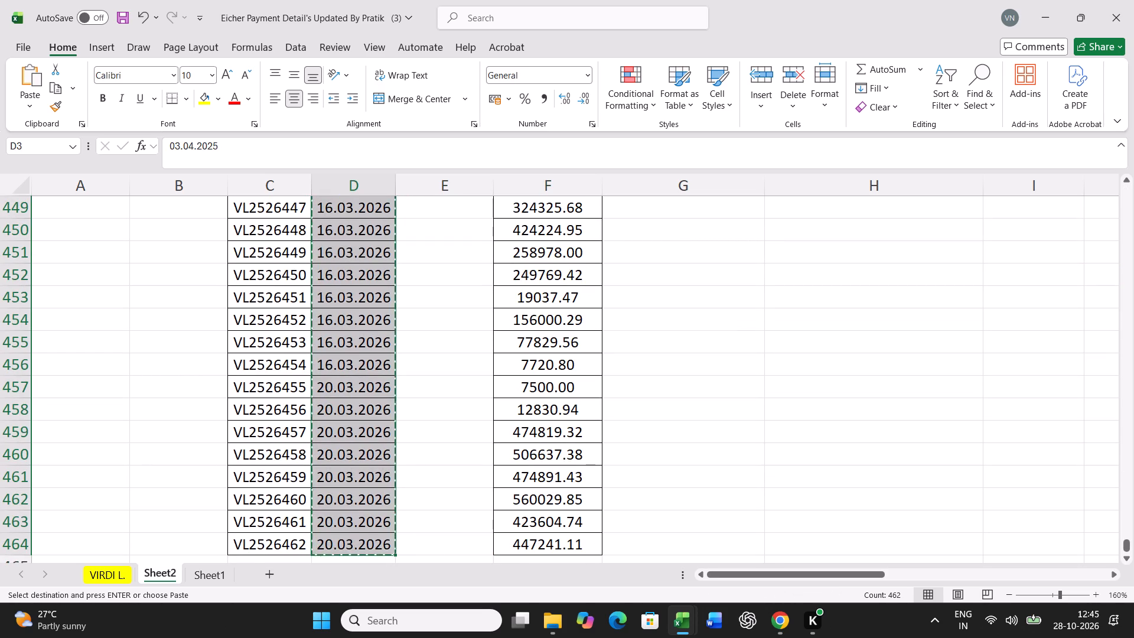
key(Return)
Select the first empty cell under IGST (18%) in the Actual Bill section, cell I3.
key(Right)
key(Right)
key(Right)
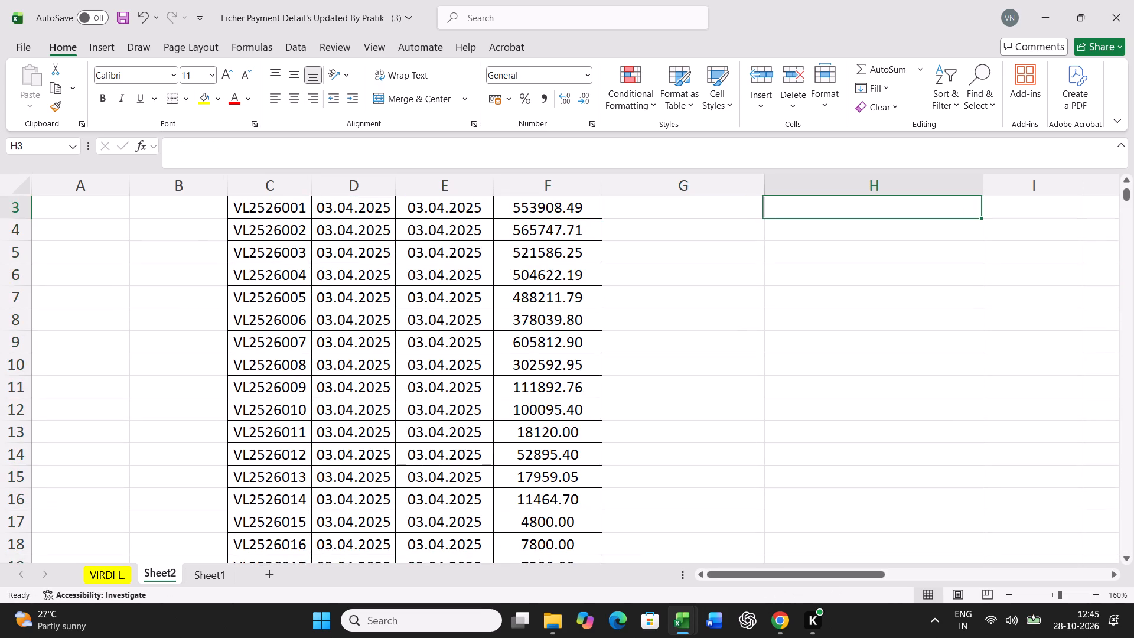
scroll(863, 434, up, 5)
click(675, 284)
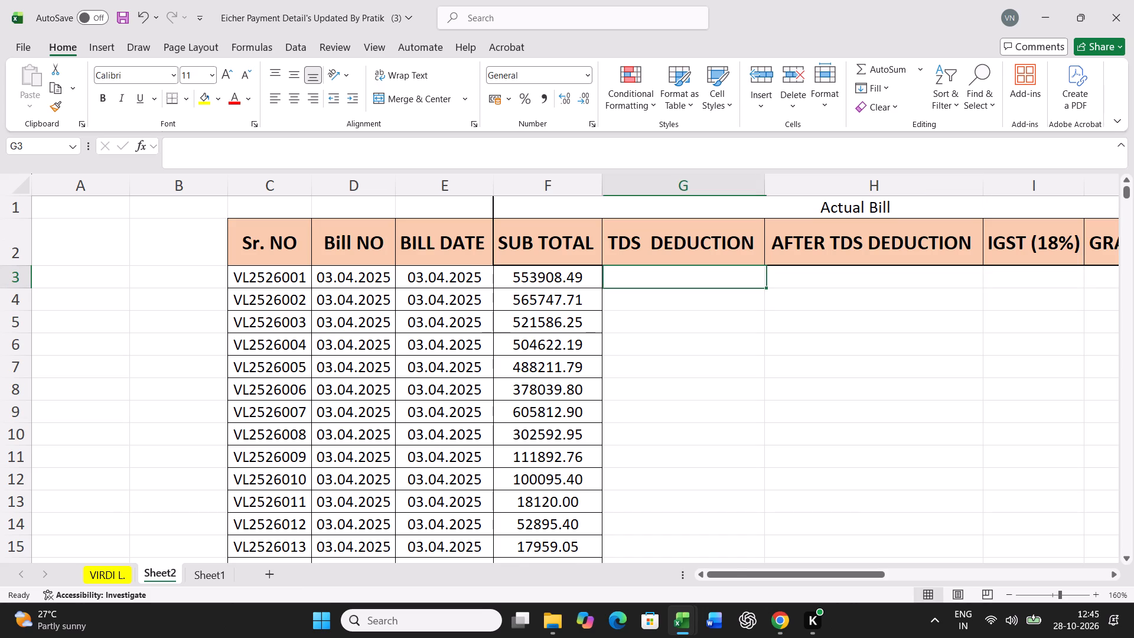
key(Right)
key(Right)
key(Right)
key(Right)
key(Left)
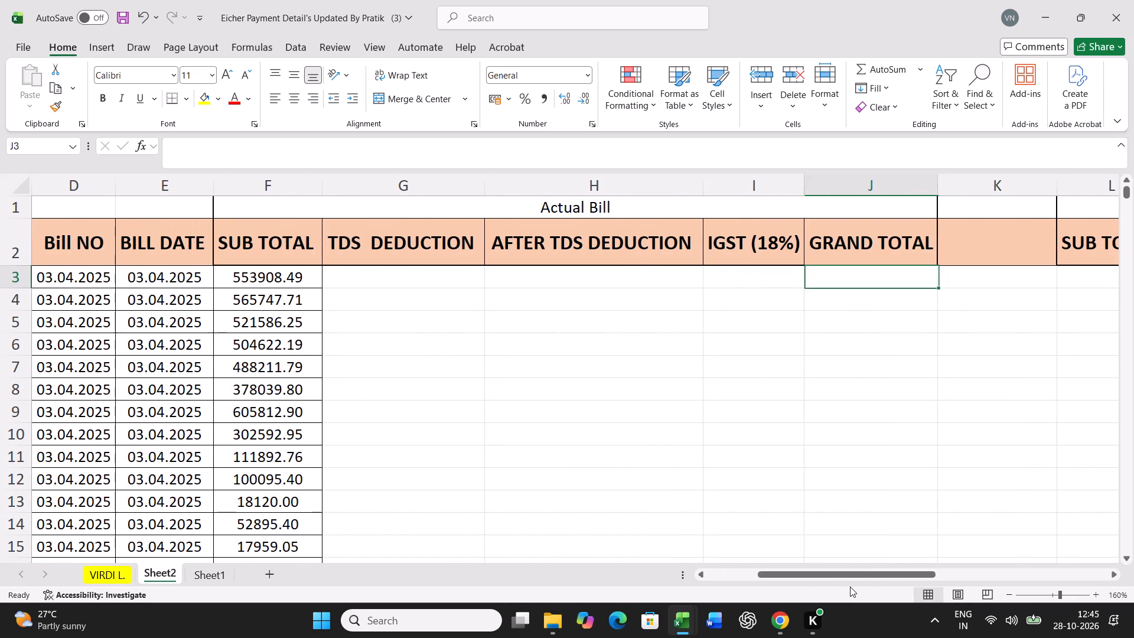
key(Left)
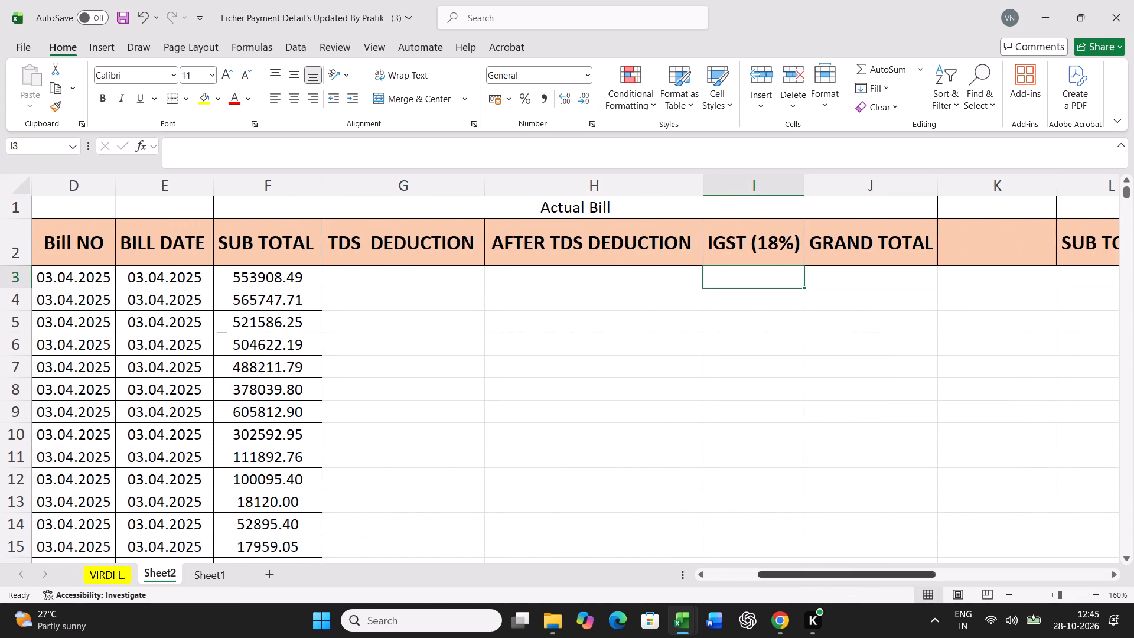
Copy the GST values for VL2526001 to VL2526462, cells G2 to G463, from Sheet2 of the BILL SUBMIT FORMET workbook.
click(670, 627)
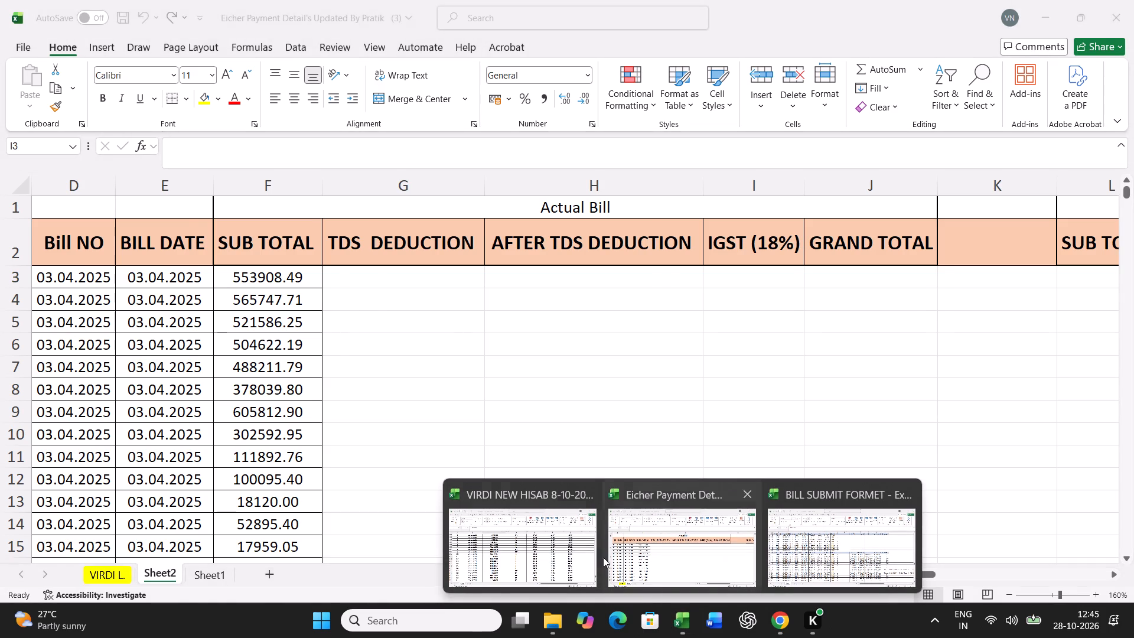
click(568, 552)
click(687, 630)
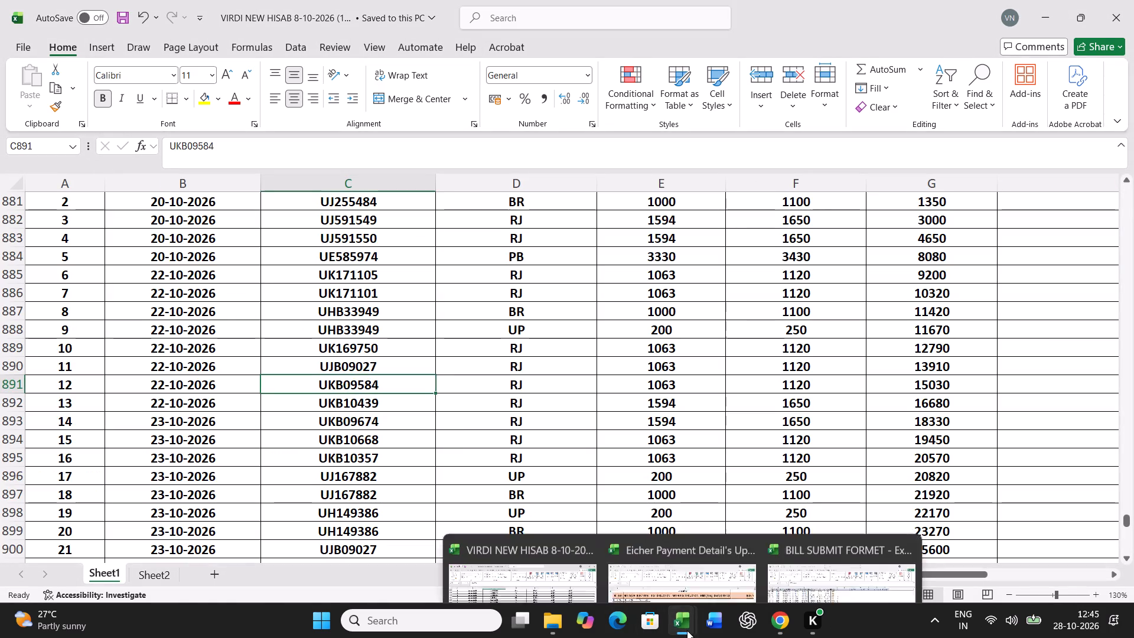
click(750, 550)
click(687, 624)
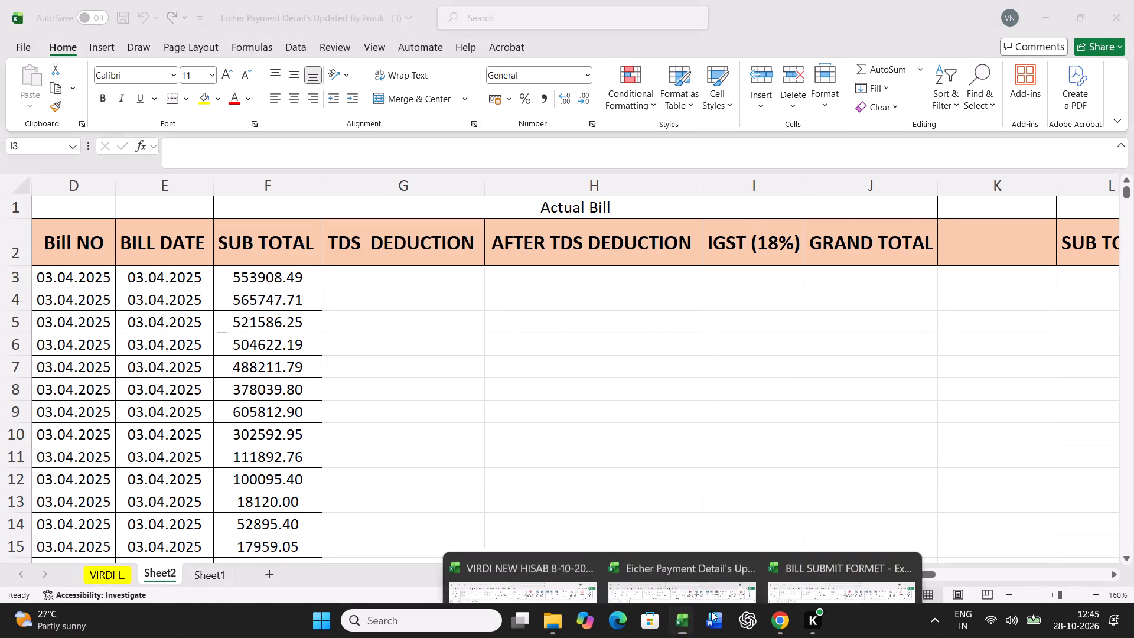
click(817, 555)
key(Right)
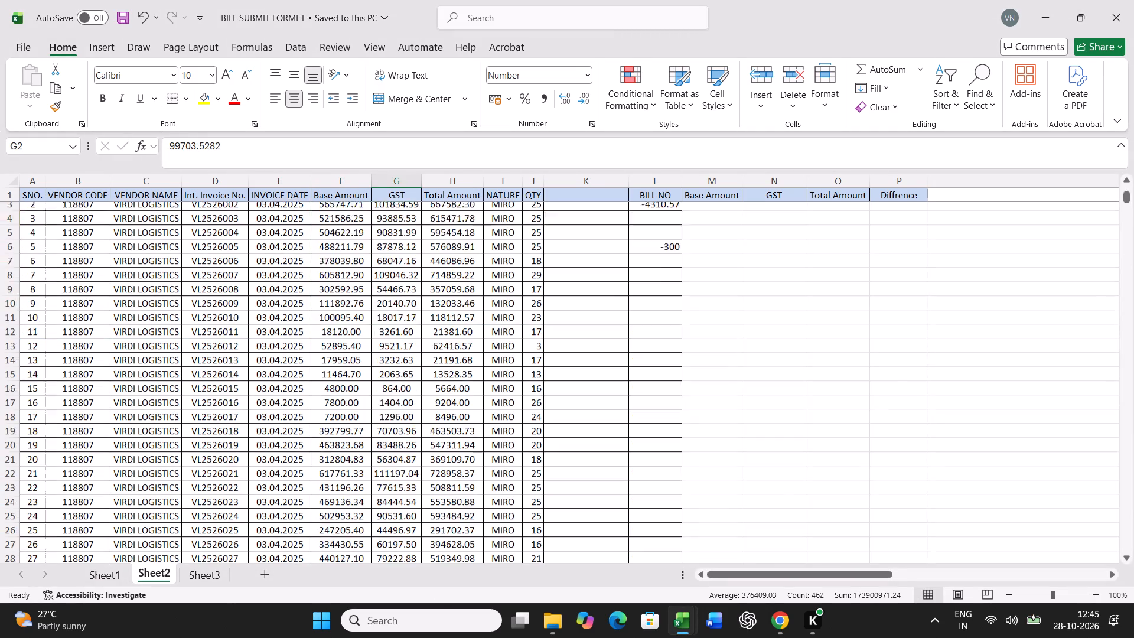
key(Right)
key(Right)
key(Left)
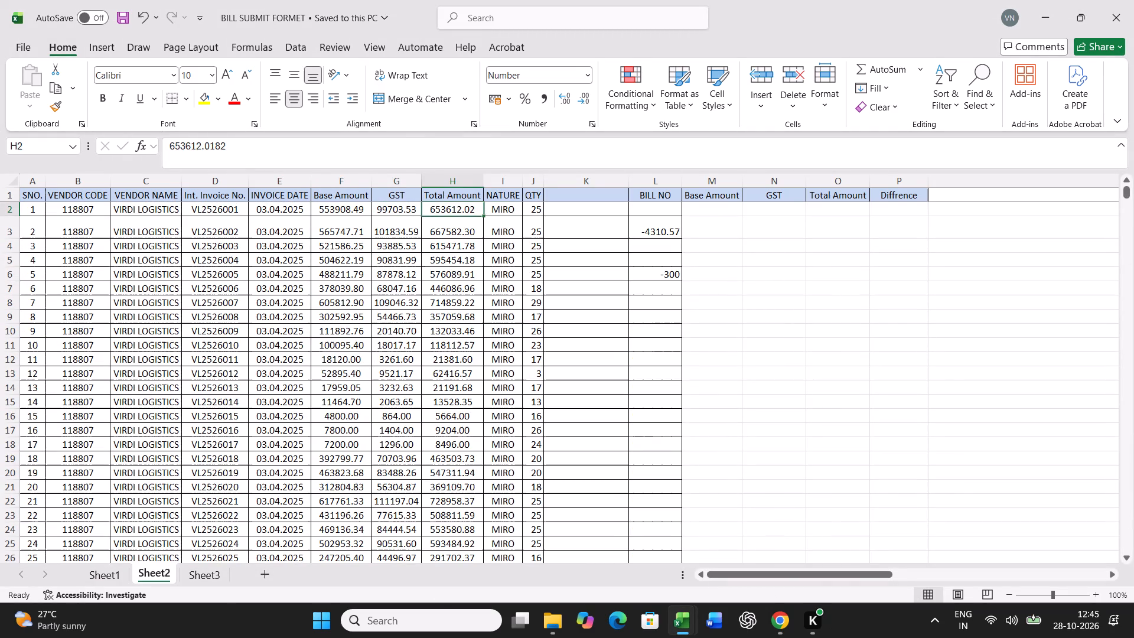
key(Left)
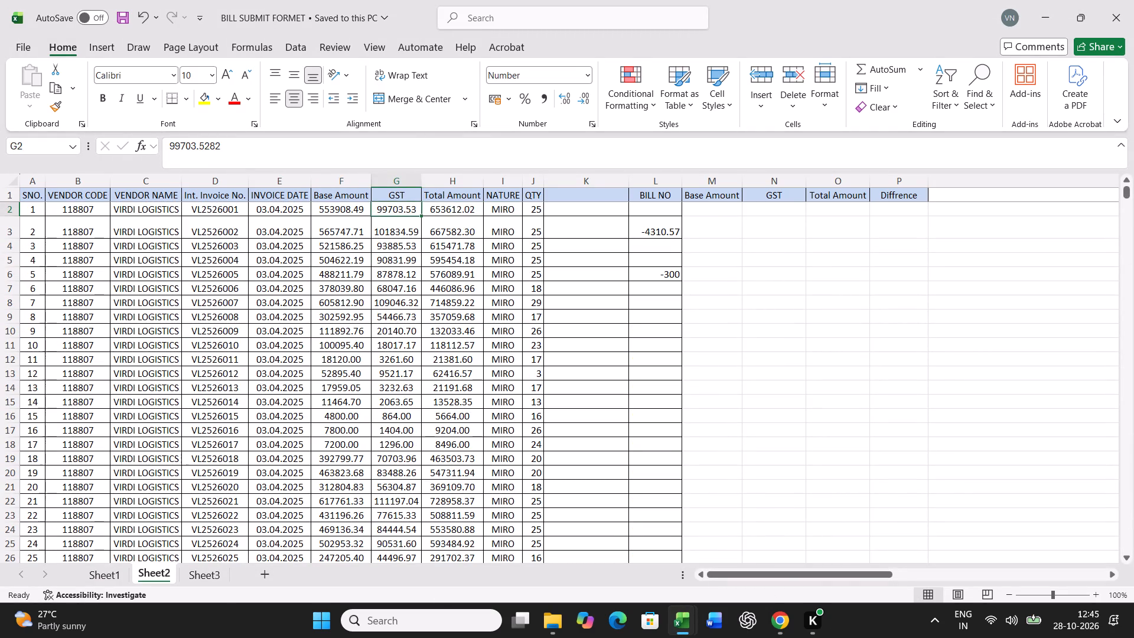
key(shift+Page_Down)
key(shift+Page_Down)
key(shift+Page_Down)
key(shift+Page_Down)
key(shift+Page_Down)
key(shift+Page_Down)
key(shift+Page_Down)
key(shift+Page_Down)
key(shift+Page_Down)
key(shift+Page_Down)
key(shift+Page_Down)
key(shift+Page_Down)
key(shift+Page_Down)
key(shift+Page_Down)
key(shift+Page_Down)
key(shift+Page_Down)
key(shift+Page_Down)
key(shift+Page_Down)
key(shift+Page_Down)
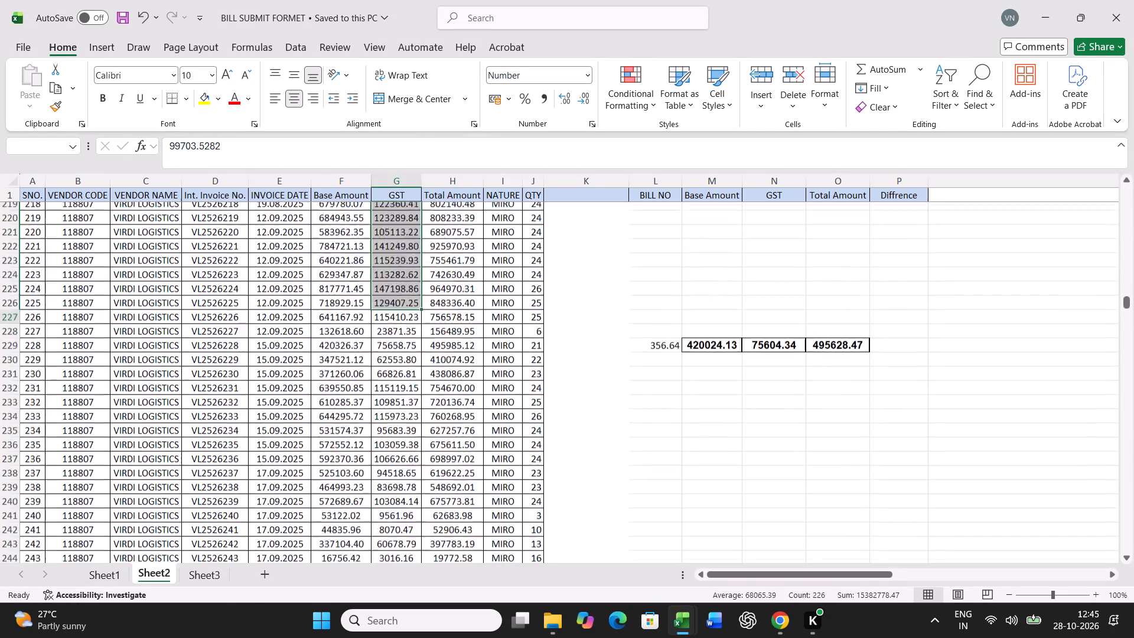
key(shift+Page_Down)
key(shift+Page_Down)
key(shift+Page_Down)
key(shift+Page_Down)
key(shift+Page_Down)
key(shift+Page_Down)
key(shift+Page_Down)
key(shift+Page_Down)
key(shift+Page_Down)
key(shift+Page_Down)
key(shift+Page_Down)
key(shift+Page_Down)
key(shift+Page_Down)
key(shift+Page_Down)
key(shift+Page_Down)
key(shift+Page_Down)
key(shift+Page_Down)
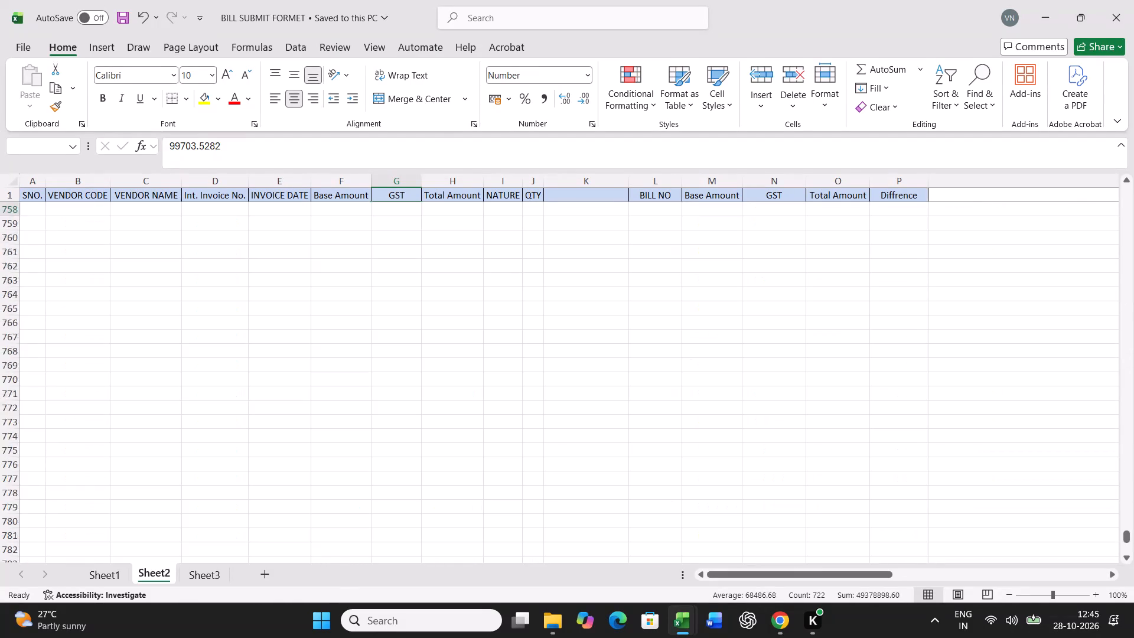
key(shift+Page_Up)
key(shift+Page_Up)
key(shift+Page_Up)
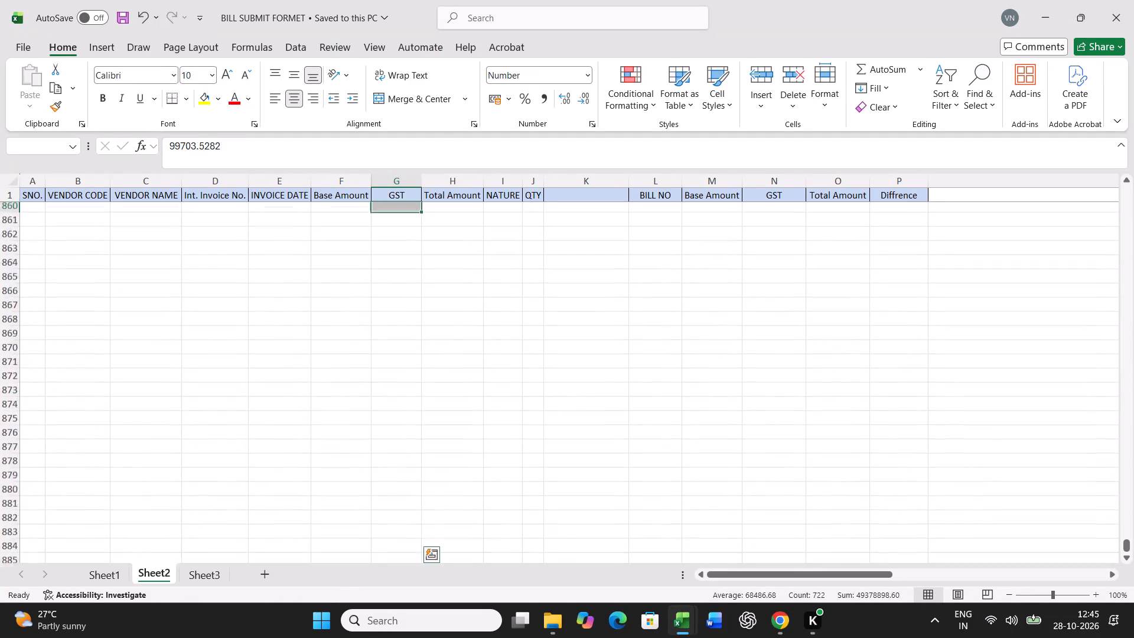
key(shift+Page_Up)
key(shift+Page_Up)
key(shift+Page_Up)
key(shift+Page_Up)
key(shift+Page_Up)
key(shift+Page_Up)
key(shift+Page_Up)
key(shift+Page_Up)
key(shift+Page_Up)
key(shift+Page_Up)
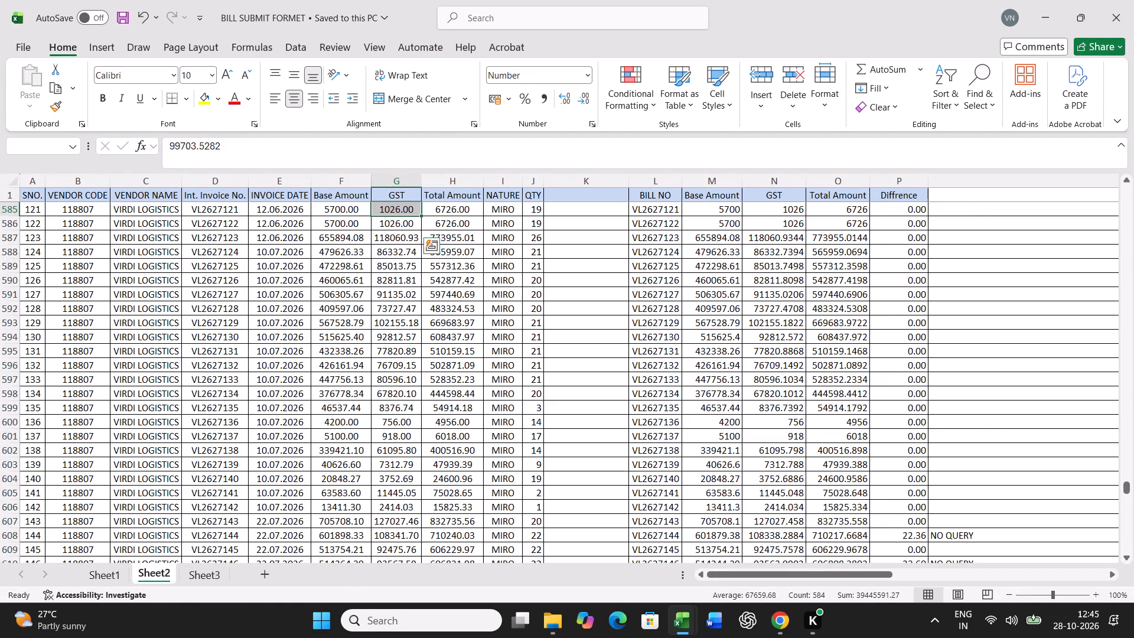
key(shift+Down)
key(shift+Down)
key(shift+Down)
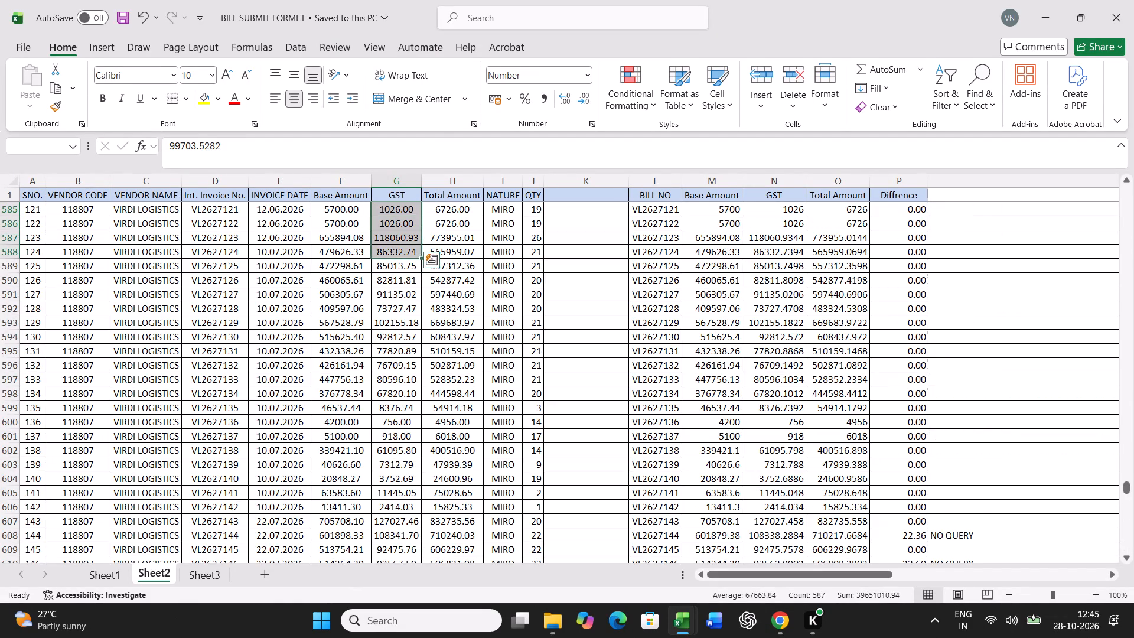
key(shift+Page_Up)
key(shift+Page_Up)
key(shift+Page_Up)
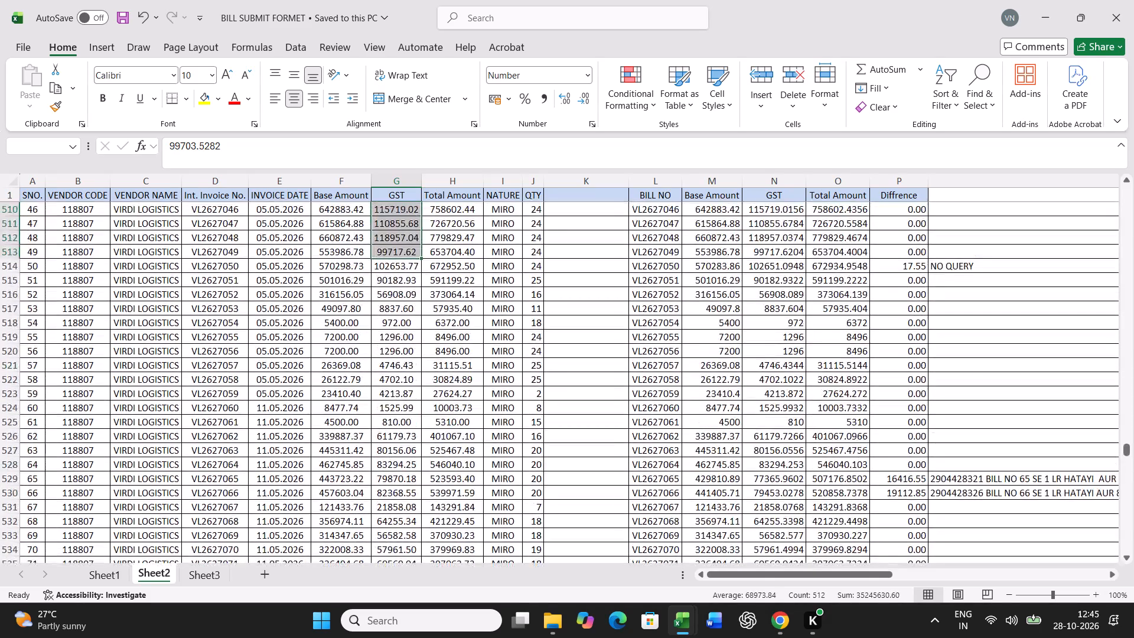
key(shift+Page_Up)
key(shift+Page_Up)
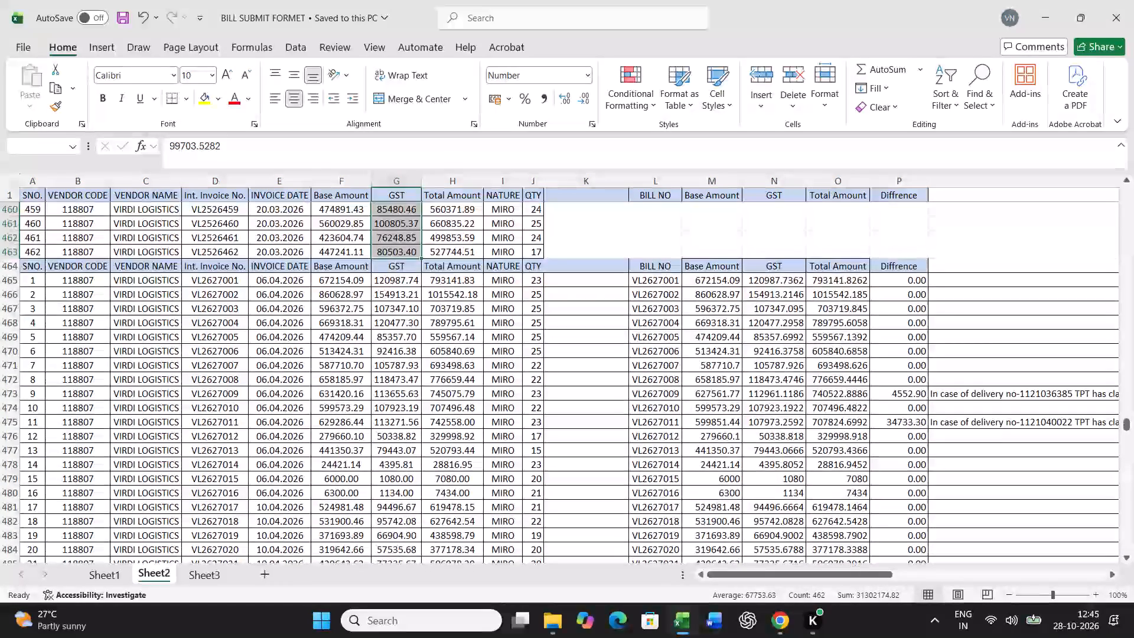
key(shift+Up)
key(shift+Down)
key(ctrl+c)
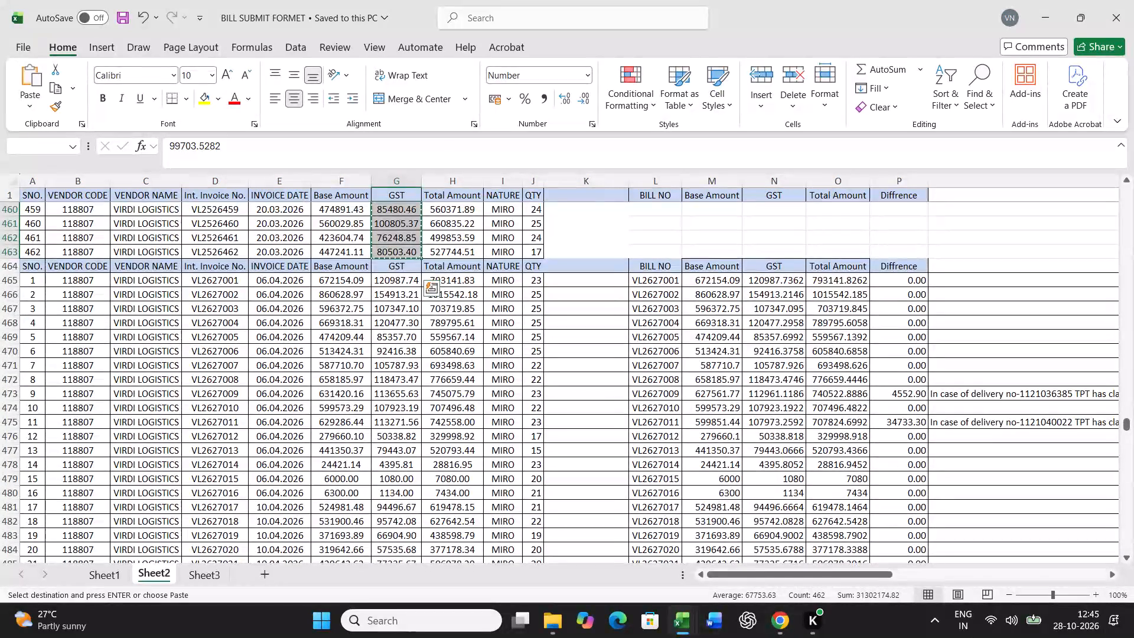
Paste the GST values under IGST (18%), starting at I3 on Sheet2 of the Eicher payment workbook.
click(674, 636)
click(681, 564)
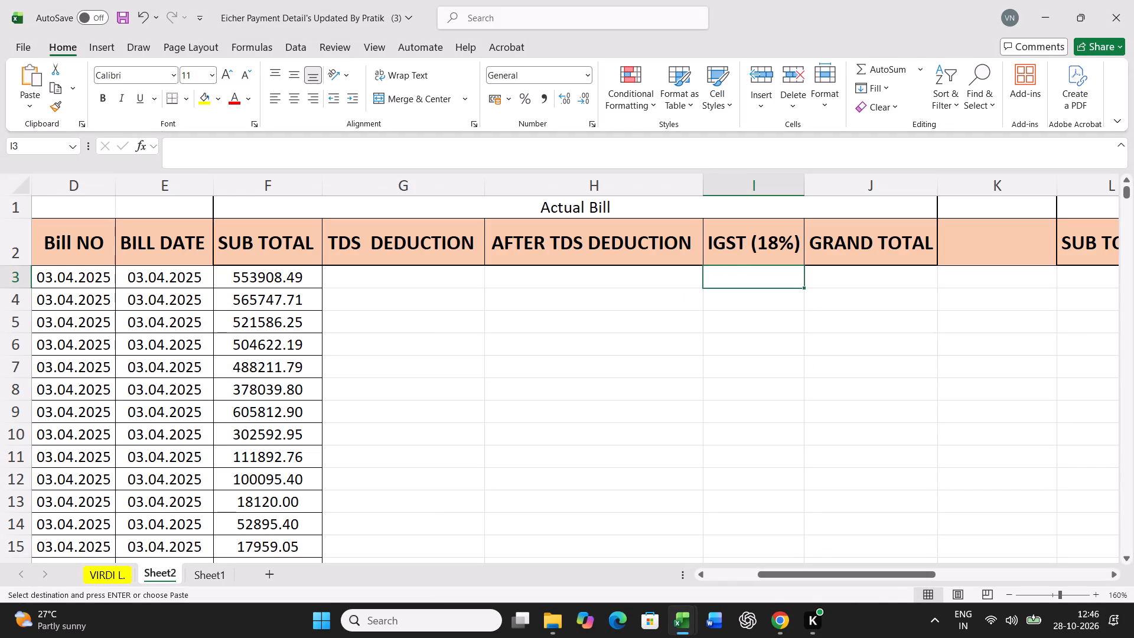
key(ctrl+v)
Copy the Total Amount values for VL2526001 to VL2526462, cells H2 to H463, from Sheet2 of BILL SUBMIT FORMET.
click(682, 617)
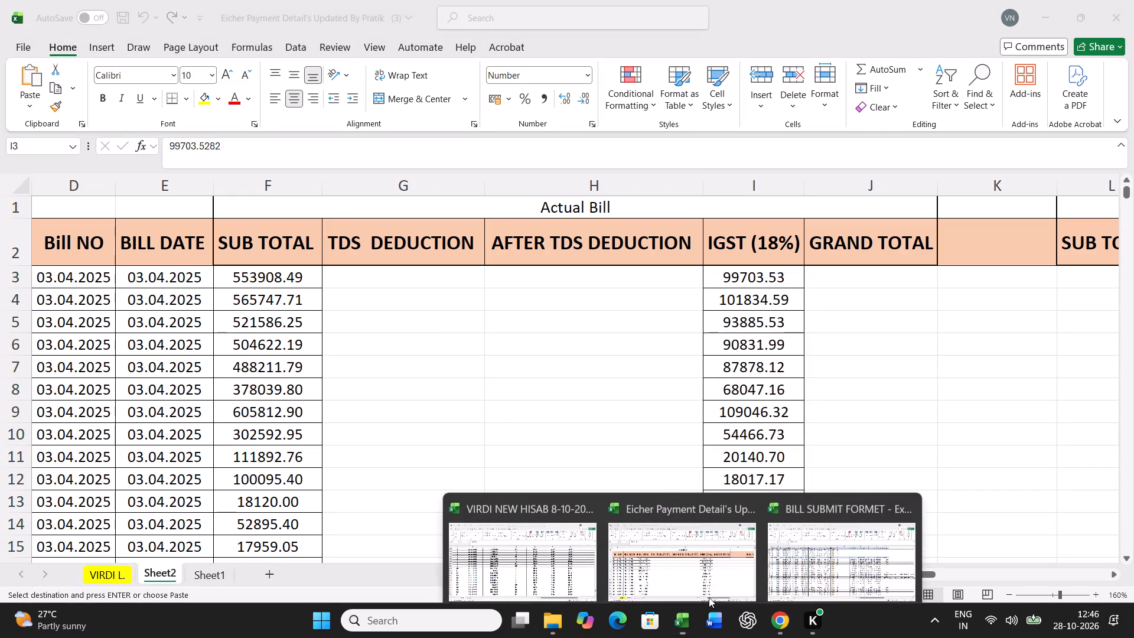
click(795, 529)
key(Right)
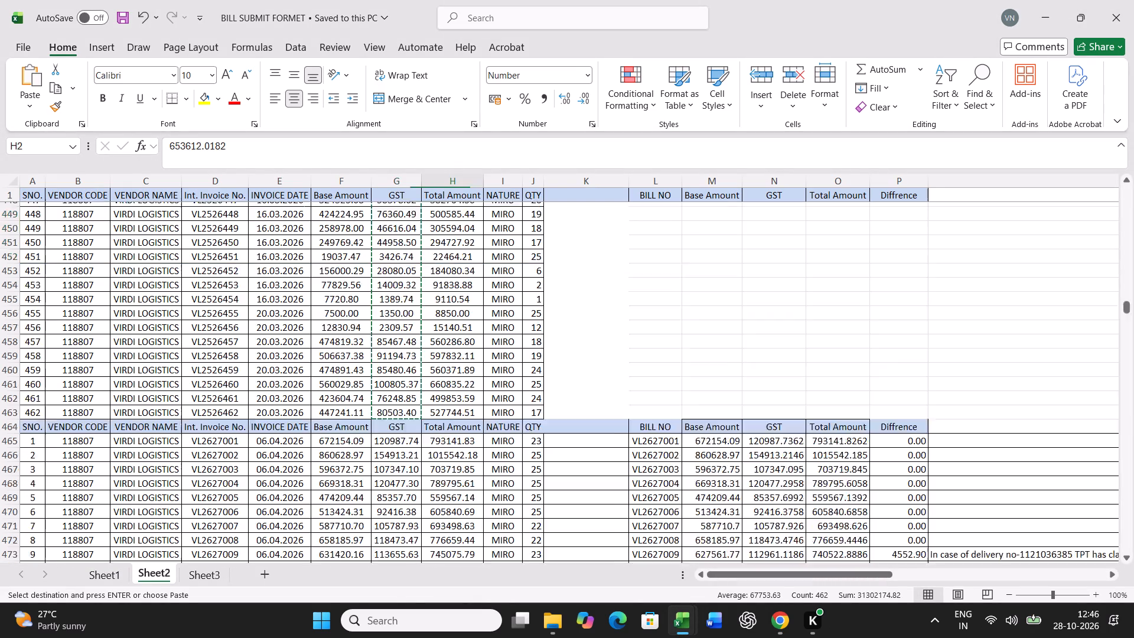
key(Right)
key(Left)
key(shift+Down)
key(shift+Down)
key(shift+Down)
key(shift+Down)
key(shift+Down)
key(shift+Down)
key(shift+Down)
key(shift+Down)
key(shift+Down)
key(shift+Down)
key(shift+Down)
key(shift+Down)
key(shift+Down)
key(shift+Down)
key(shift+Down)
key(shift+Down)
key(shift+Down)
key(shift+Down)
key(shift+Down)
key(shift+Down)
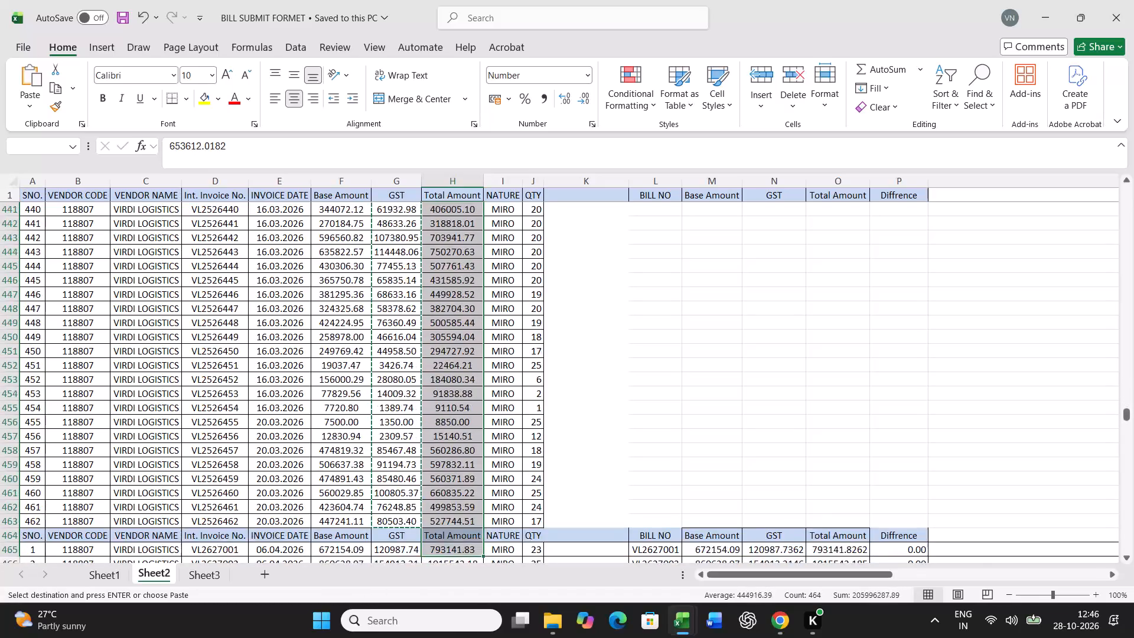
key(shift+Up)
key(shift+Up)
key(shift+Up)
key(shift+Up)
key(shift+Up)
key(shift+Up)
key(shift+Up)
key(shift+Up)
key(shift+Up)
key(shift+Up)
key(shift+Up)
key(shift+Up)
key(shift+Up)
key(shift+Up)
key(shift+Up)
key(shift+Up)
key(shift+Up)
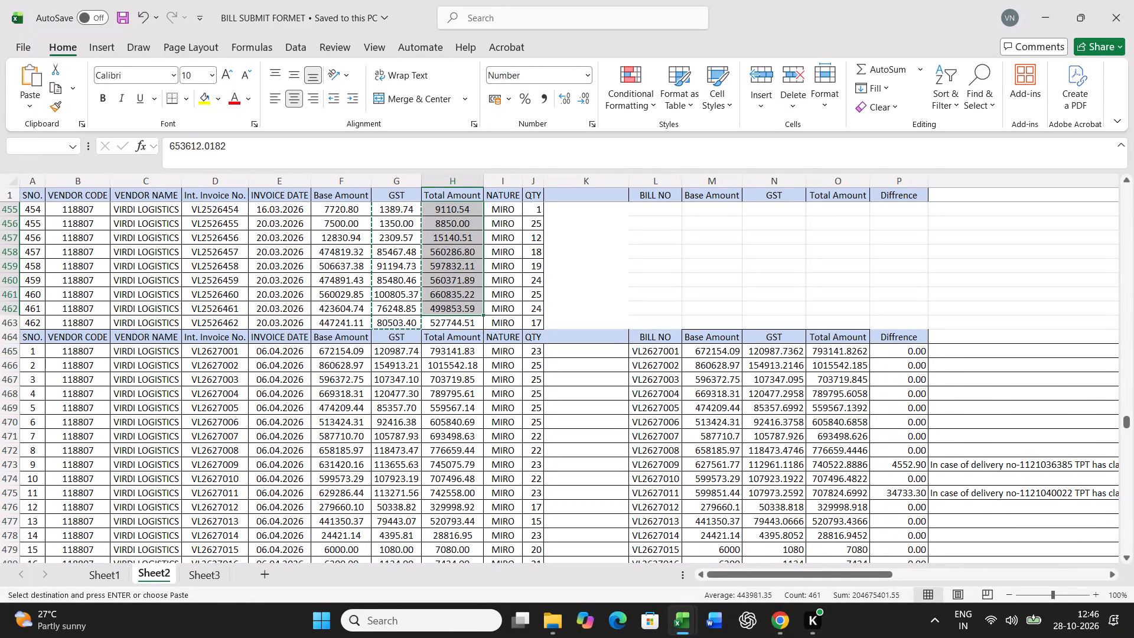
key(shift+Down)
key(ctrl+c)
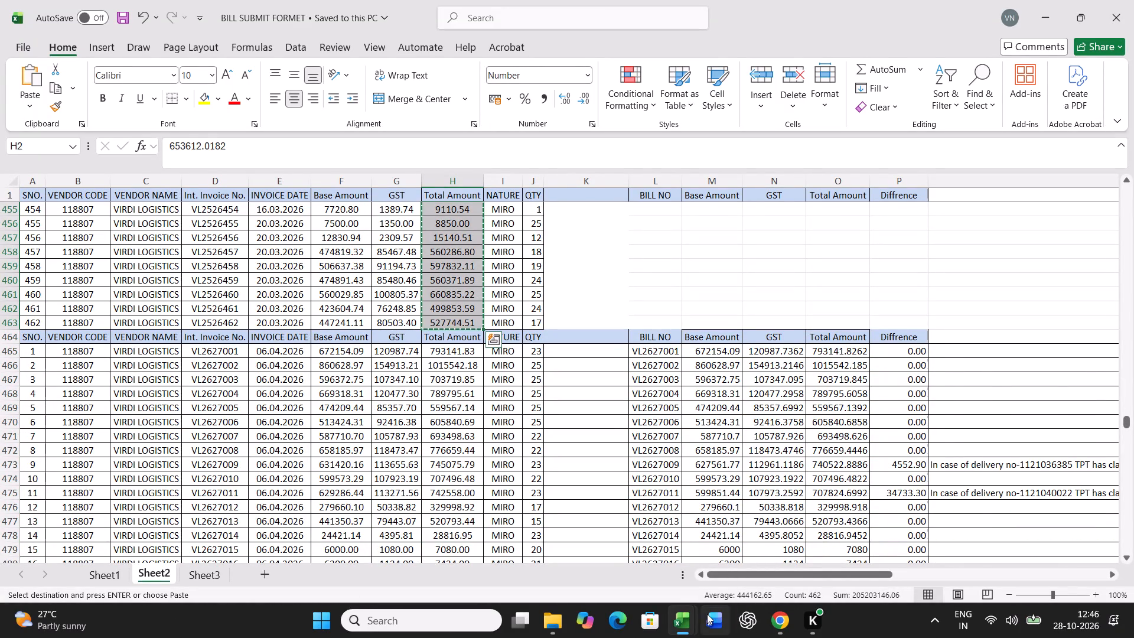
Paste the Total Amount values under GRAND TOTAL of the Actual Bill section, starting at J3 on the Eicher workbook's Sheet2.
click(684, 616)
click(840, 529)
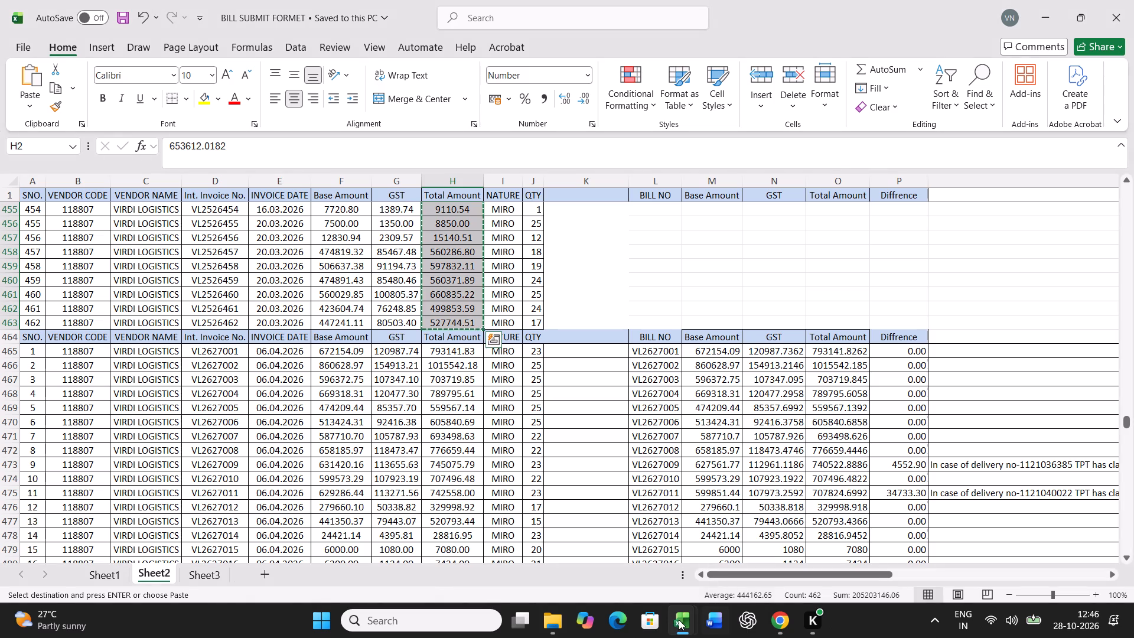
click(679, 620)
click(708, 548)
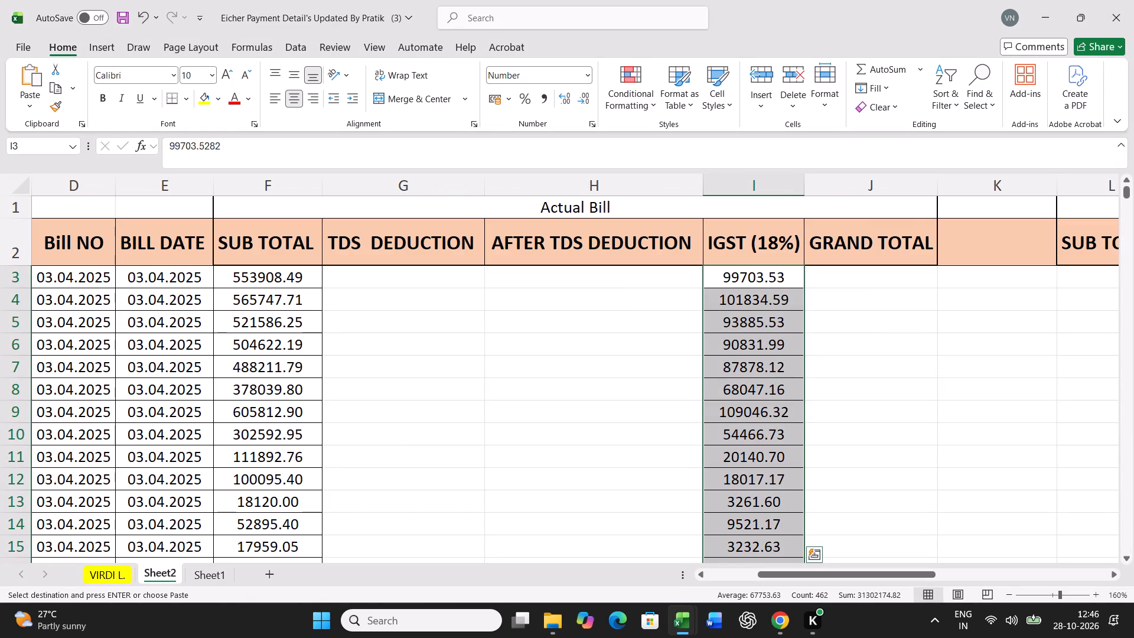
click(820, 281)
key(ctrl+v)
drag(917, 578, 961, 556)
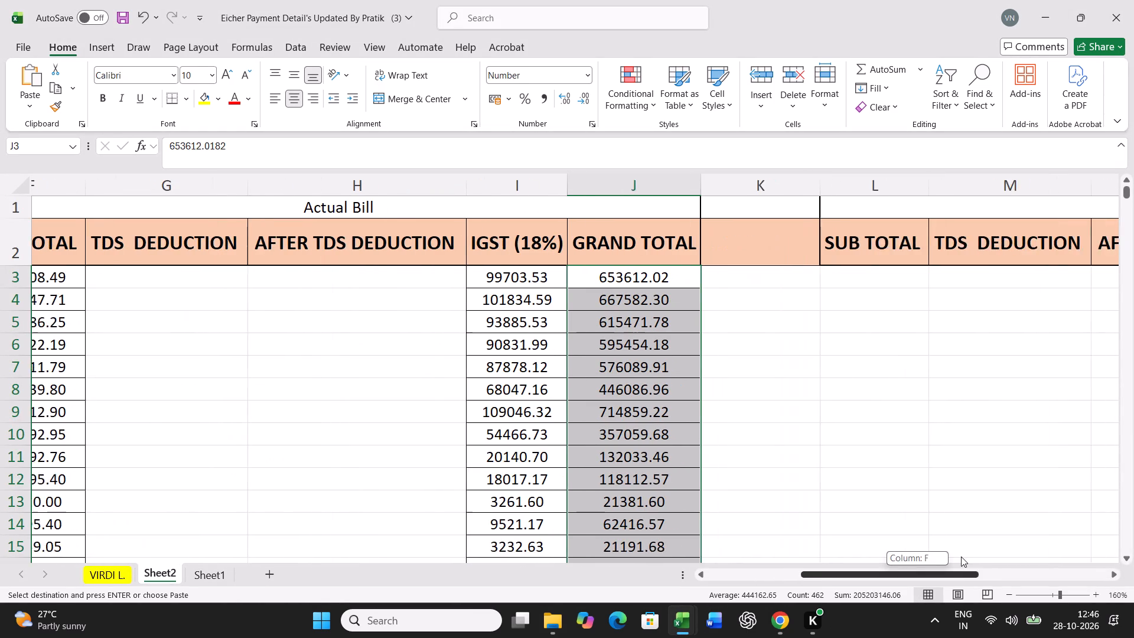
drag(961, 556, 1002, 533)
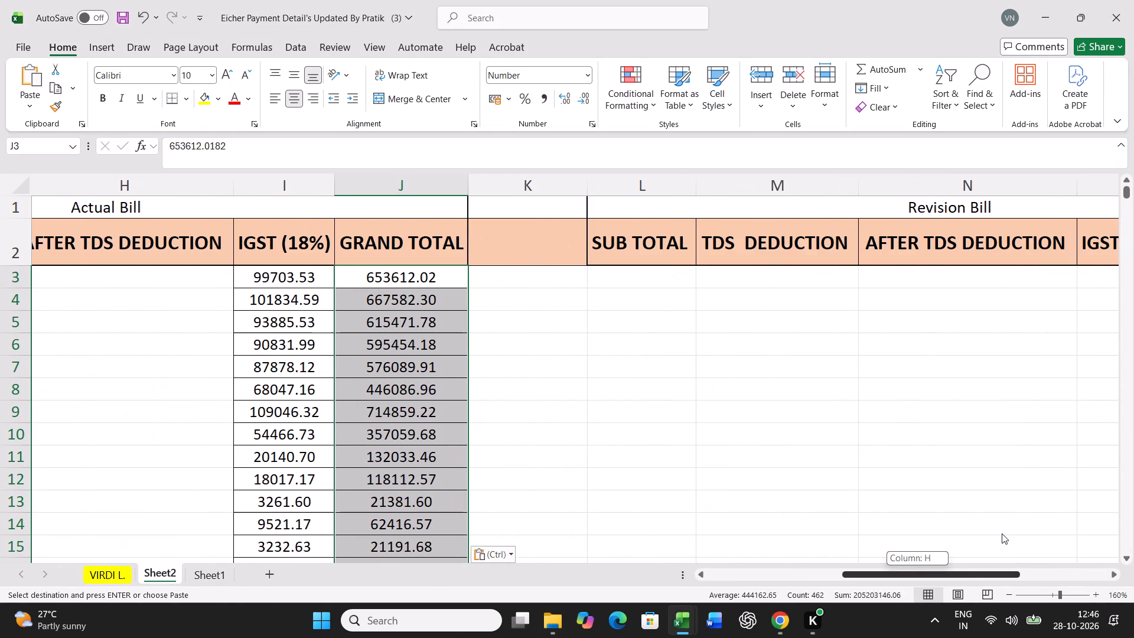
Save the Eicher payment workbook with the pasted Actual Bill values and close it.
drag(1002, 533, 1035, 527)
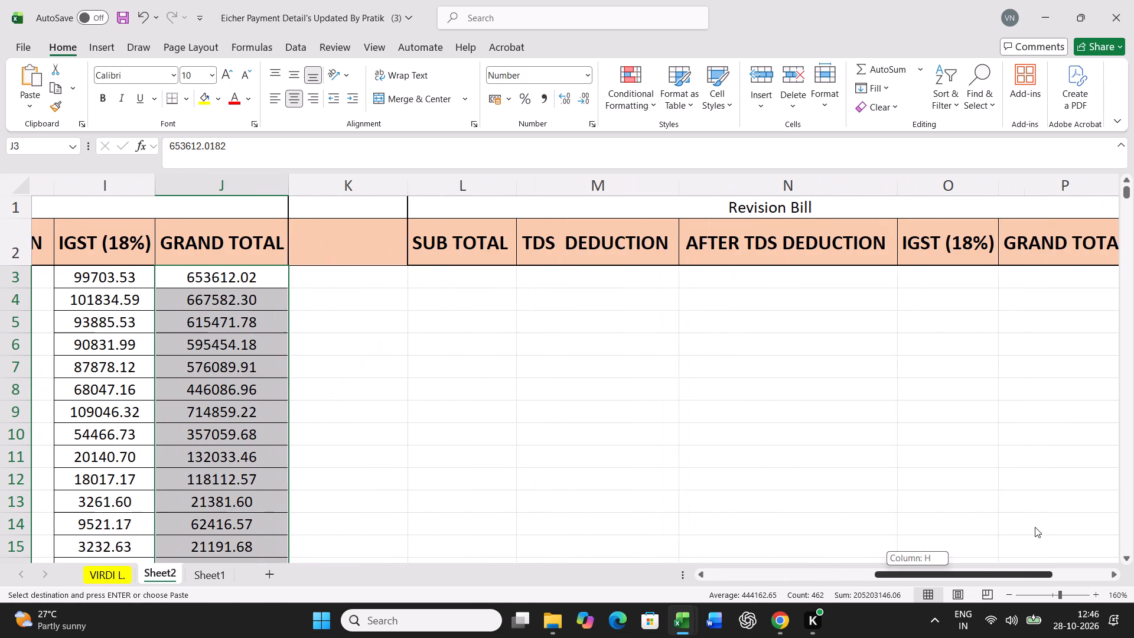
drag(1035, 527, 1053, 525)
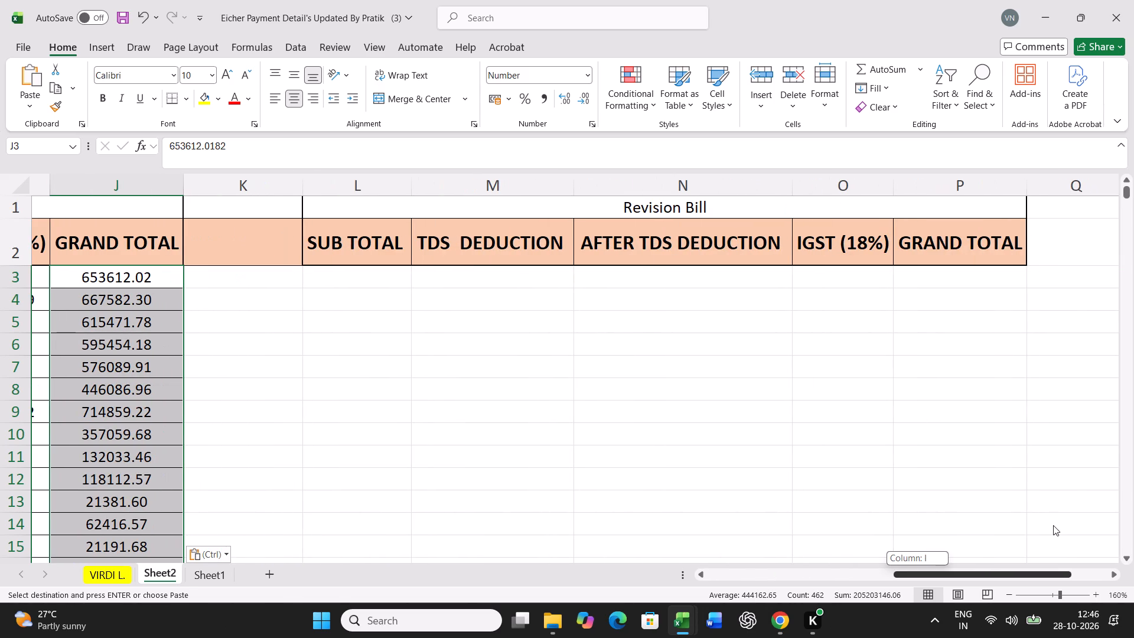
drag(1053, 525, 1014, 547)
click(581, 278)
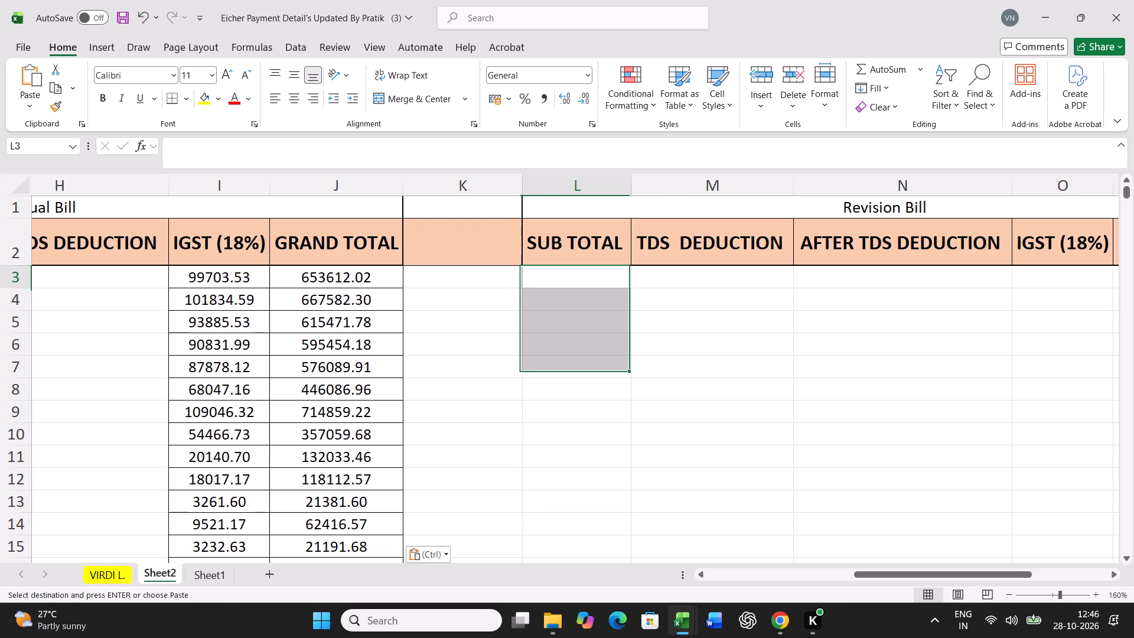
drag(887, 571, 836, 561)
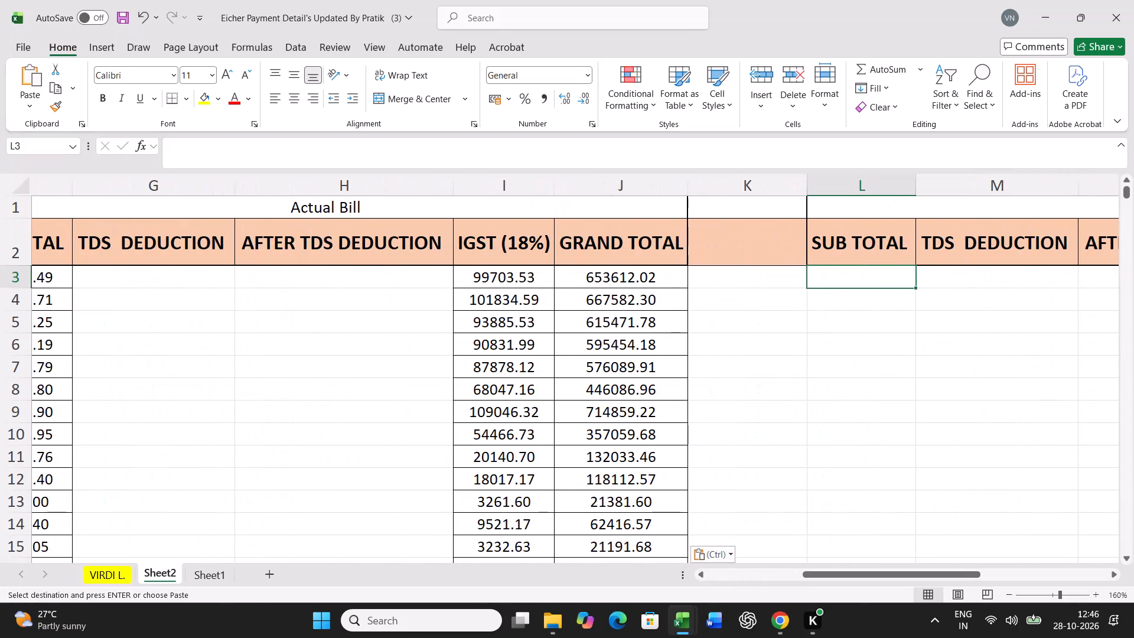
key(ctrl+s)
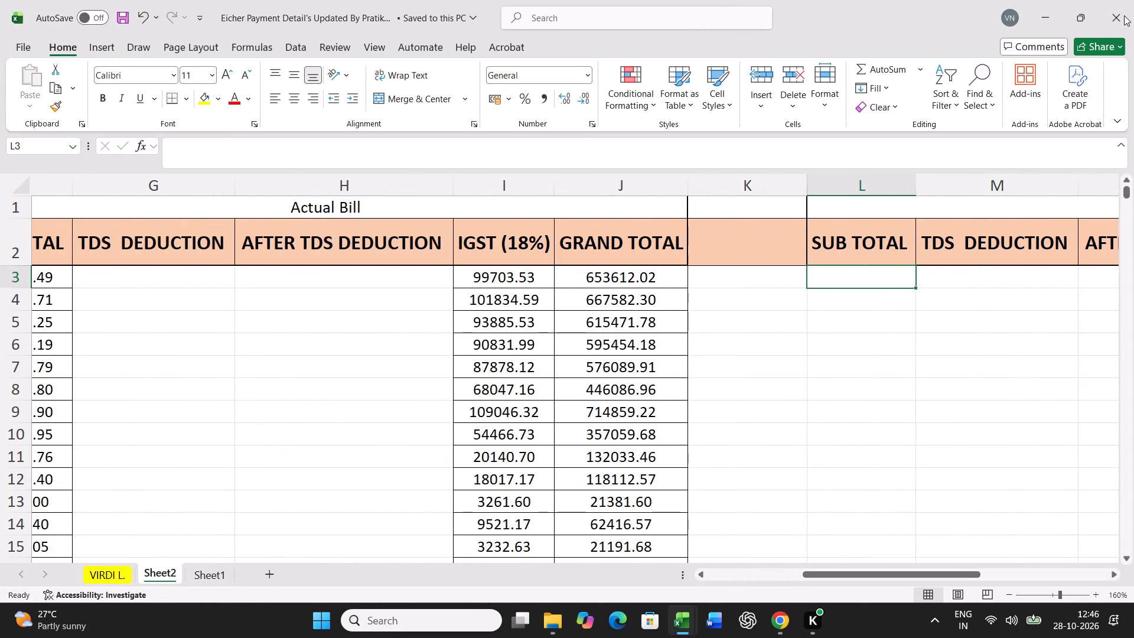
click(1124, 15)
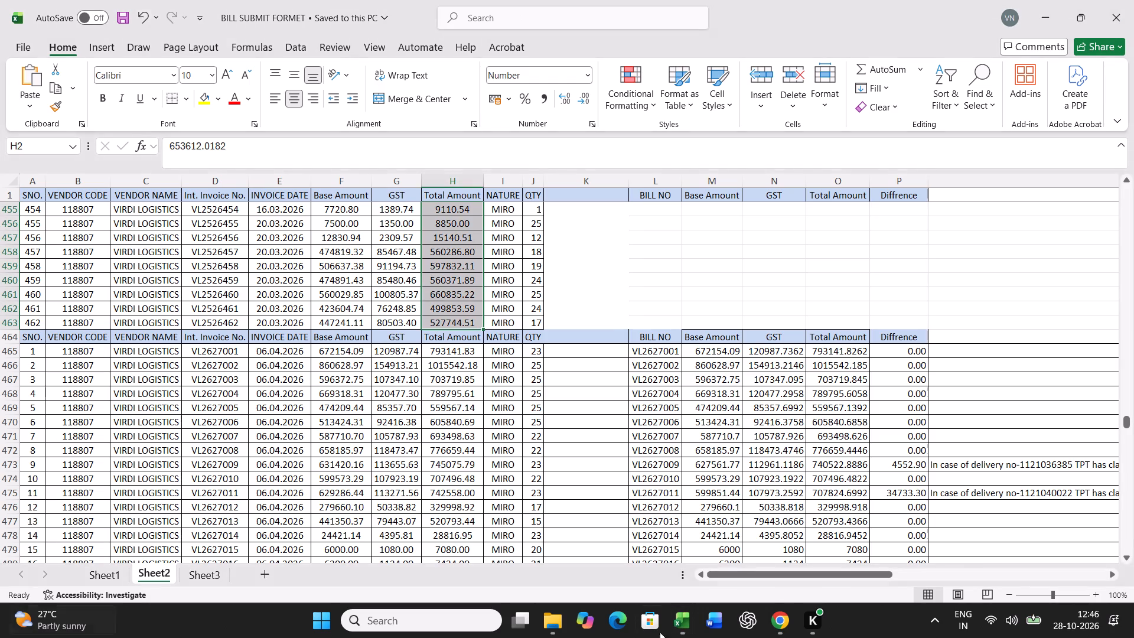
Switch to Chrome, locate the downloaded Eicher Payment Detail's workbook in the Downloads folder and cut the file for moving.
click(1050, 9)
click(778, 619)
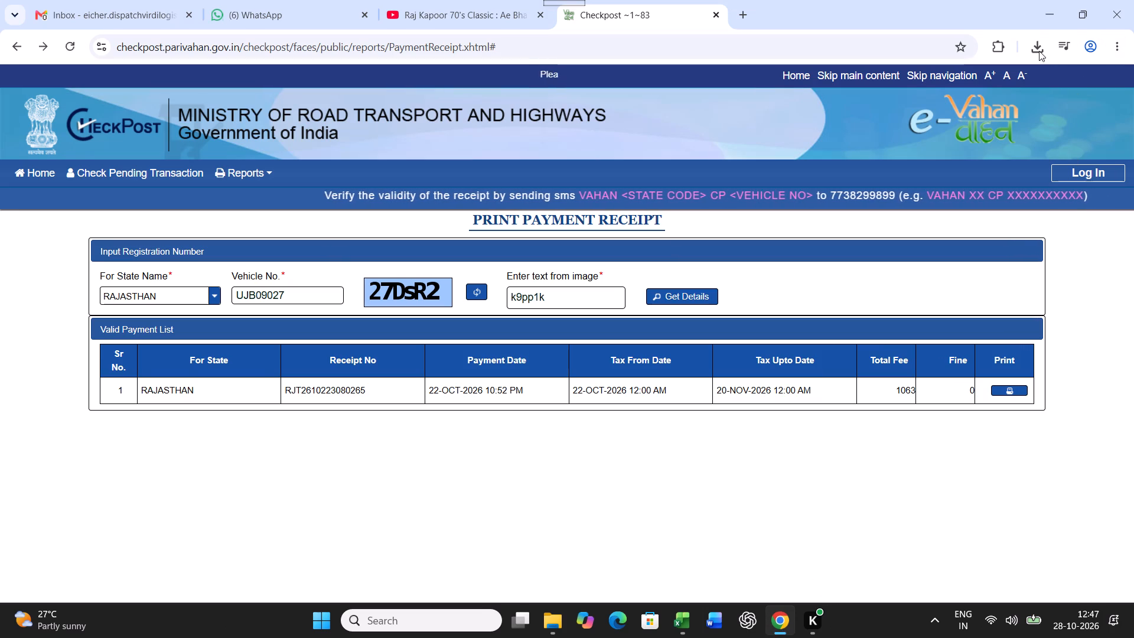
click(1038, 50)
click(982, 114)
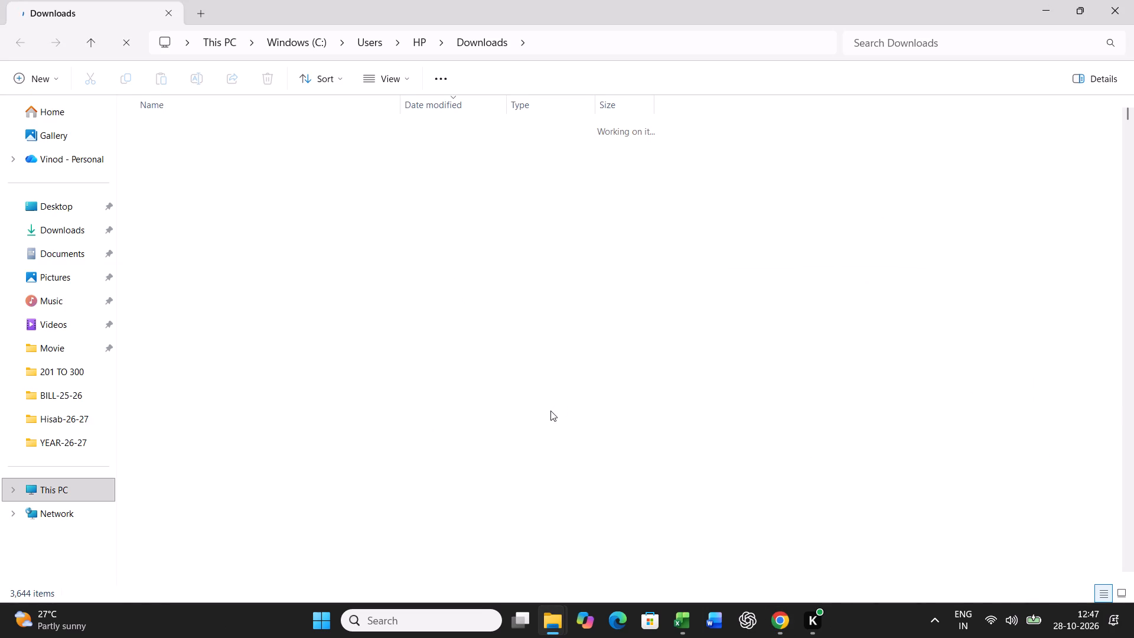
key(ctrl+x)
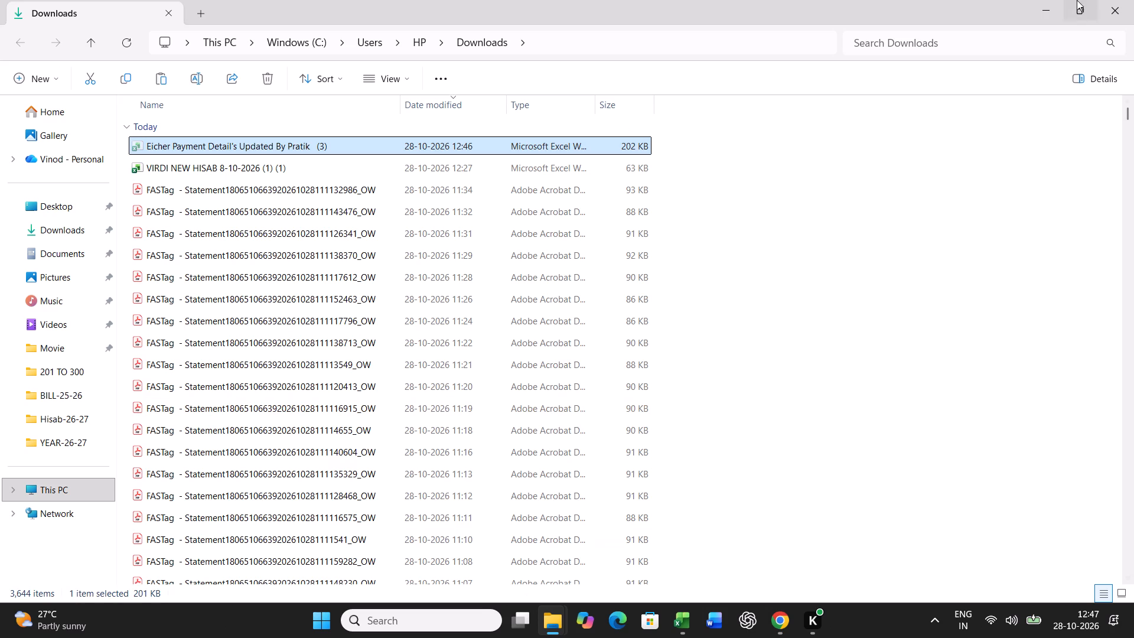
click(1122, 9)
Minimise the Chrome window and the VIRDI NEW HISAB workbook.
click(1052, 9)
click(1052, 9)
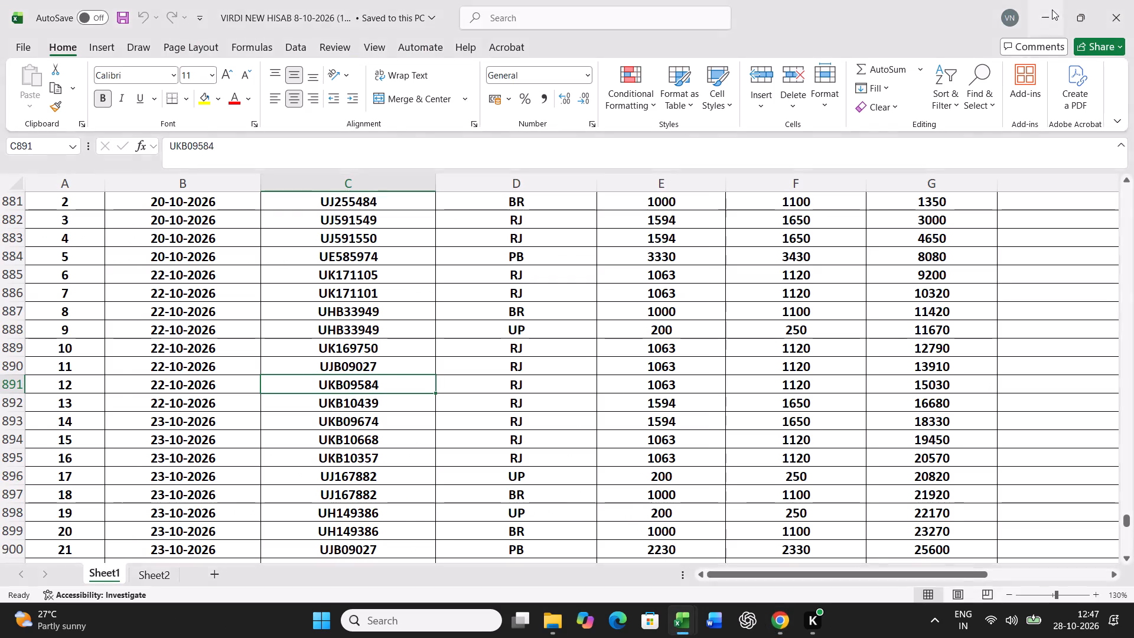
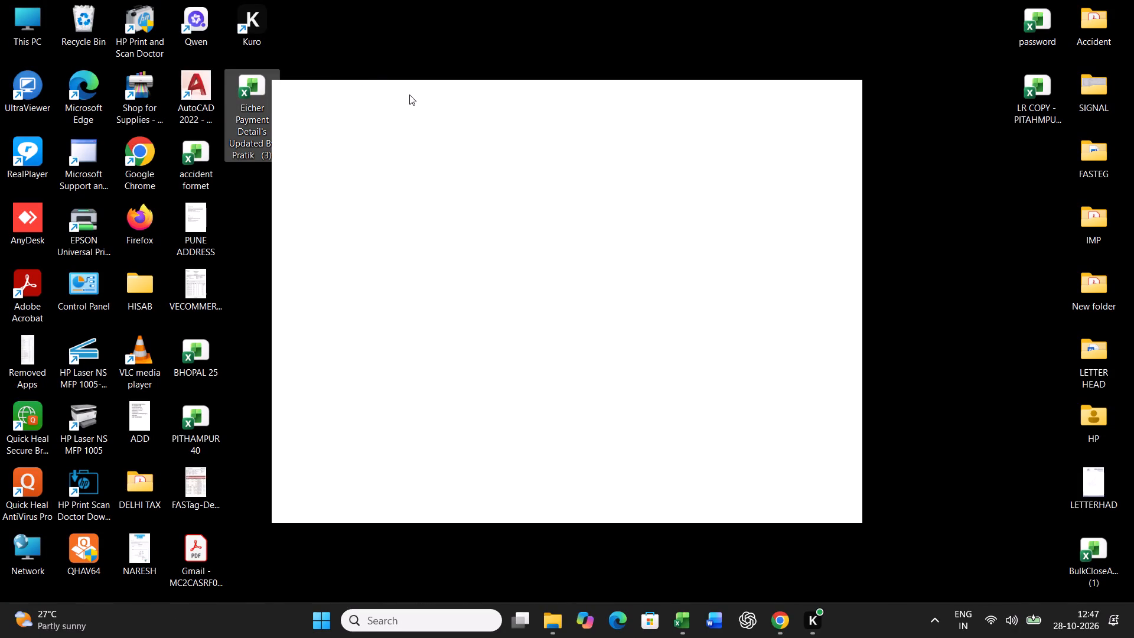
Open the Eicher Payment Detail's Updated By Pratik (3) workbook from the desktop.
click(252, 86)
double_click(252, 86)
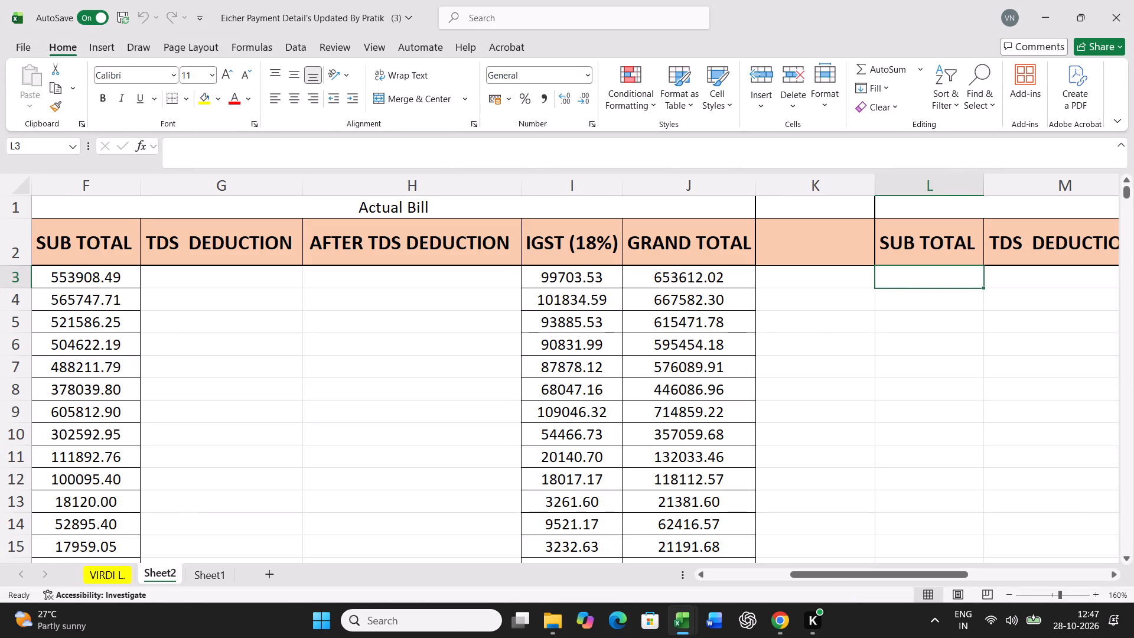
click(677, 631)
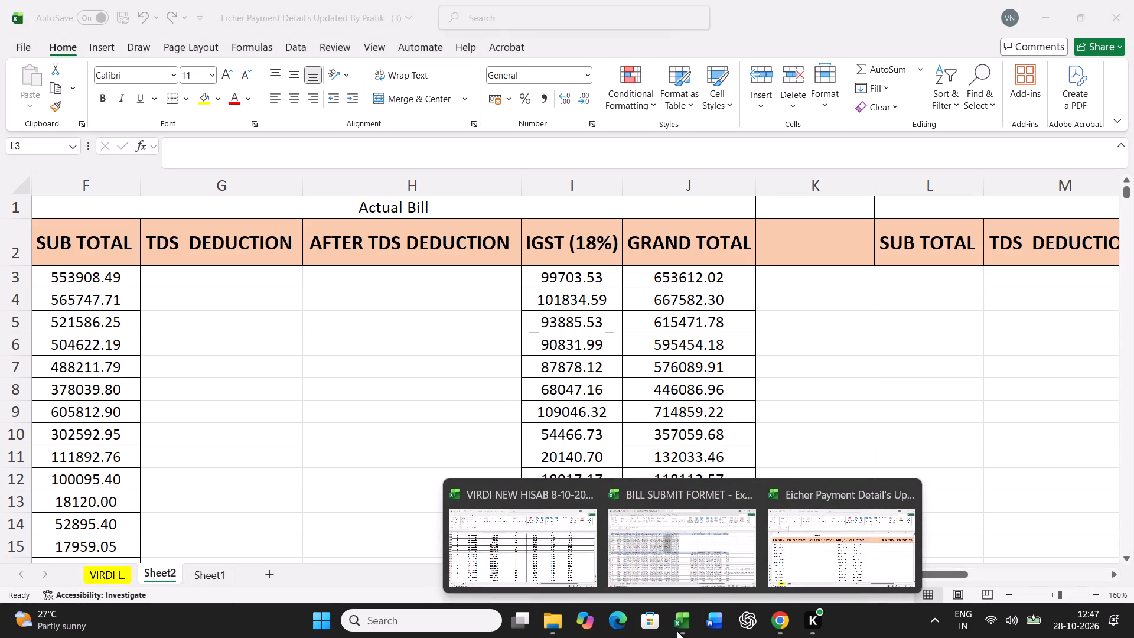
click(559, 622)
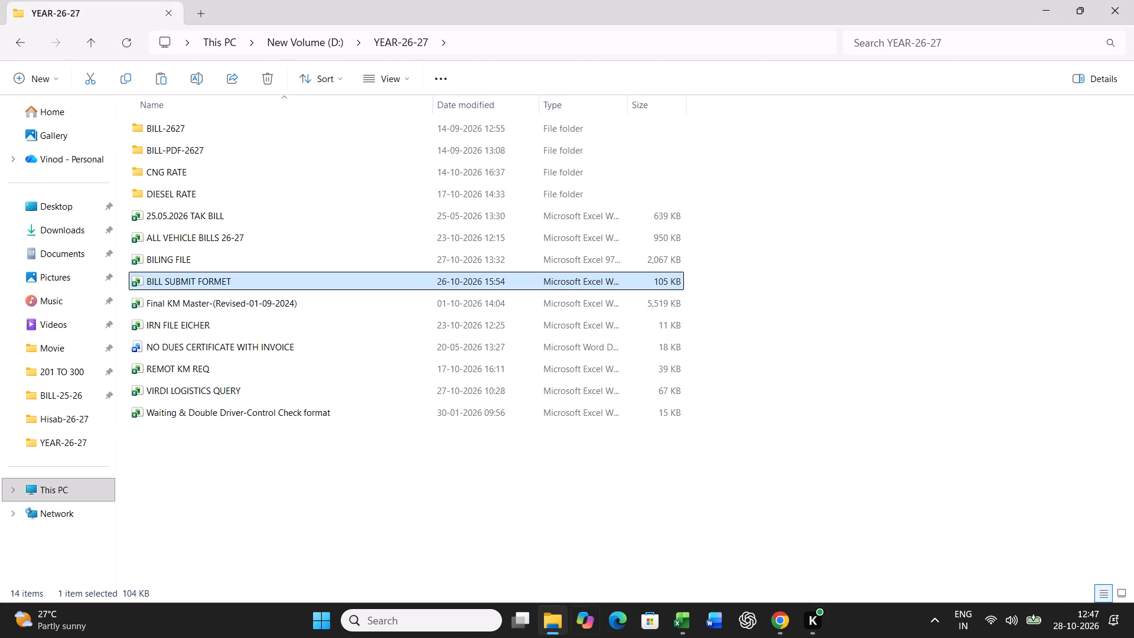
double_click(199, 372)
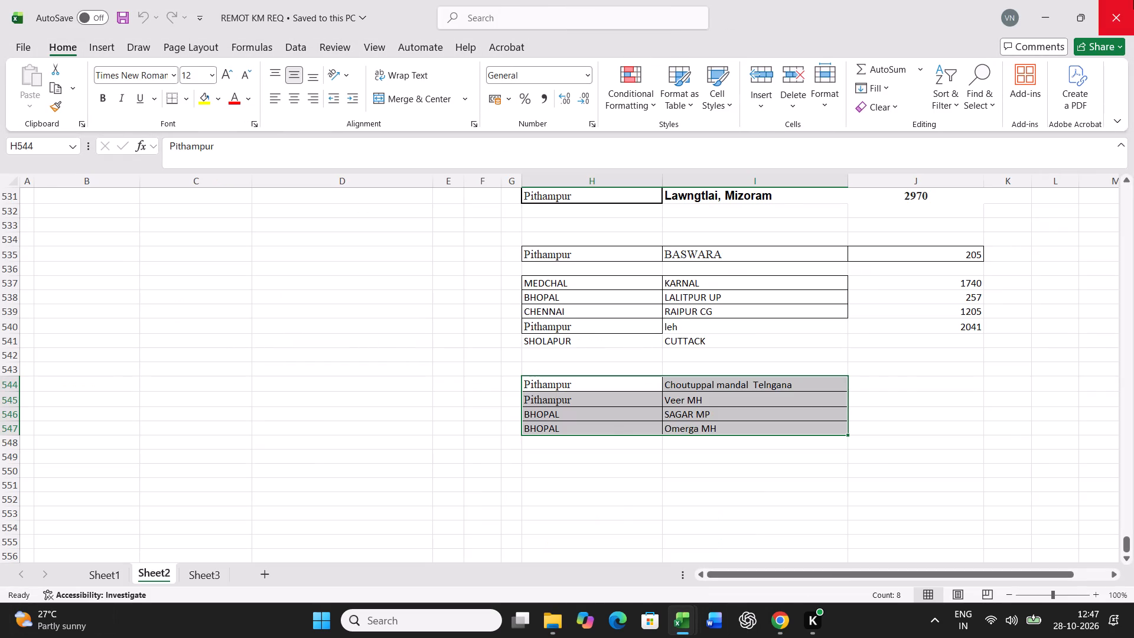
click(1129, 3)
Open the VIRDI LOGISTICS QUERY workbook from the YEAR-26-27 folder.
click(558, 615)
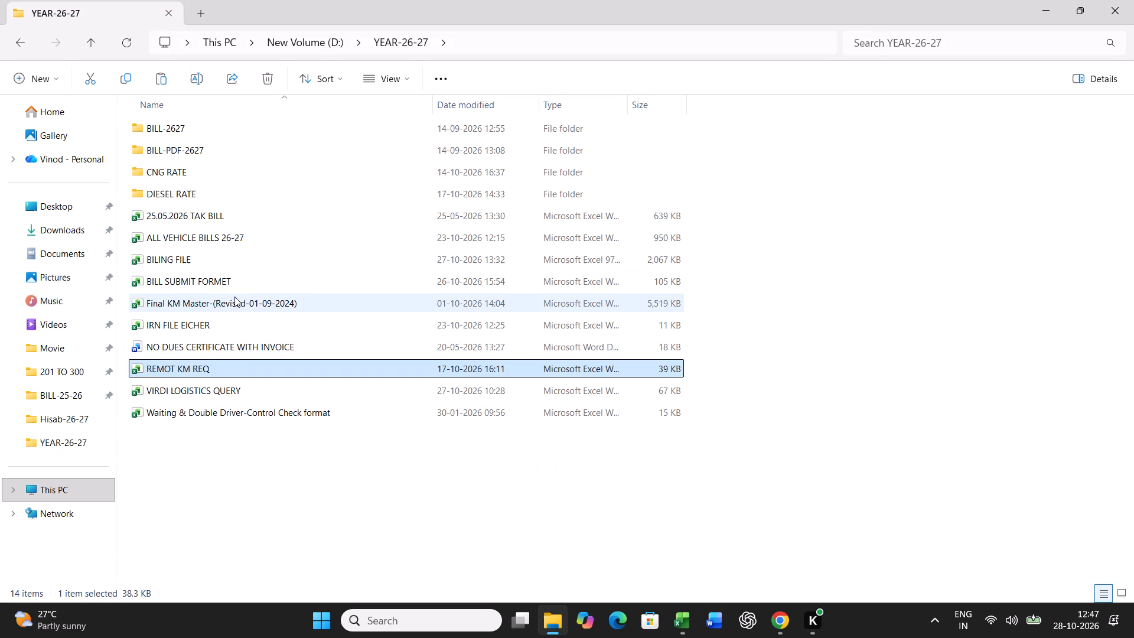
click(239, 406)
click(214, 282)
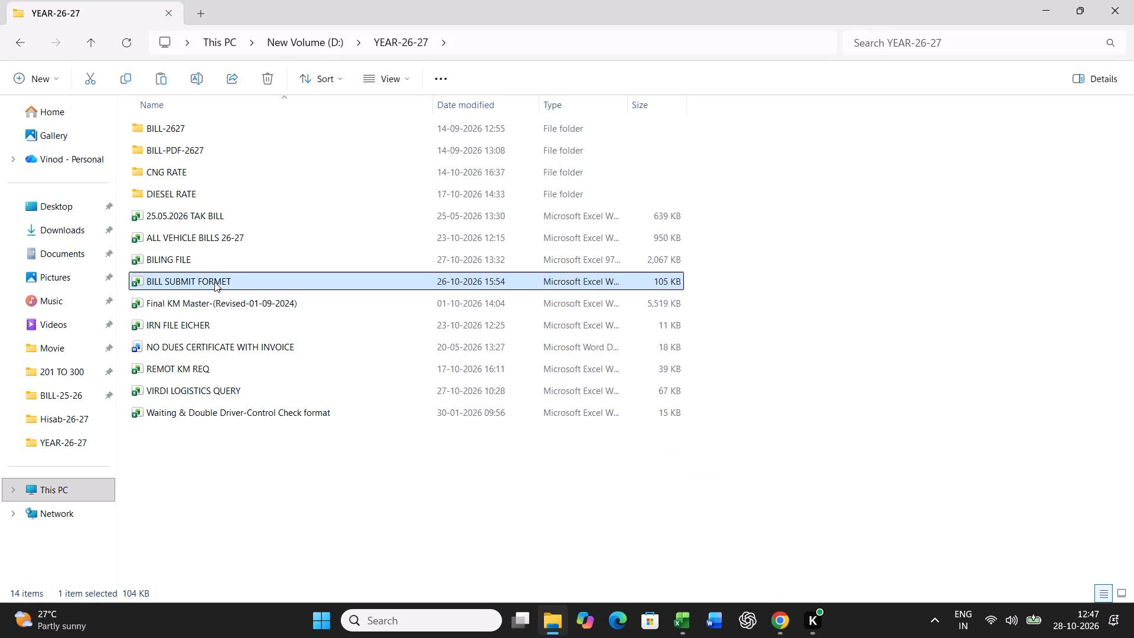
click(198, 327)
click(200, 302)
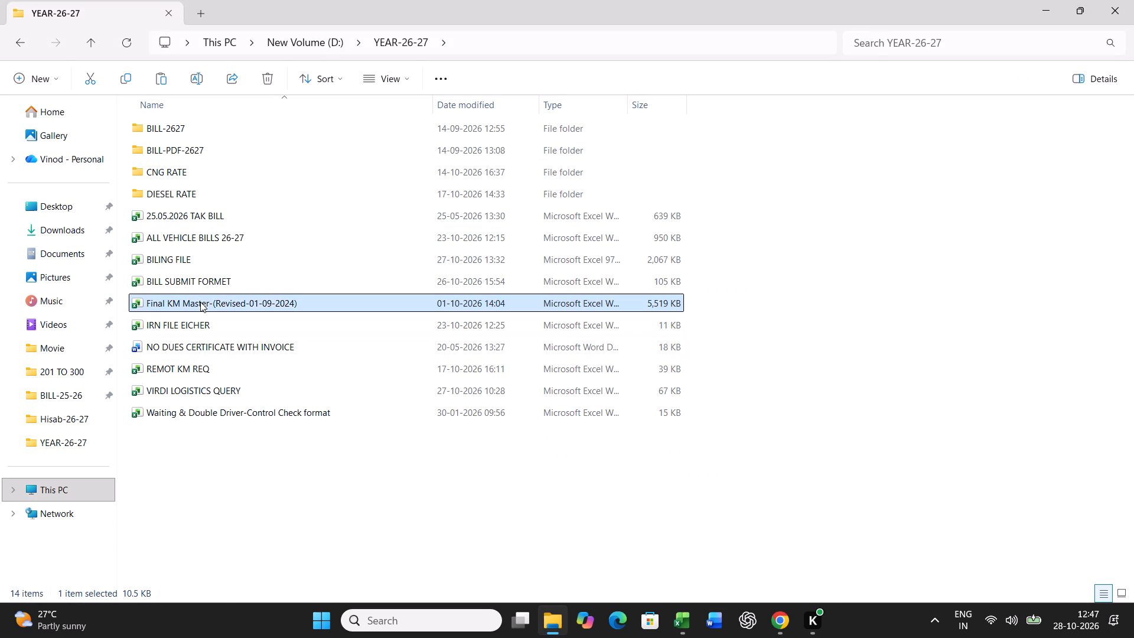
click(200, 385)
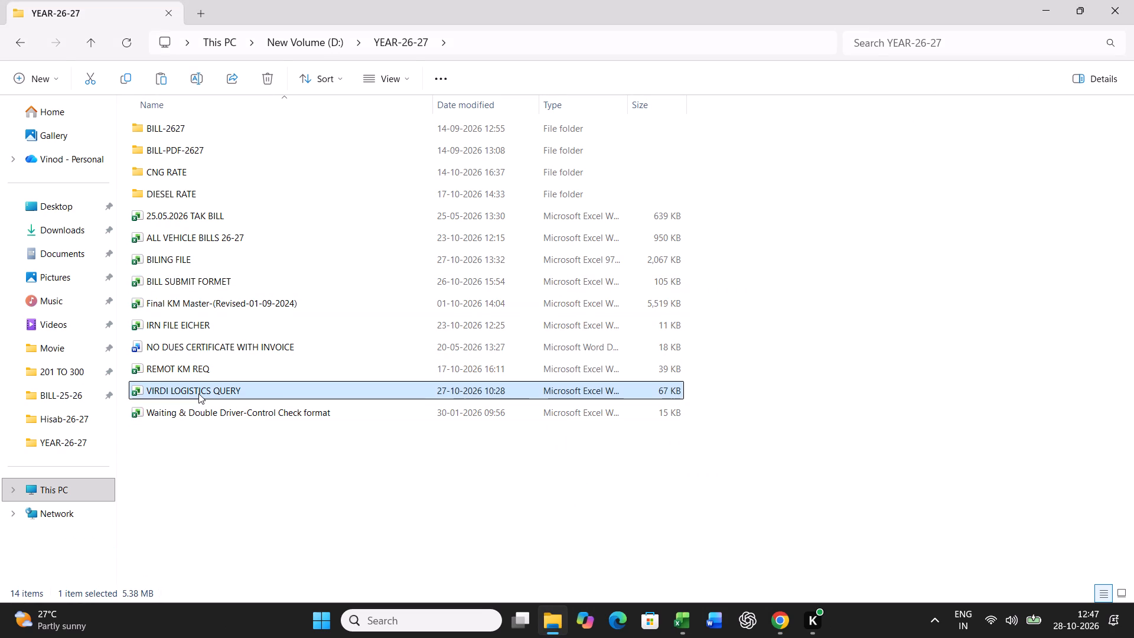
double_click(198, 393)
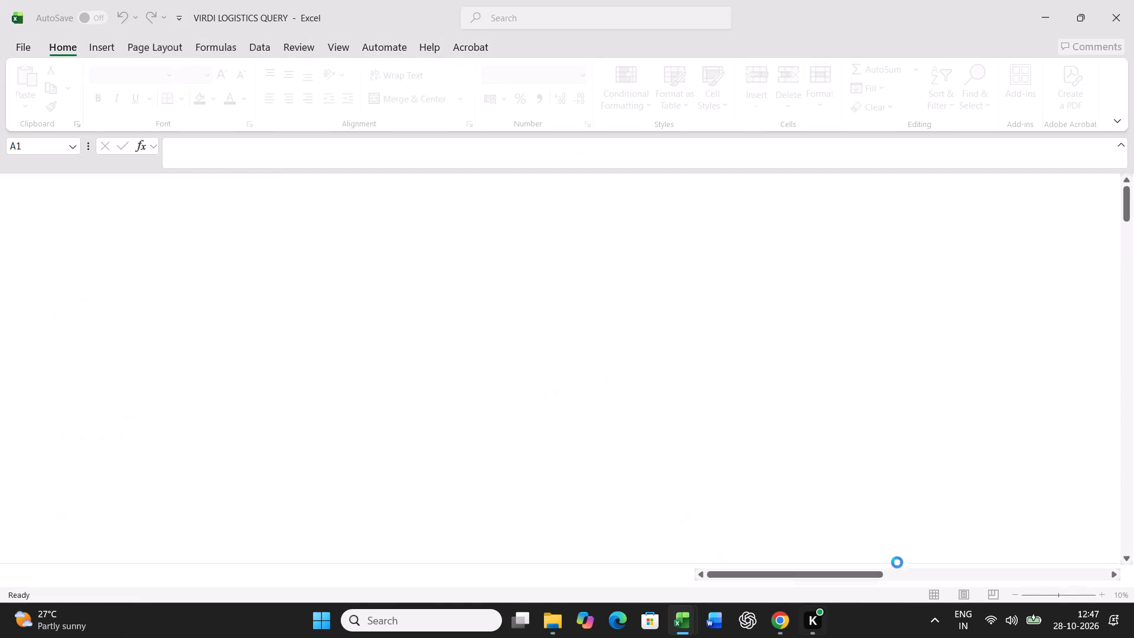
Copy the Diffrence column values F2:F463 from the YEAR 25-26 sheet of VIRDI LOGISTICS QUERY.
click(210, 573)
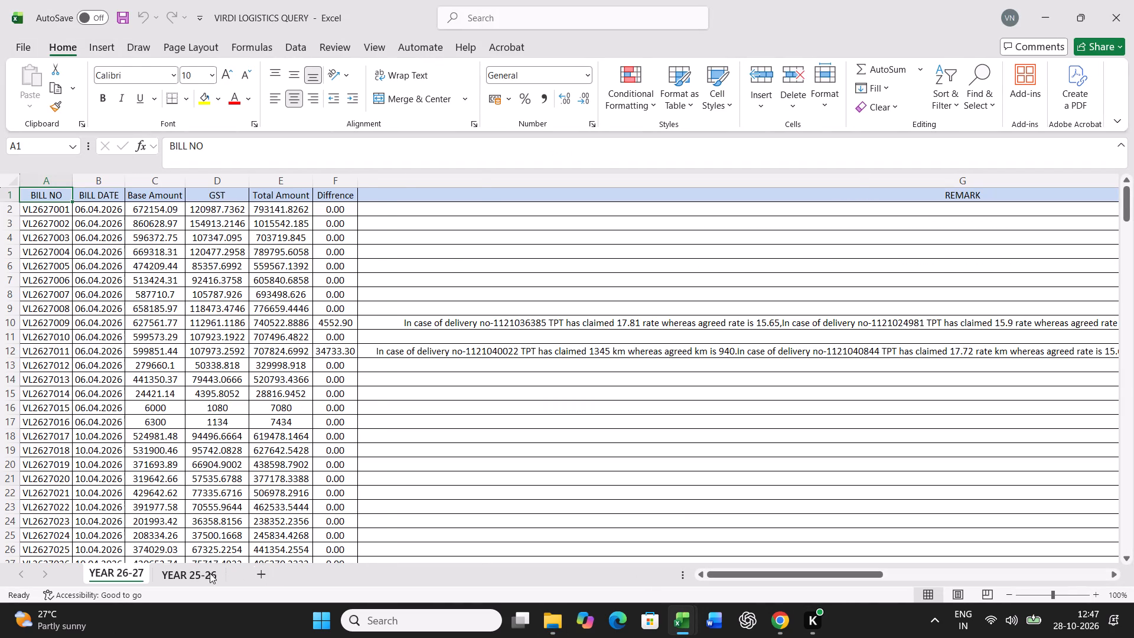
scroll(524, 515, up, 5)
drag(433, 211, 431, 275)
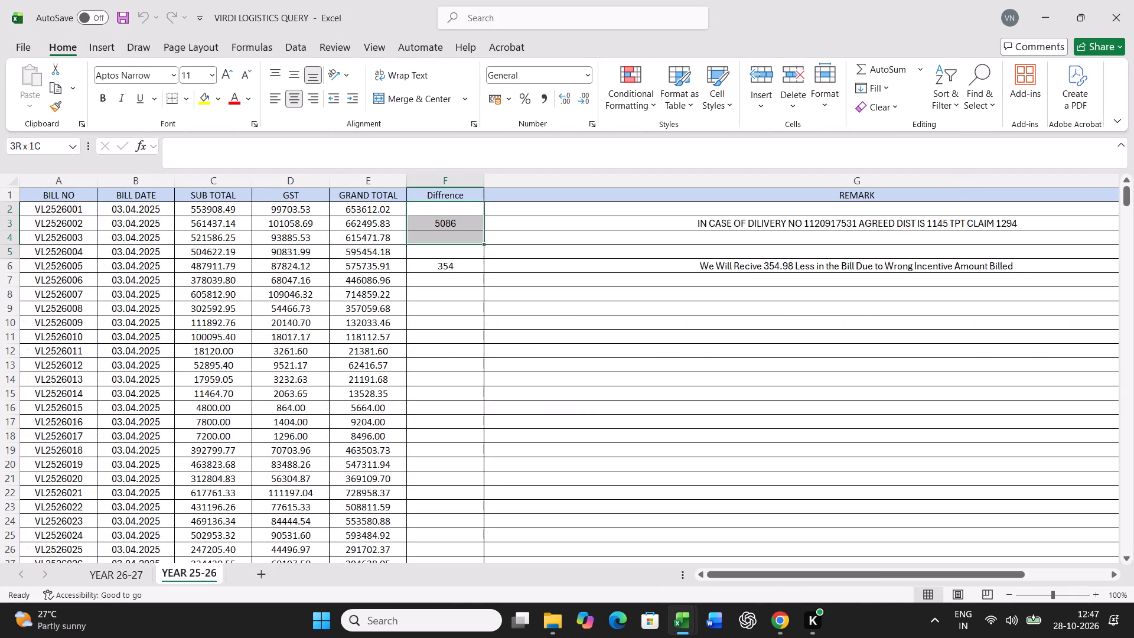
drag(431, 275, 425, 629)
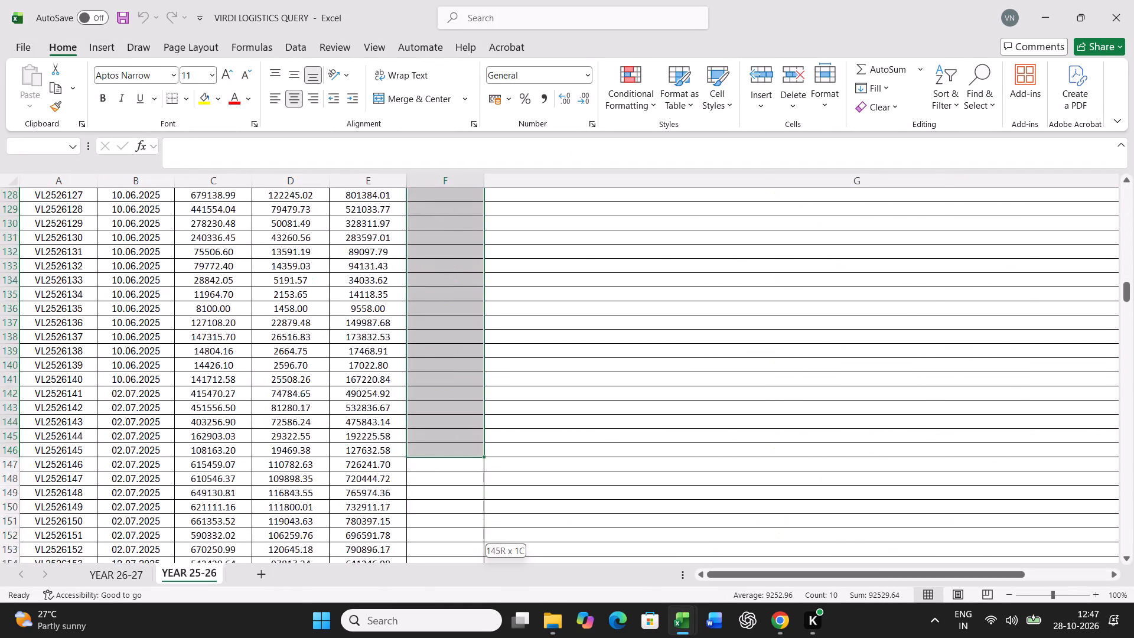
drag(425, 629, 425, 627)
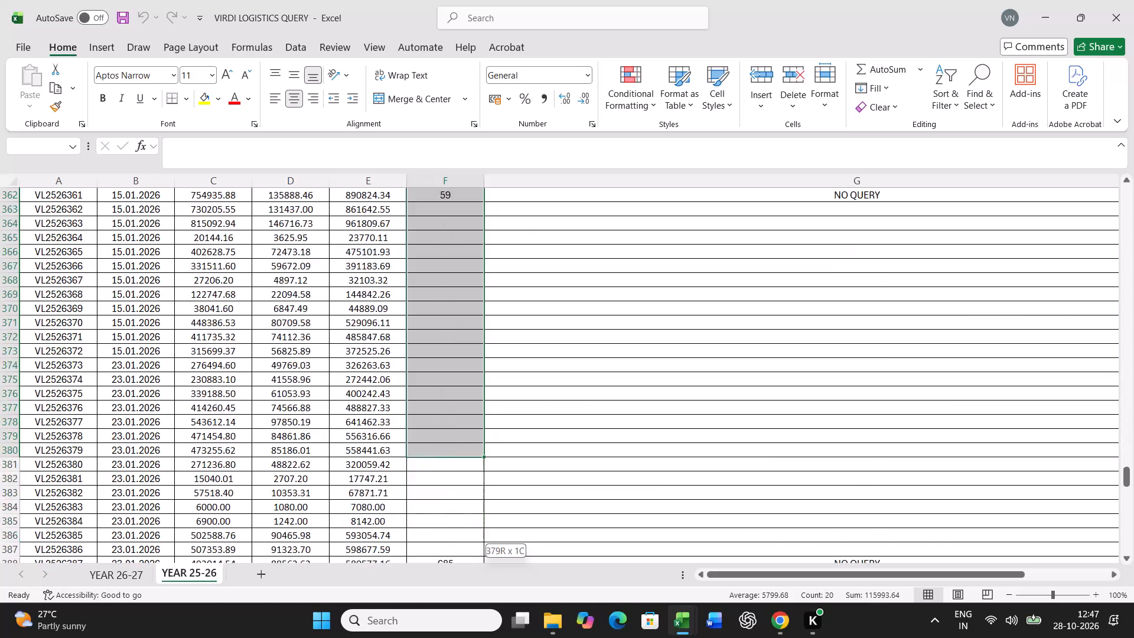
drag(425, 627, 427, 637)
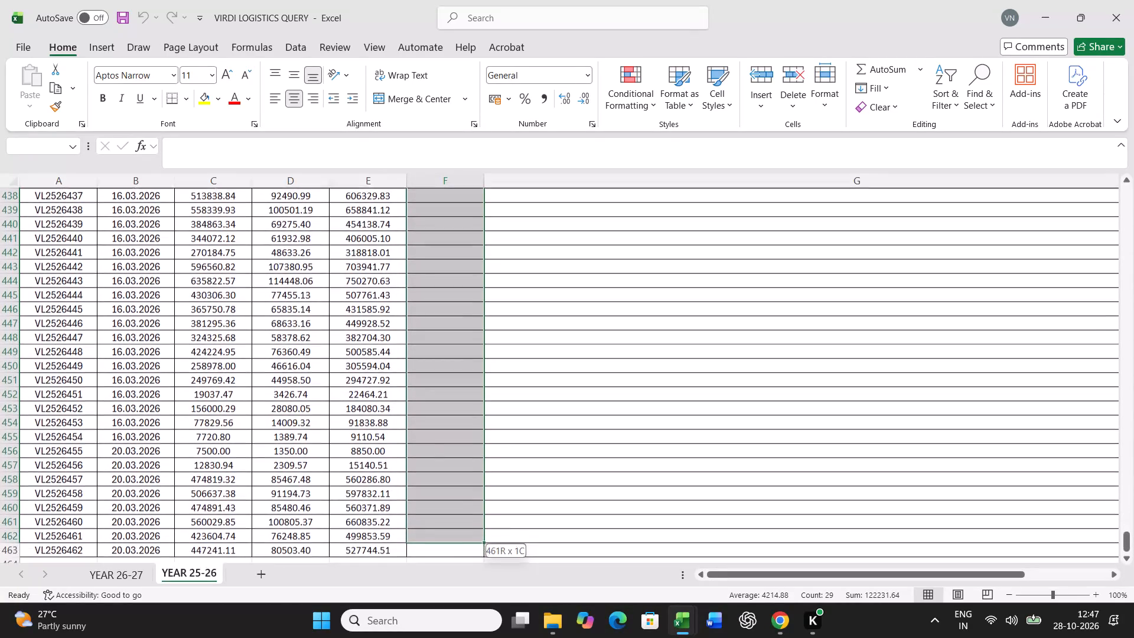
drag(427, 637, 430, 529)
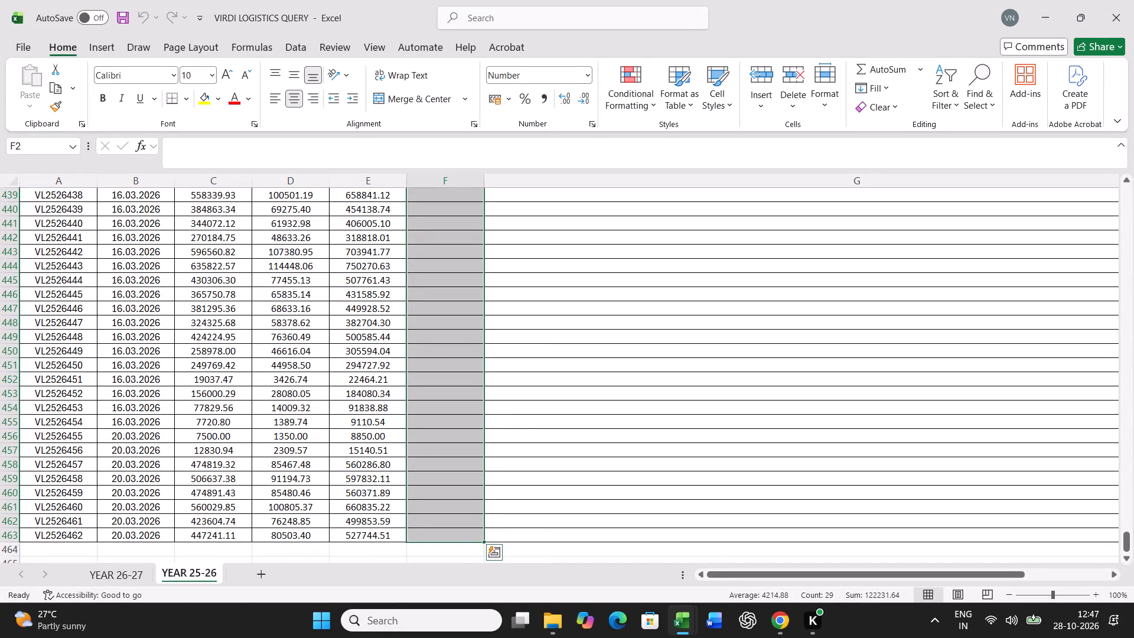
key(ctrl+c)
Paste the copied difference values into the Eicher payment workbook's Sheet2, starting at K3 beside the Actual Bill GRAND TOTAL.
click(683, 612)
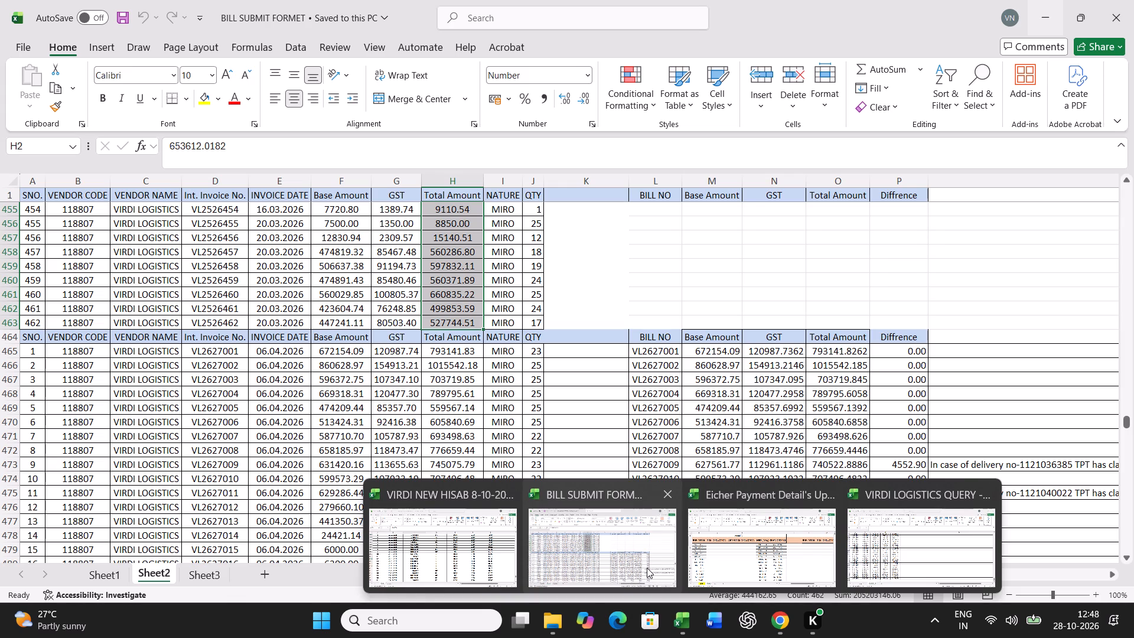
click(773, 550)
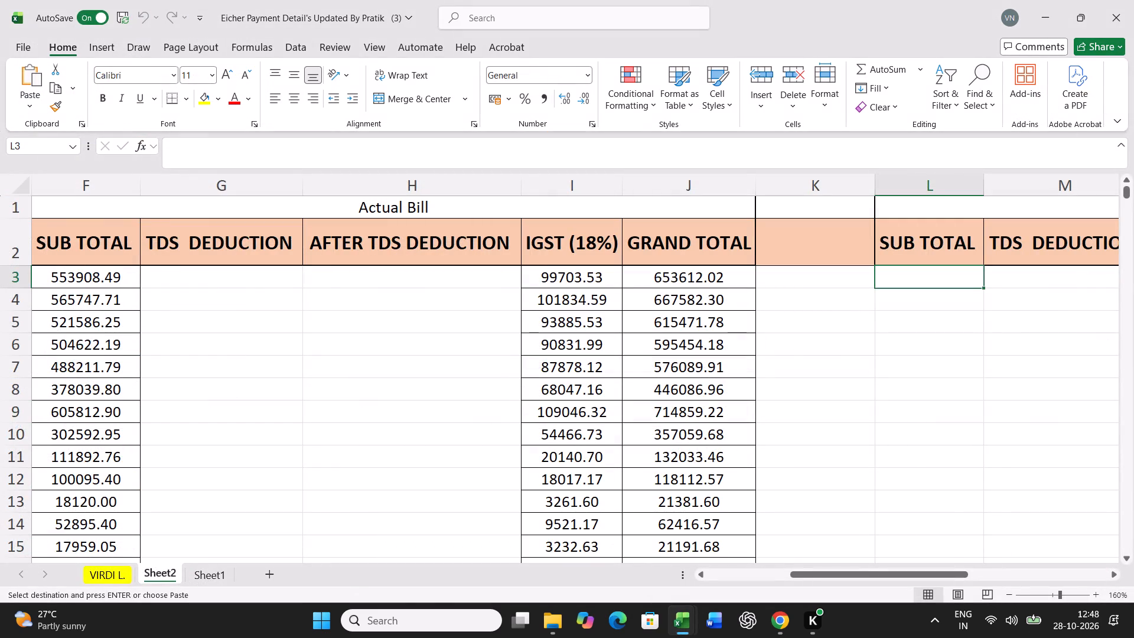
click(775, 274)
key(ctrl+v)
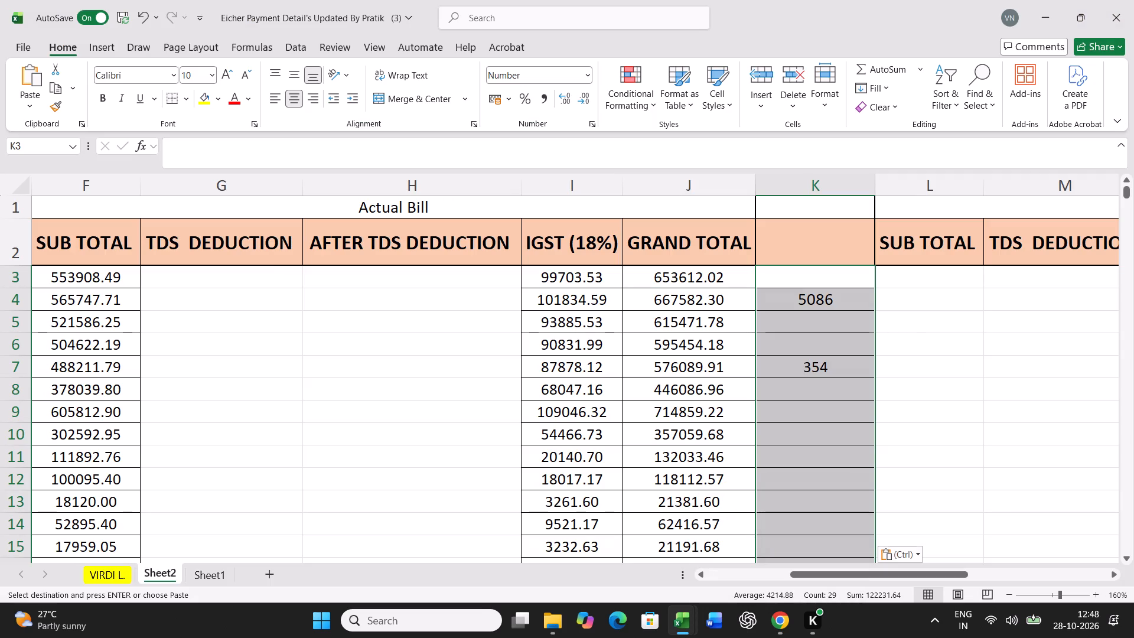
Narrow the Actual Bill section's empty TDS DEDUCTION and AFTER TDS DEDUCTION columns, G and H, to a width of about 3.
drag(908, 577, 907, 573)
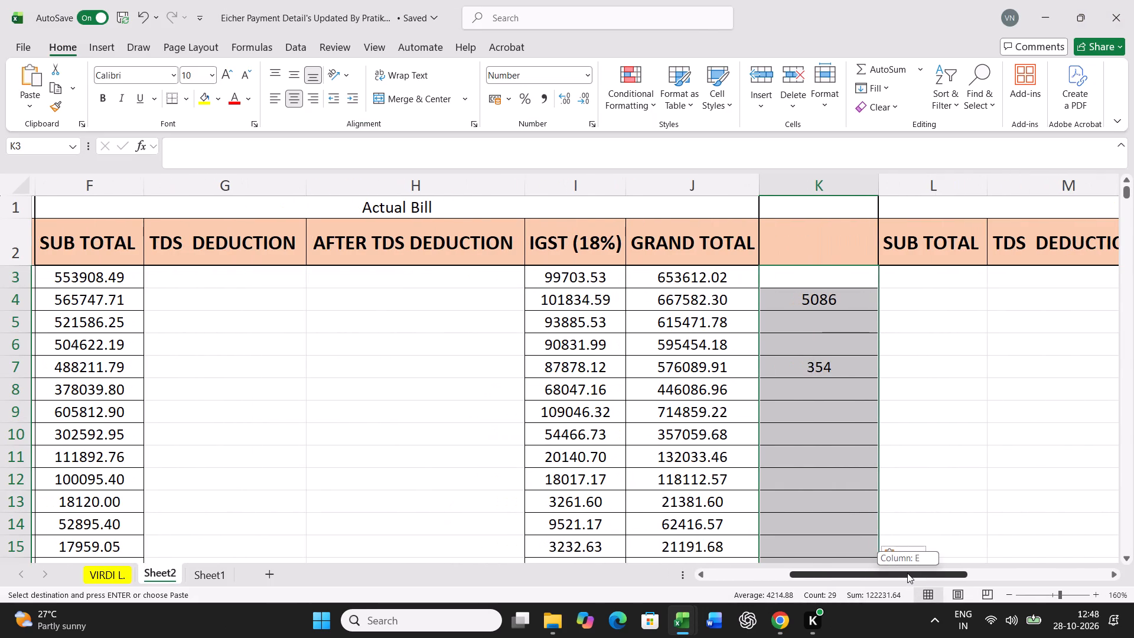
drag(907, 573, 902, 565)
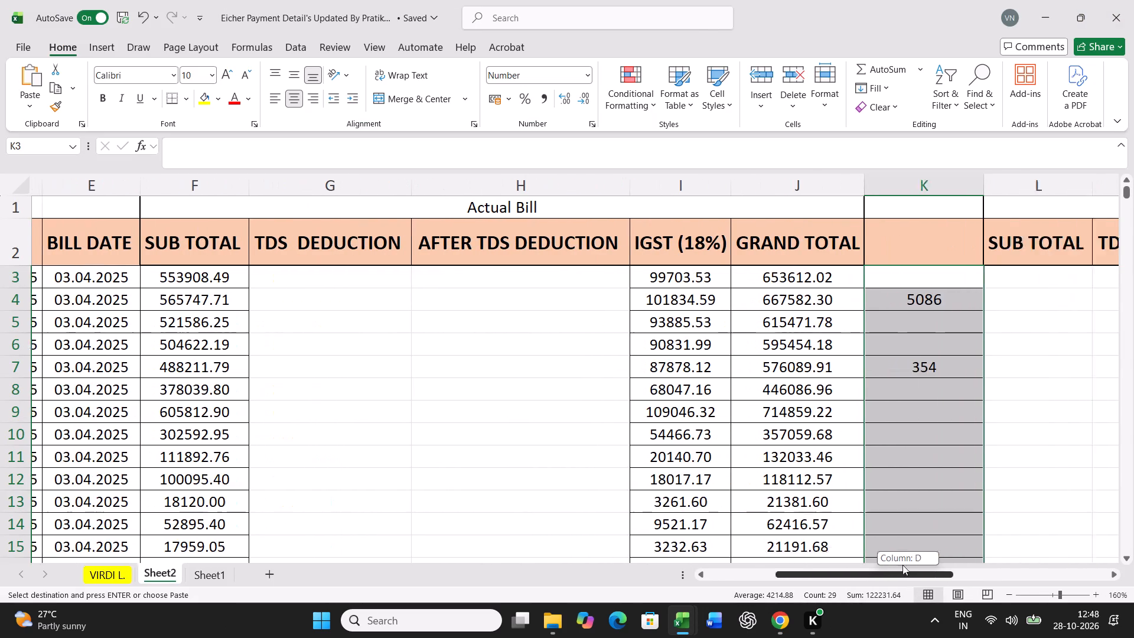
drag(902, 565, 972, 559)
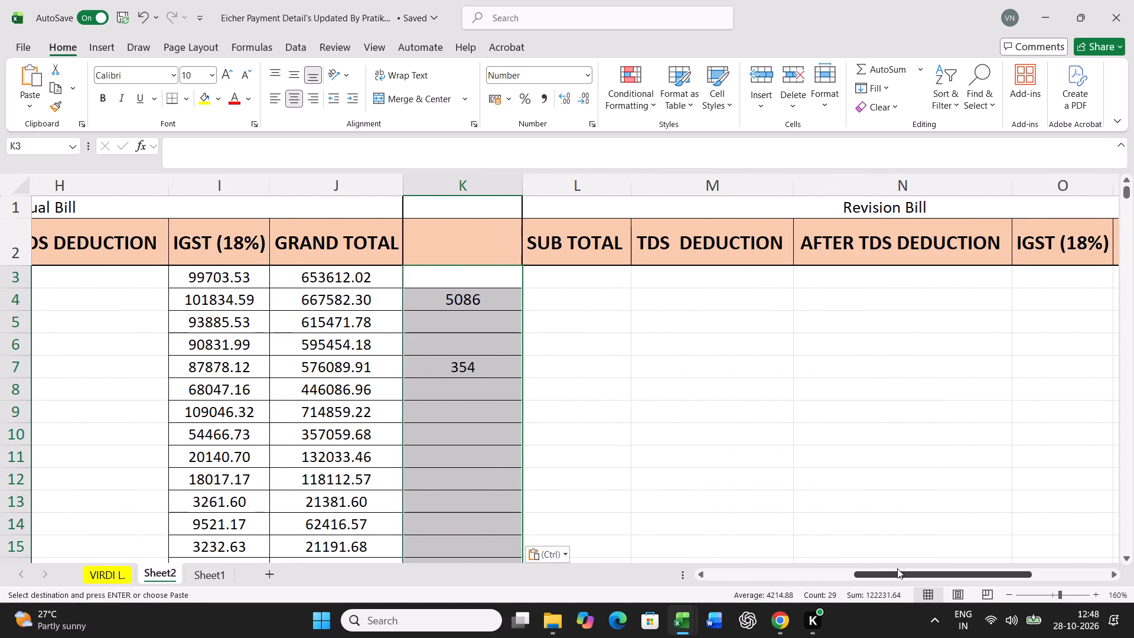
drag(897, 573, 820, 583)
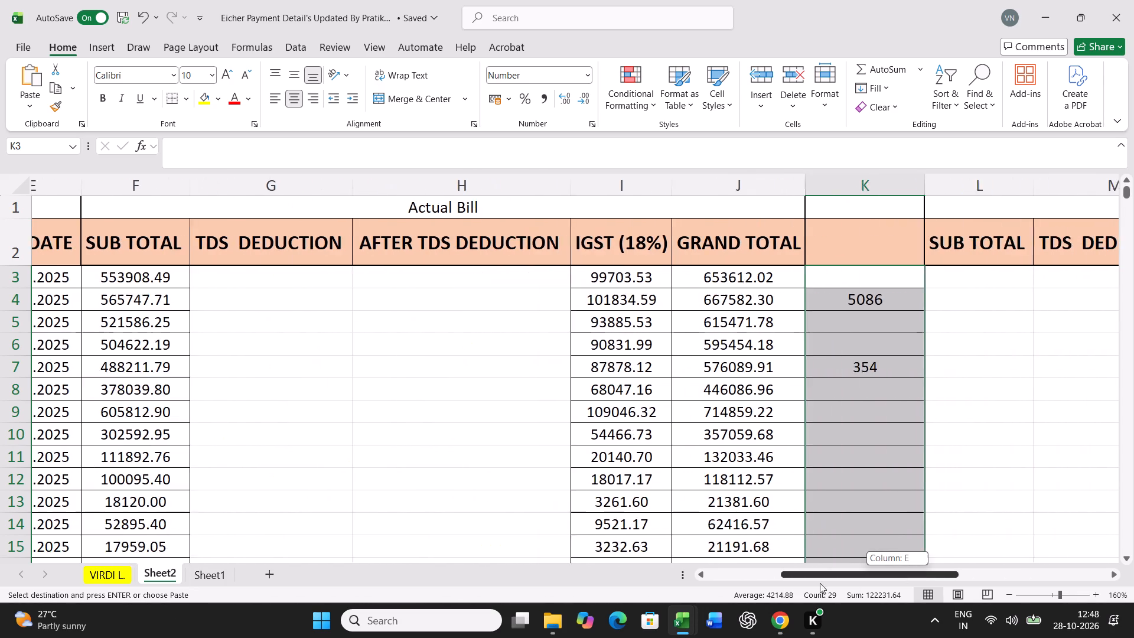
drag(820, 583, 814, 583)
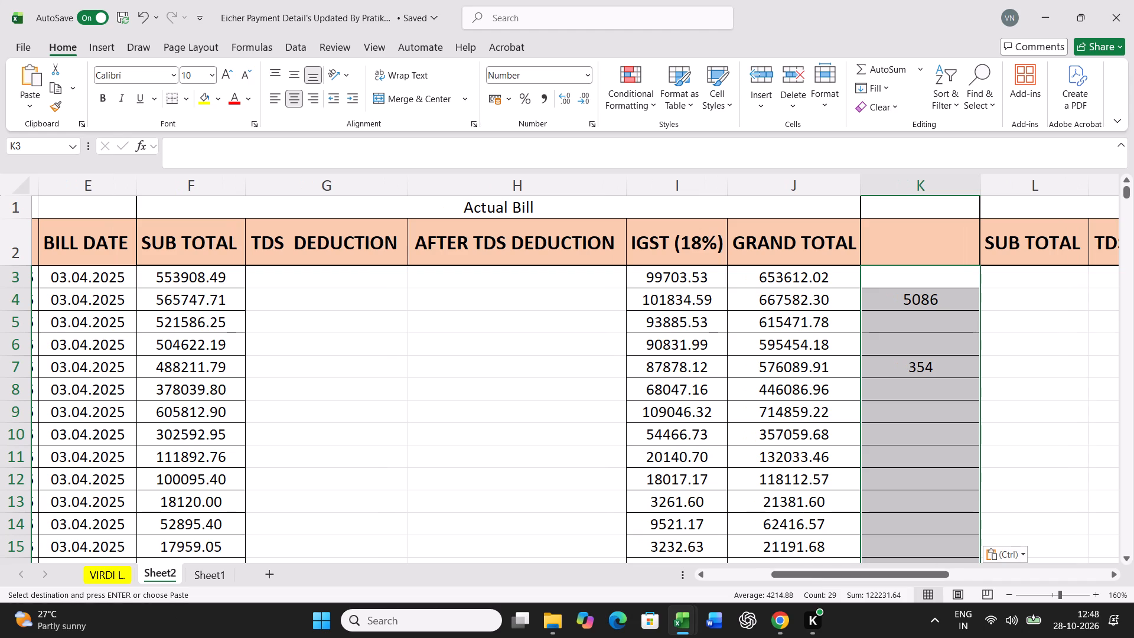
drag(404, 181, 272, 203)
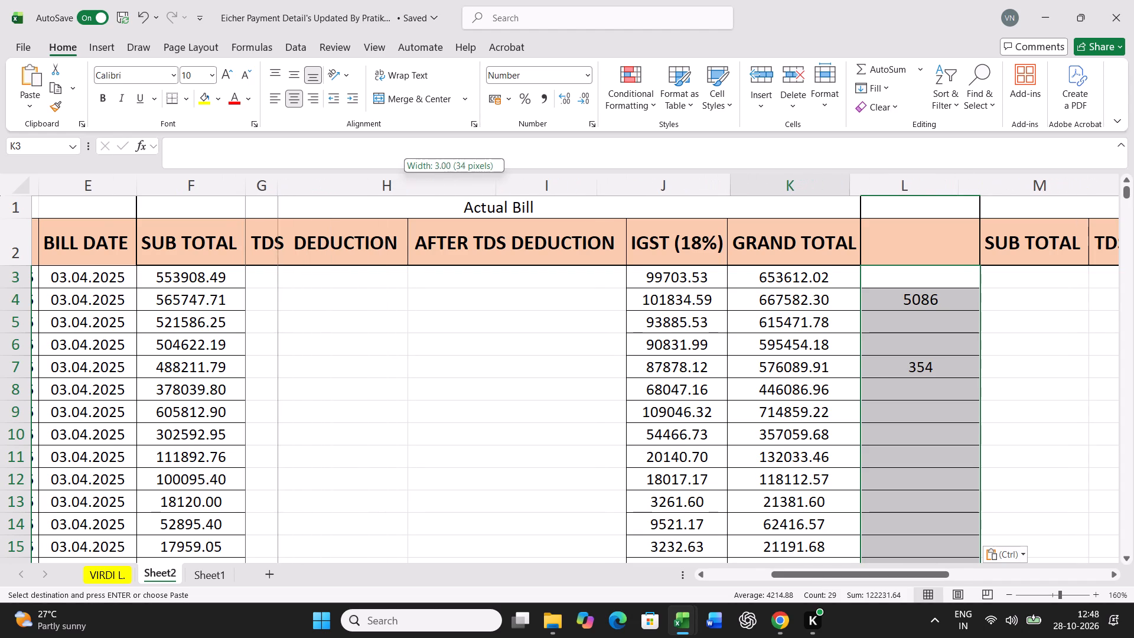
drag(272, 203, 272, 203)
drag(493, 184, 309, 197)
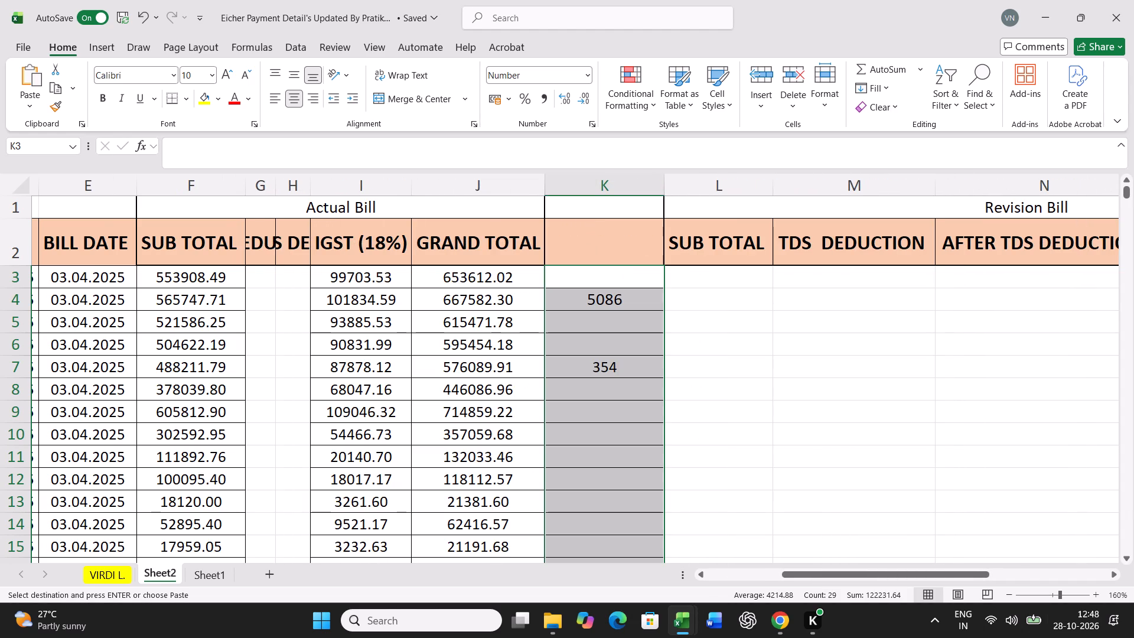
Examine the filled bill rows on the Eicher Sheet2 and the YEAR 25-26 rows of the VIRDI LOGISTICS QUERY workbook.
triple_click(703, 572)
click(703, 572)
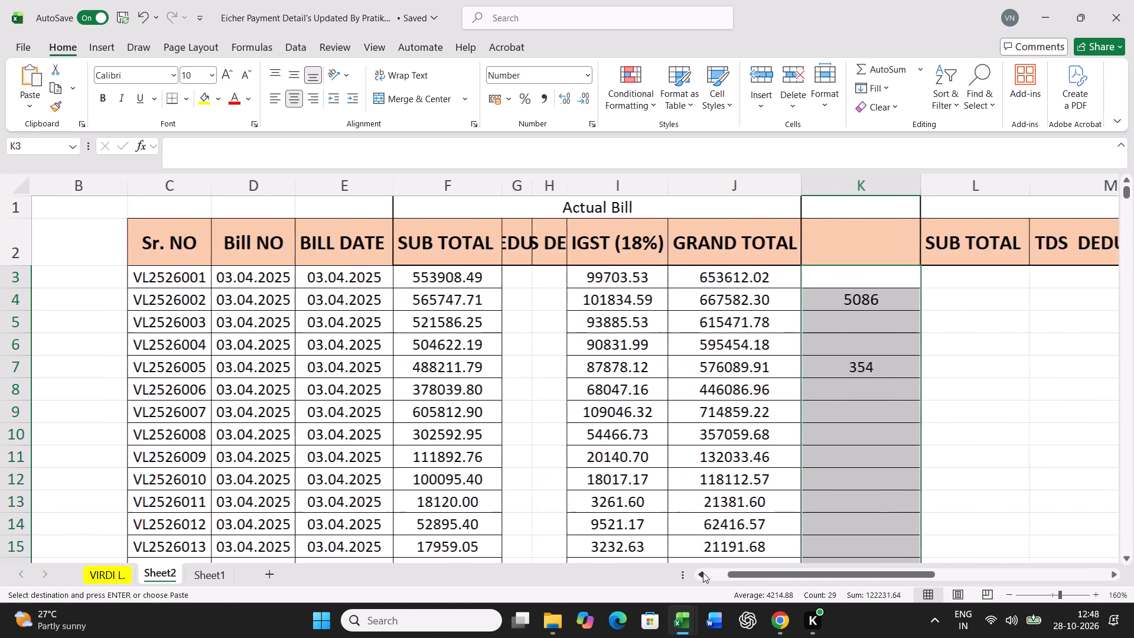
drag(878, 575, 907, 568)
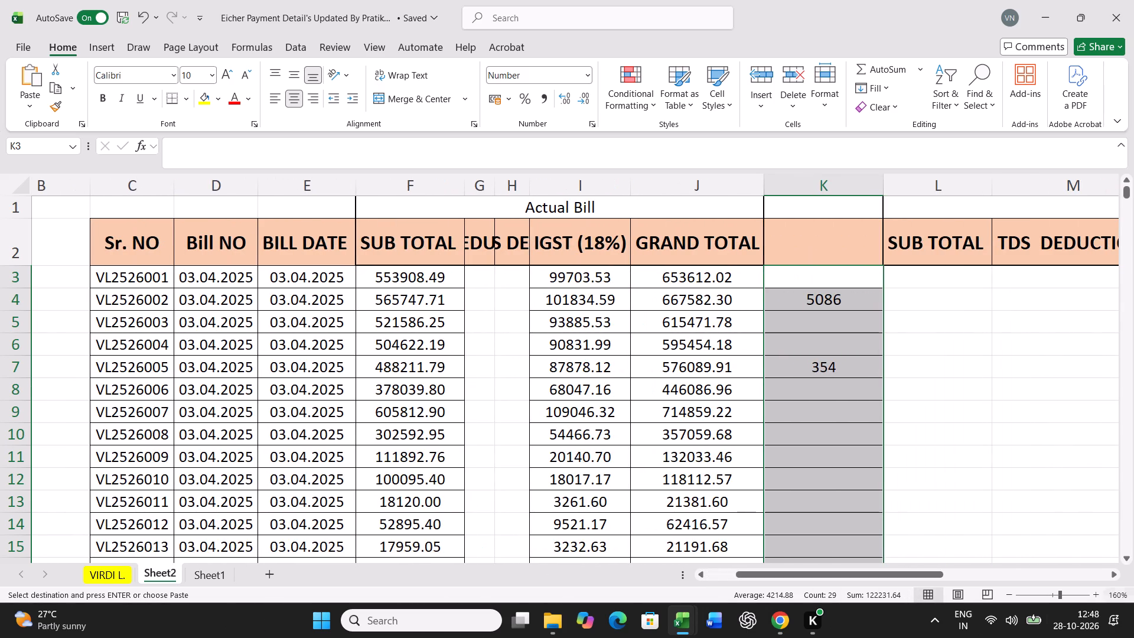
click(155, 302)
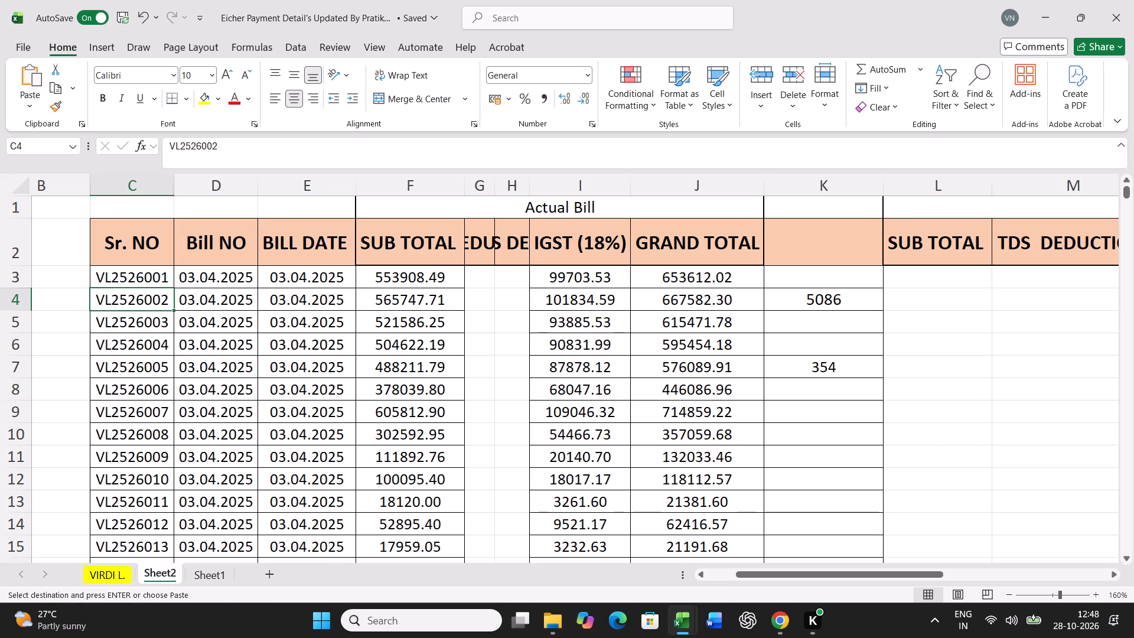
click(555, 631)
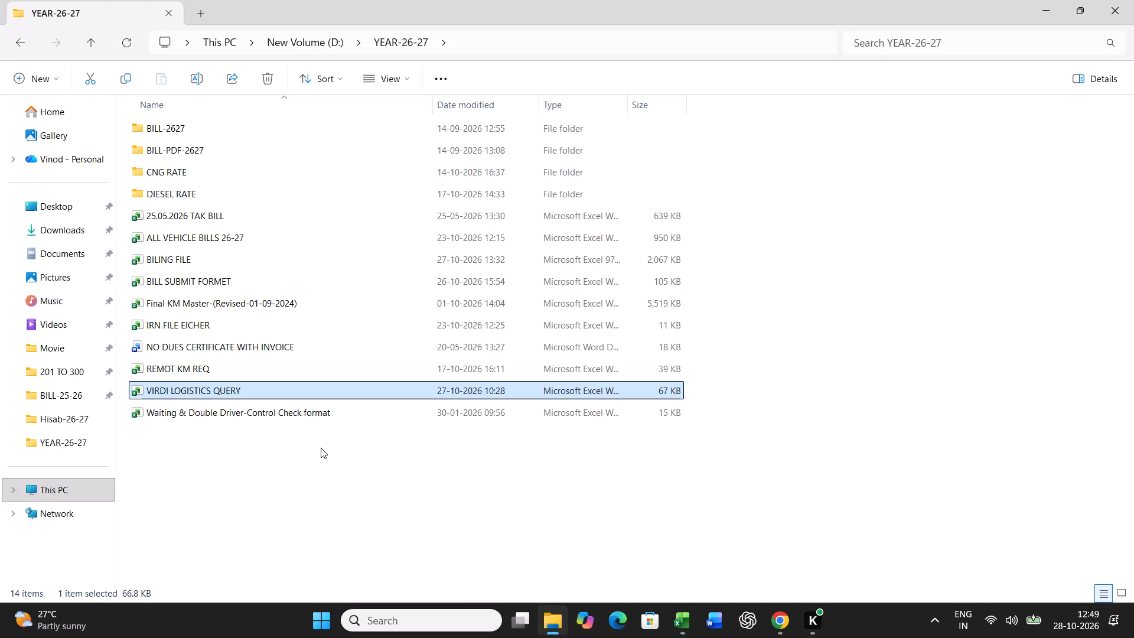
double_click(201, 389)
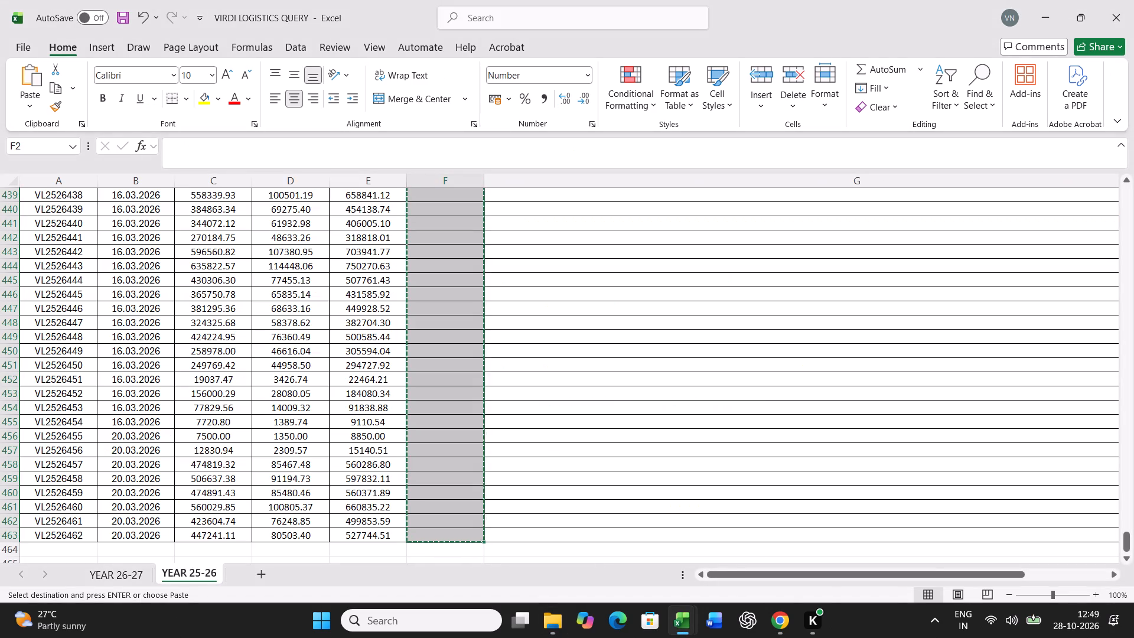
scroll(484, 473, up, 8)
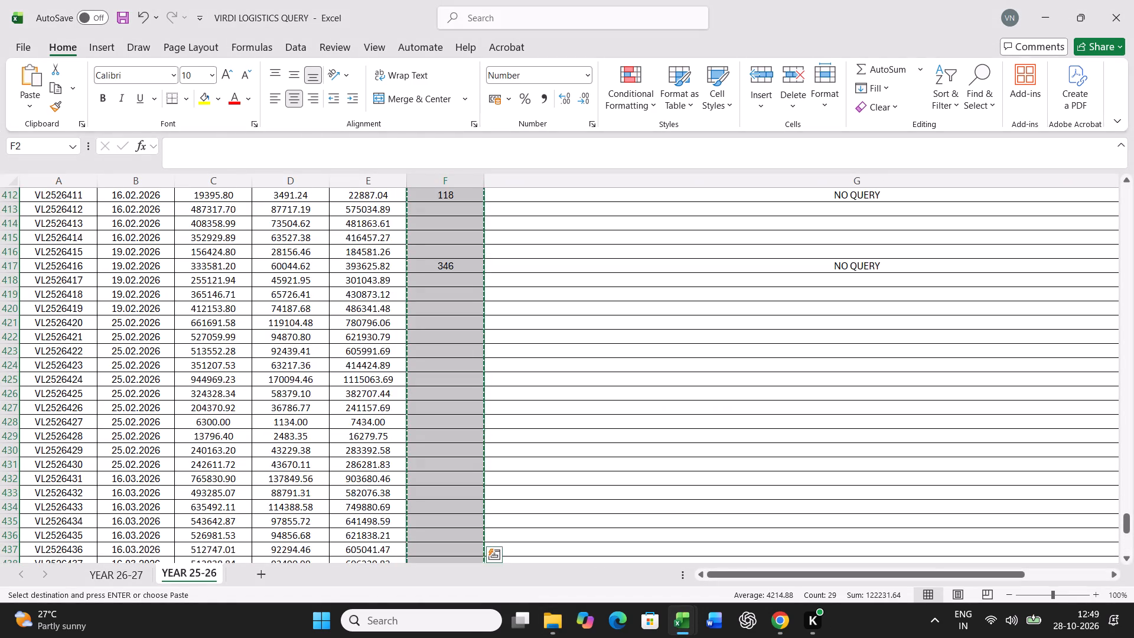
scroll(484, 473, up, 20)
scroll(484, 473, up, 15)
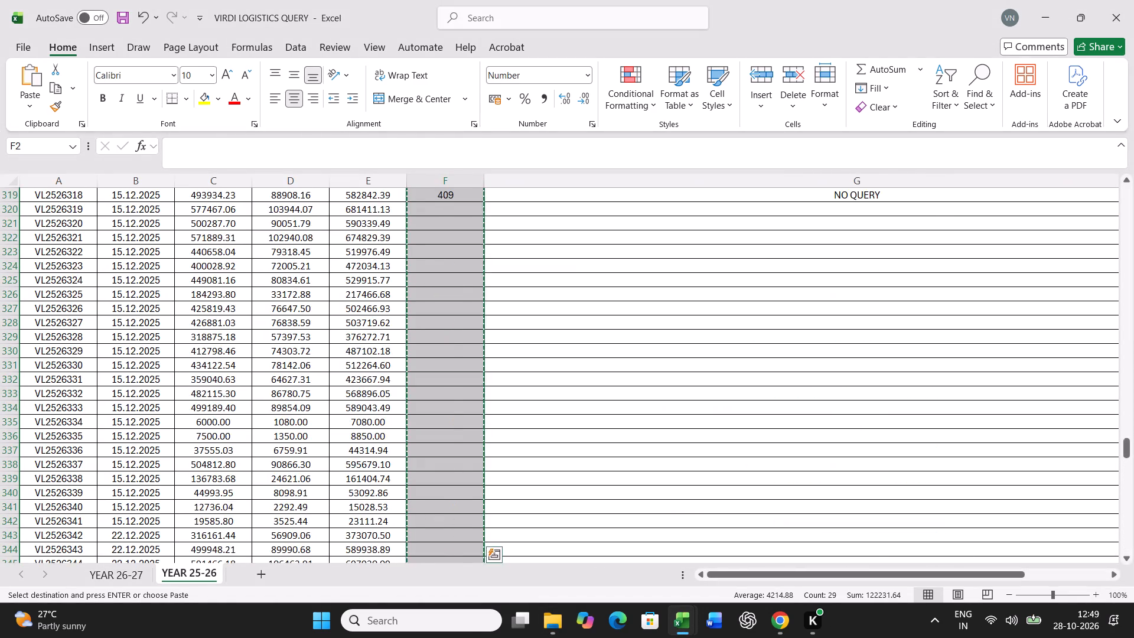
scroll(484, 473, up, 20)
scroll(484, 473, up, 8)
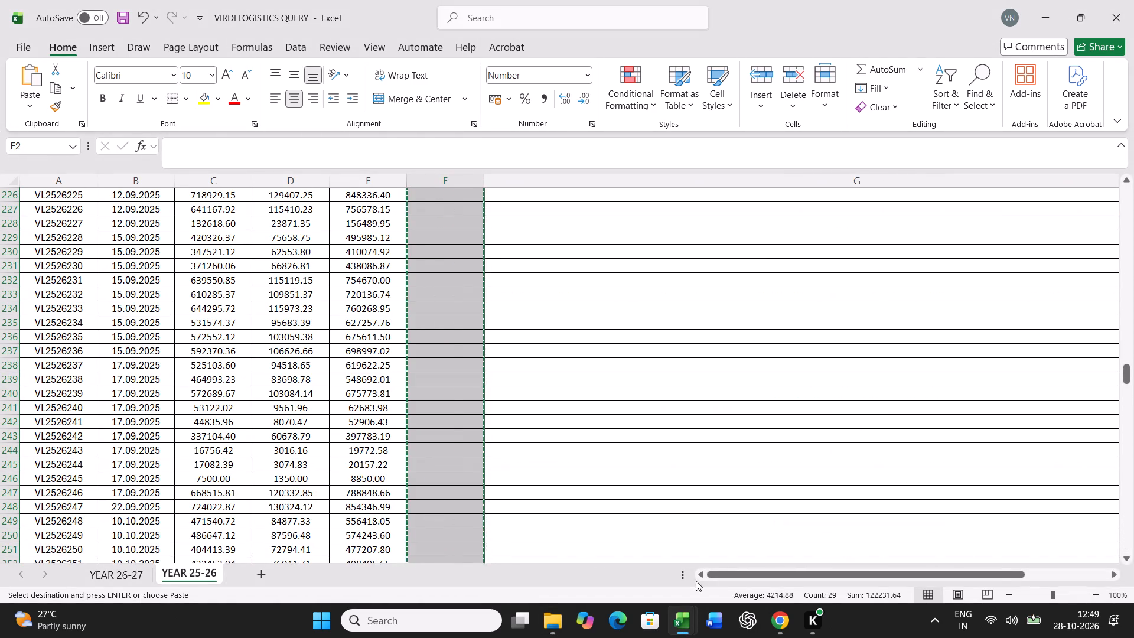
Switch to the Eicher payment workbook and look over the empty Revision Bill columns on Sheet2.
click(683, 614)
click(731, 573)
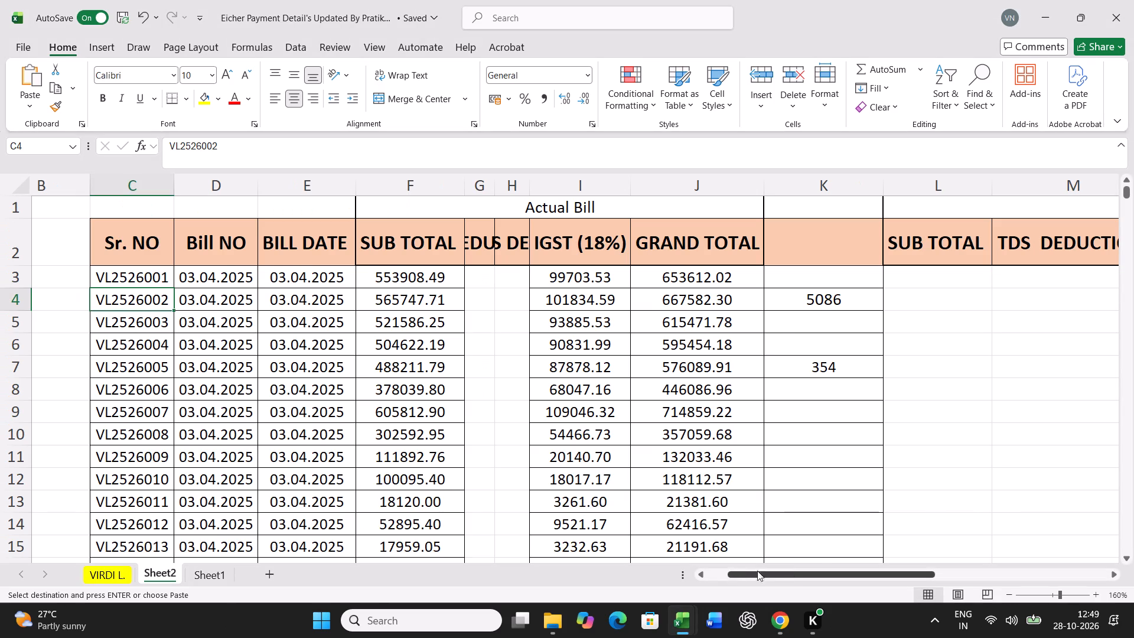
drag(788, 571, 930, 554)
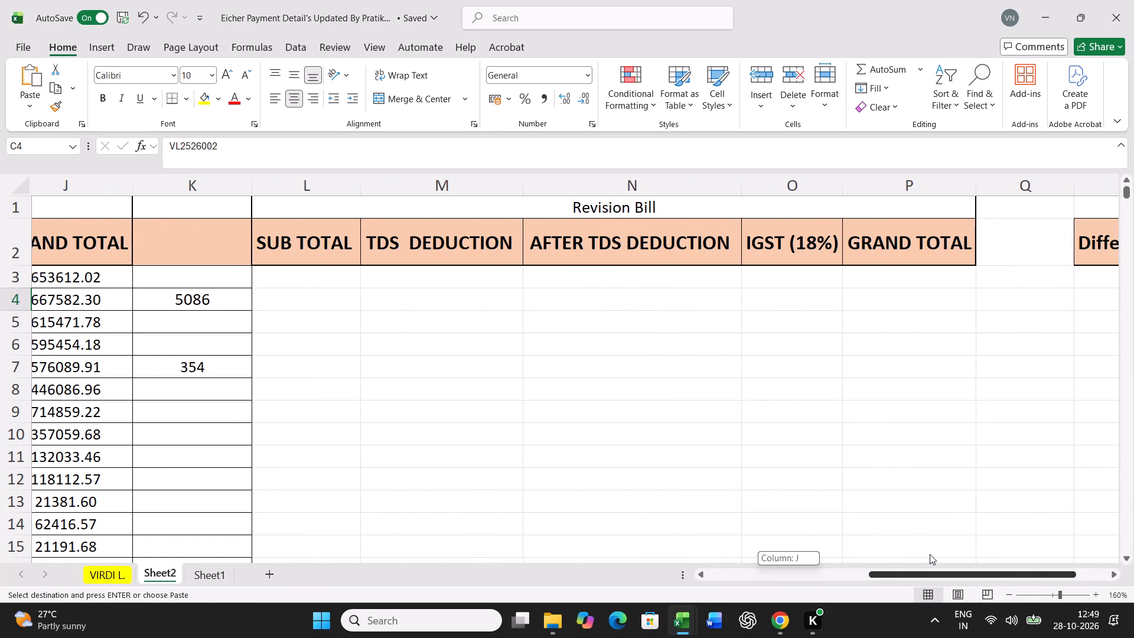
drag(930, 554, 929, 554)
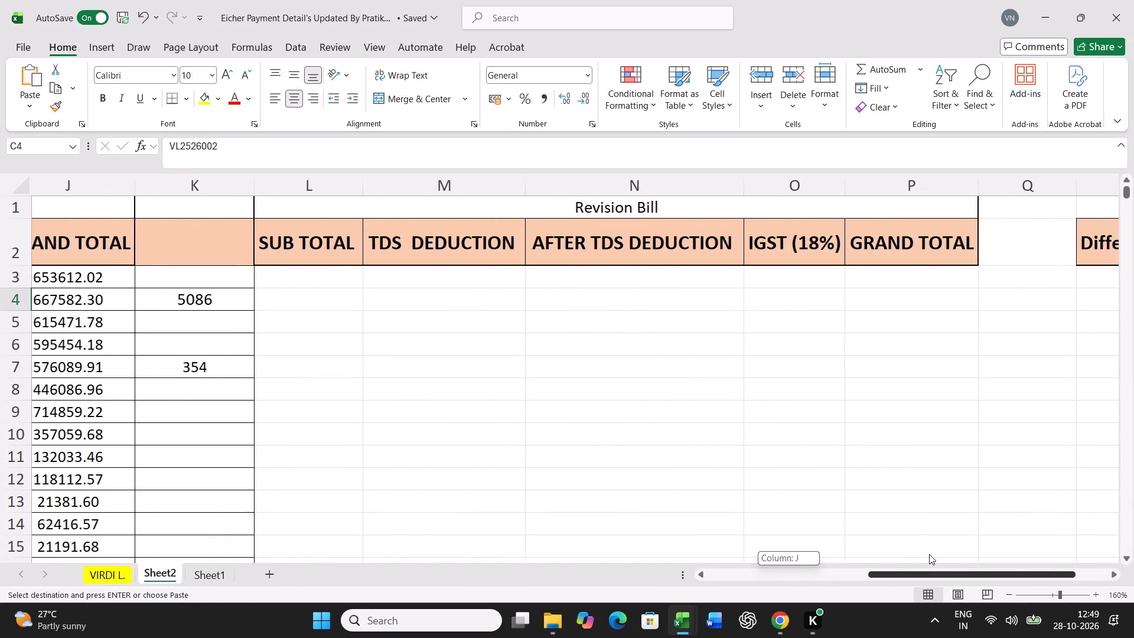
drag(929, 554, 840, 590)
Copy the SUB TOTAL, GST and GRAND TOTAL values C2:E463 from the YEAR 25-26 sheet of VIRDI LOGISTICS QUERY.
click(690, 621)
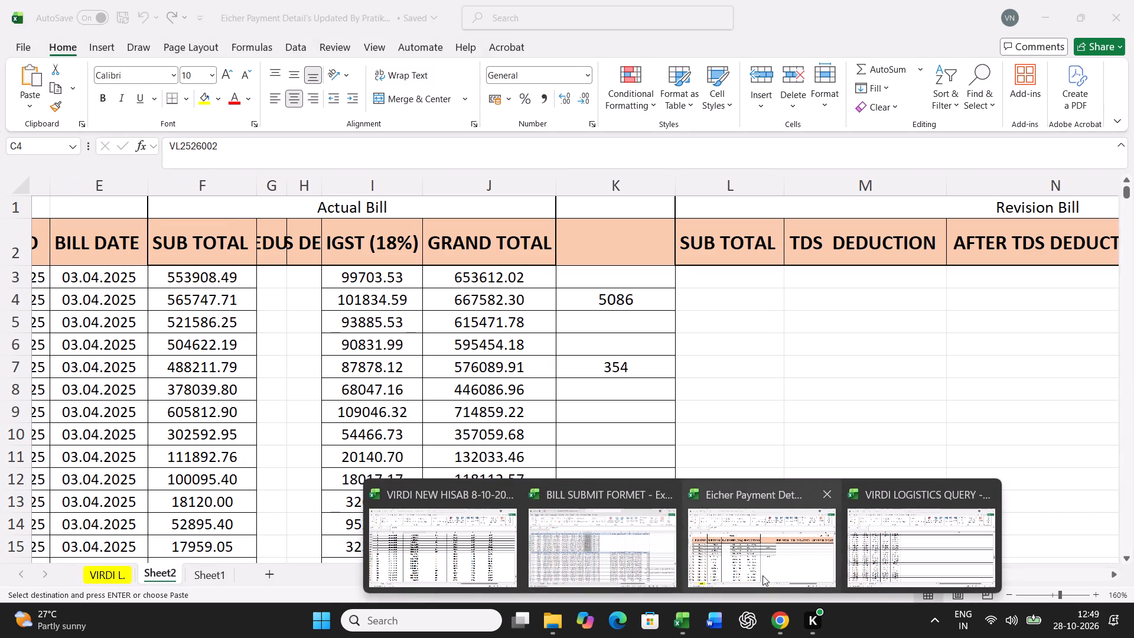
click(862, 541)
scroll(369, 430, up, 15)
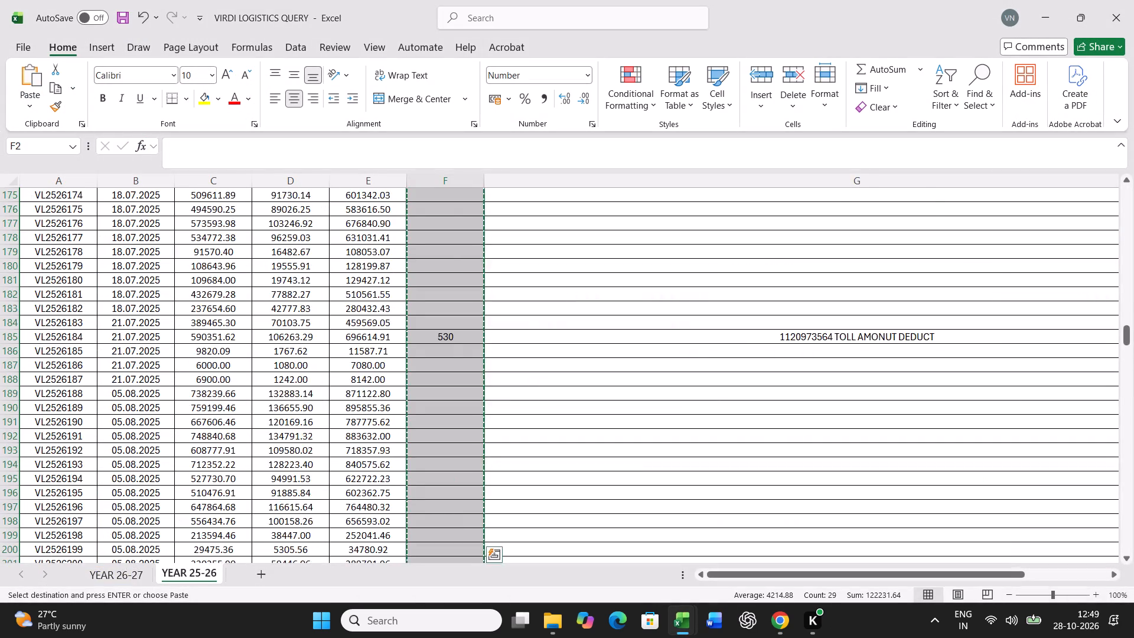
scroll(368, 431, up, 8)
key(Left)
key(Up)
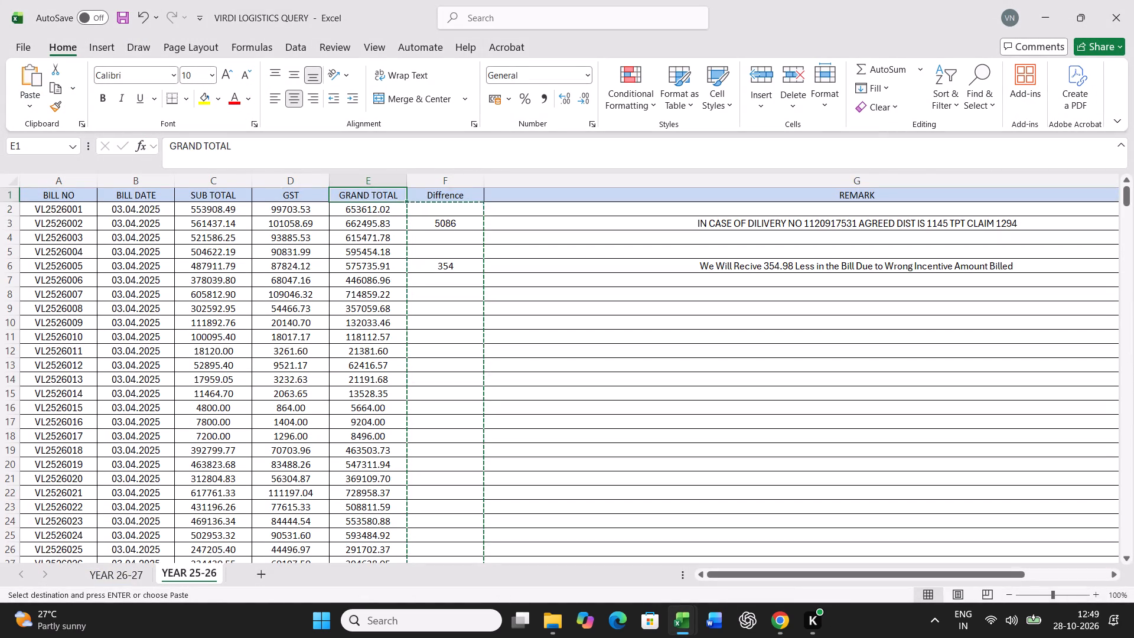
key(Down)
key(Left)
key(Left)
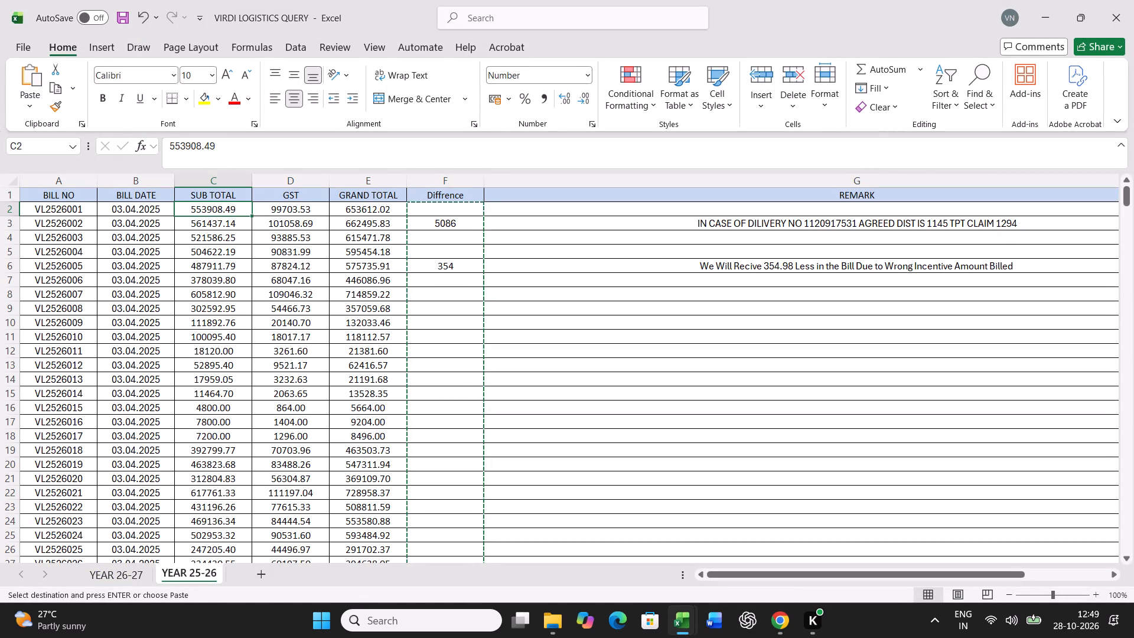
key(shift+Right)
key(shift+Right)
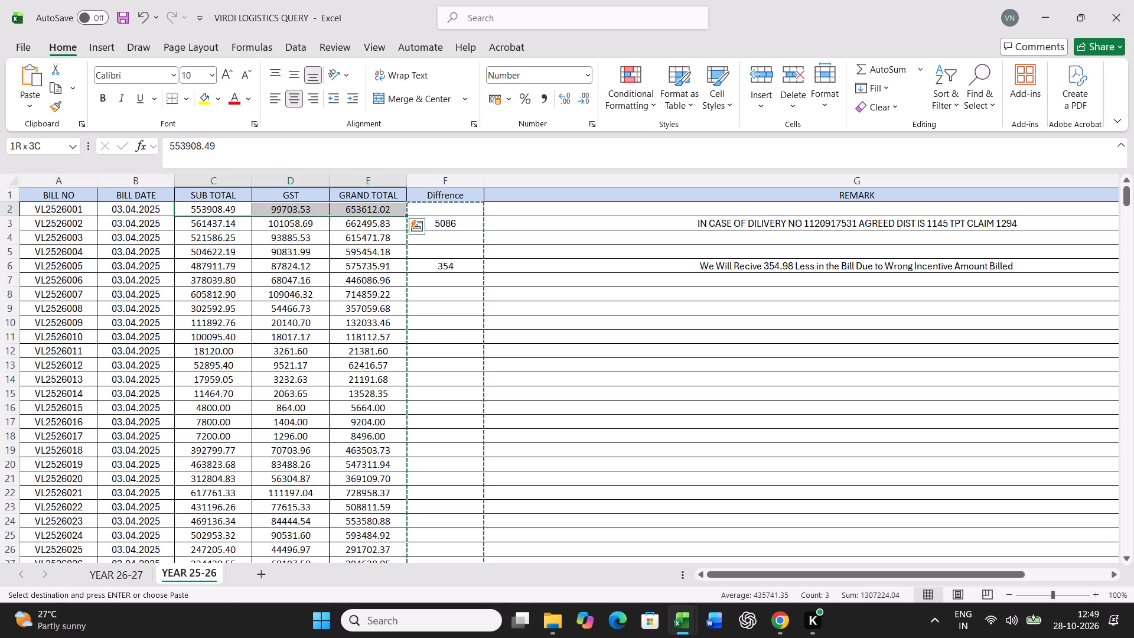
key(ctrl+shift+Down)
scroll(368, 431, down, 2)
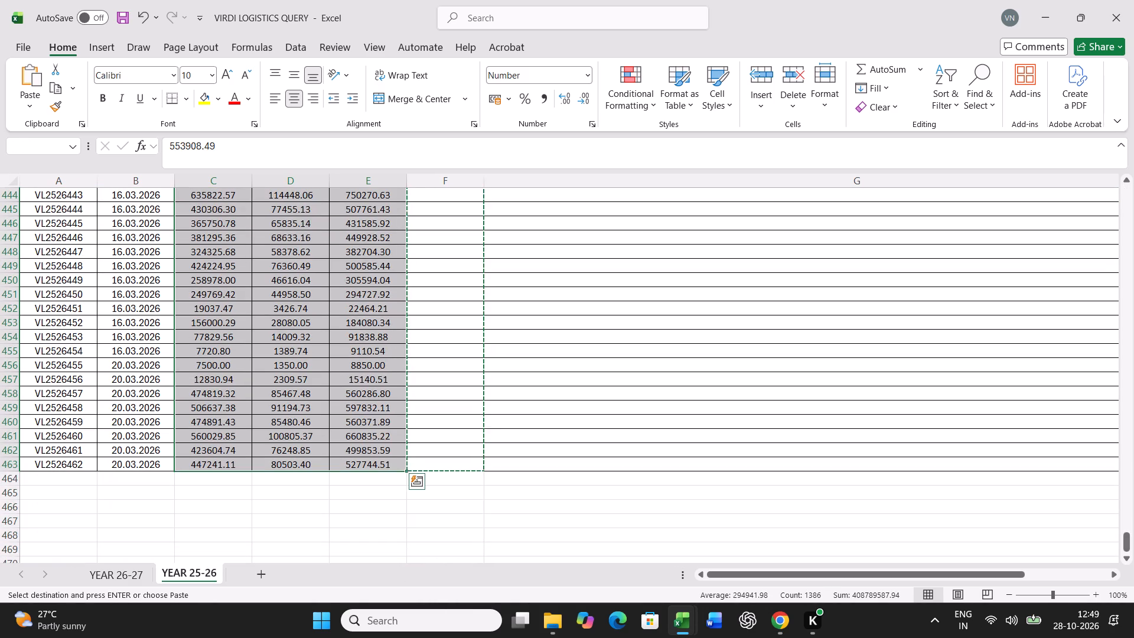
key(ctrl+c)
Paste the copied bill amounts into the Eicher workbook's Sheet2, starting at L3 under the Revision Bill SUB TOTAL.
click(677, 632)
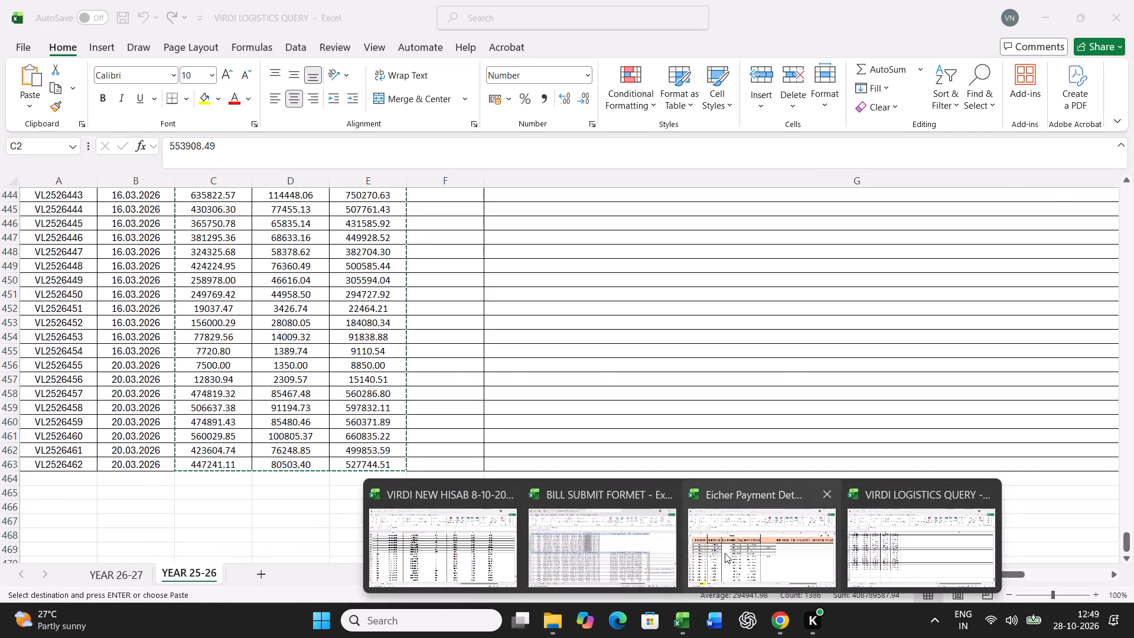
click(725, 553)
click(728, 271)
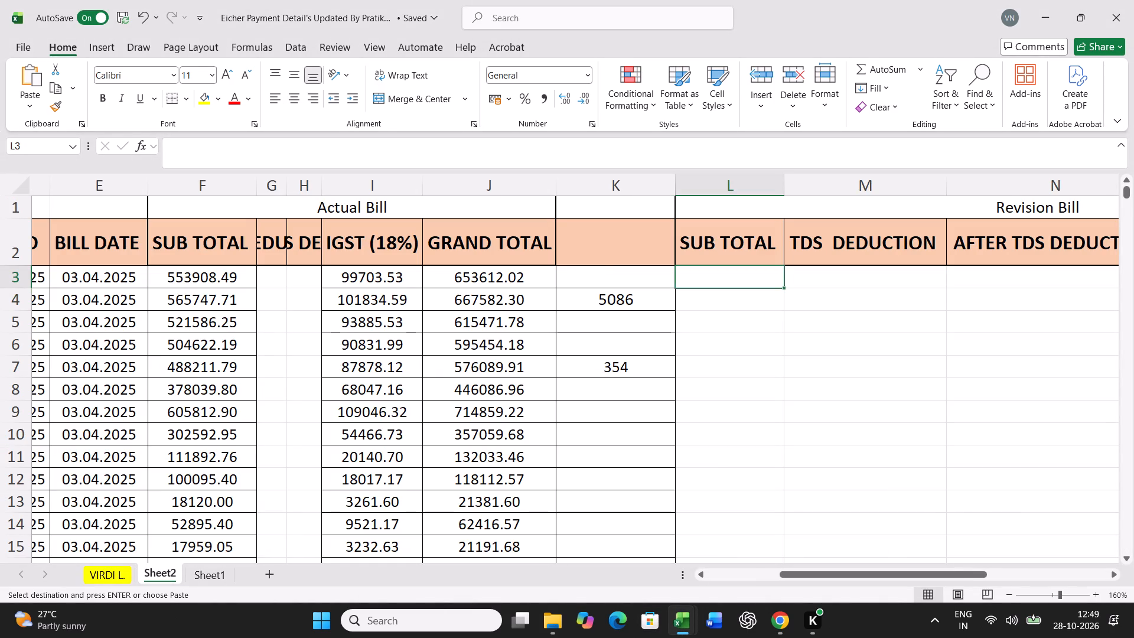
key(ctrl+v)
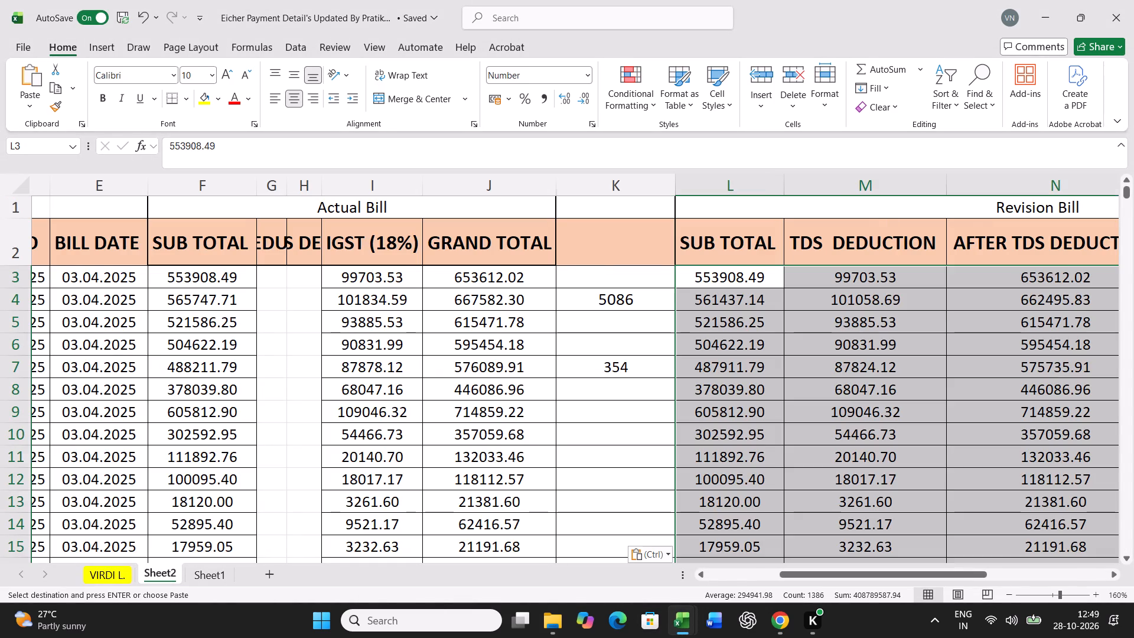
Move the GST values from the Revision Bill's TDS DEDUCTION column M to the IGST (18%) column, starting at O3.
key(Left)
key(Right)
key(Right)
key(ctrl+shift+Down)
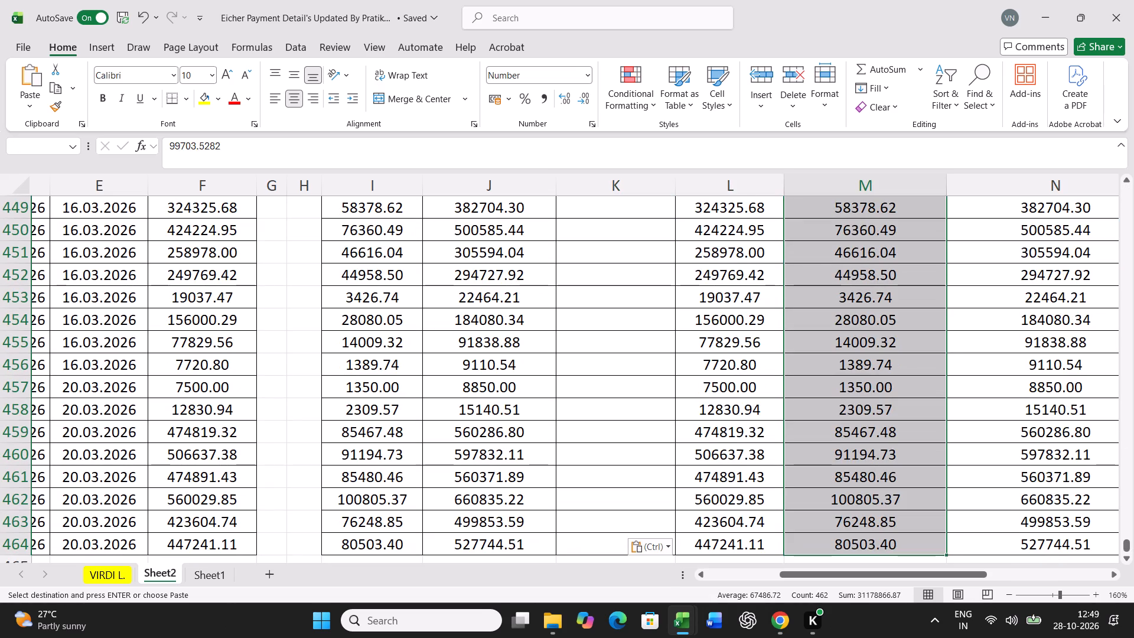
key(ctrl+x)
key(Right)
key(Right)
key(Right)
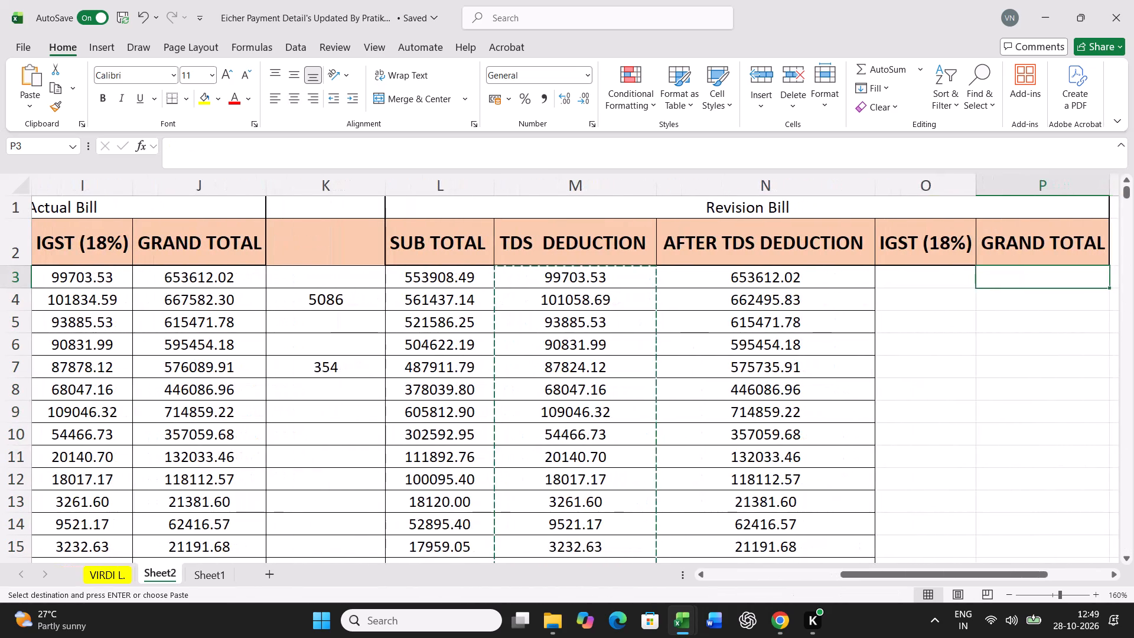
key(Left)
key(Return)
Move the grand totals from the Revision Bill's AFTER TDS DEDUCTION column N to the GRAND TOTAL column, starting at P3.
key(Left)
key(ctrl+shift+Down)
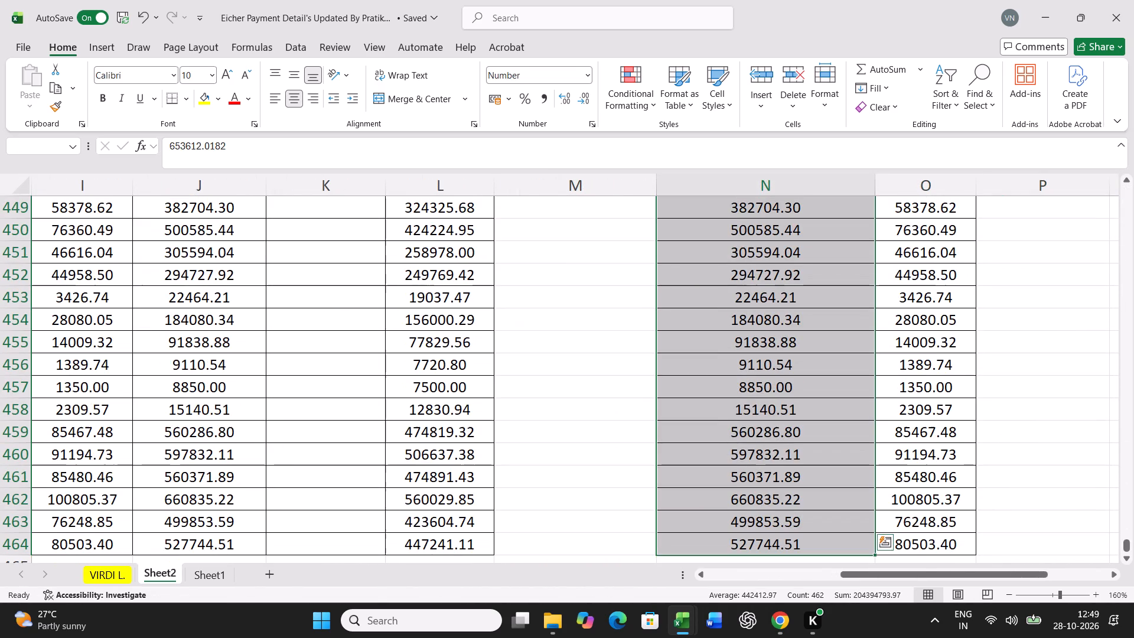
key(ctrl+x)
key(Right)
key(Right)
key(Return)
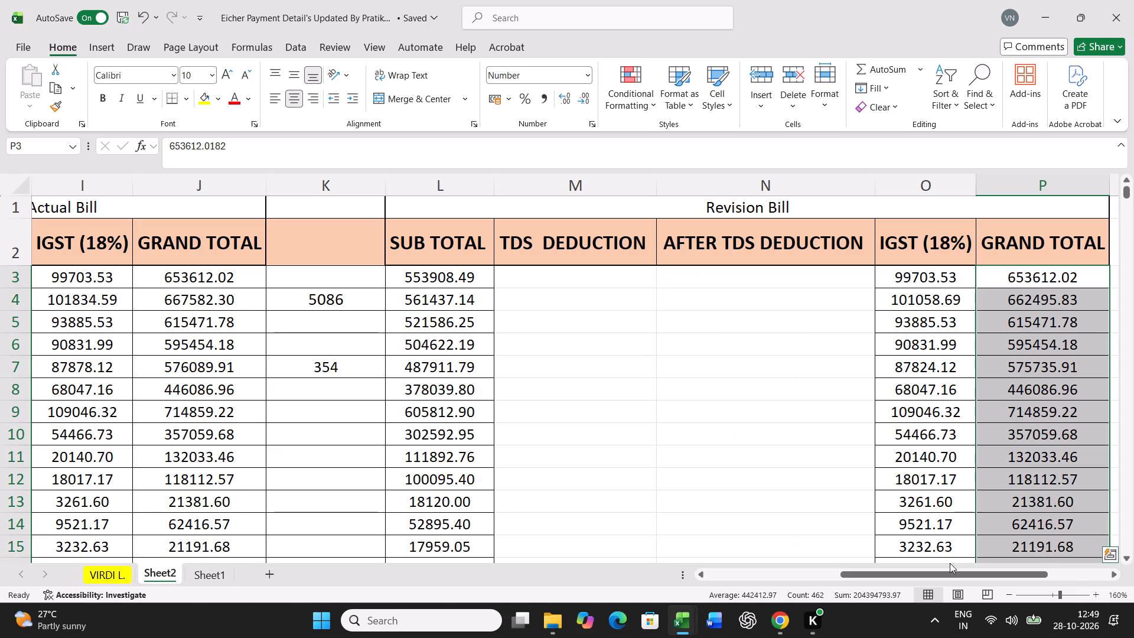
click(852, 484)
Examine the Difference column R alongside the Revision Bill and Actual Bill amounts on Sheet2.
drag(928, 570, 991, 567)
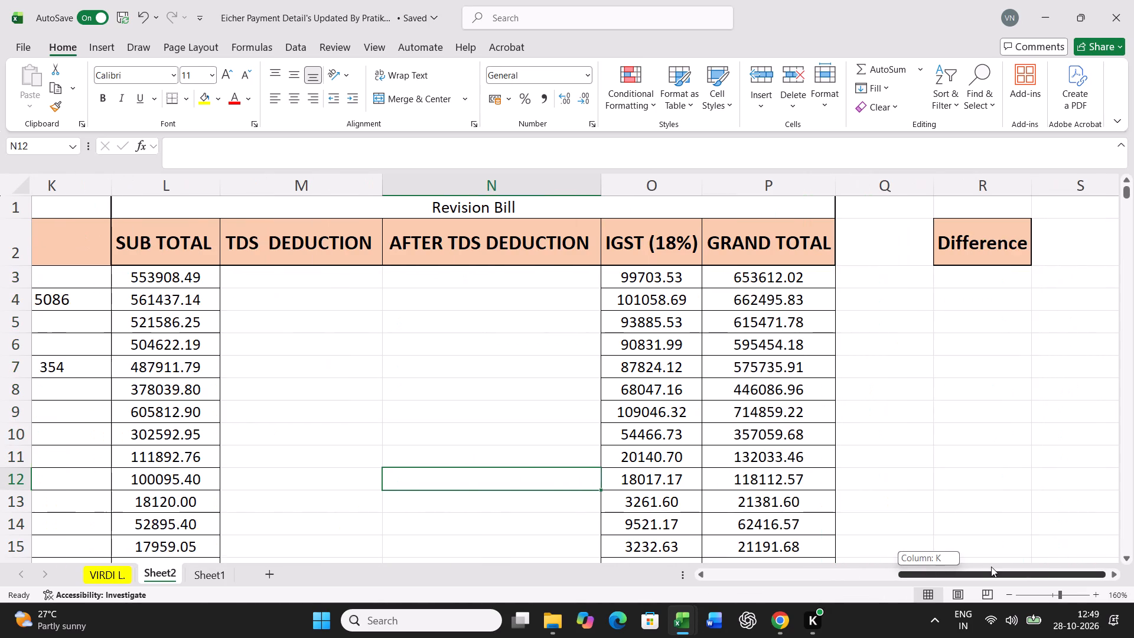
drag(991, 567, 953, 588)
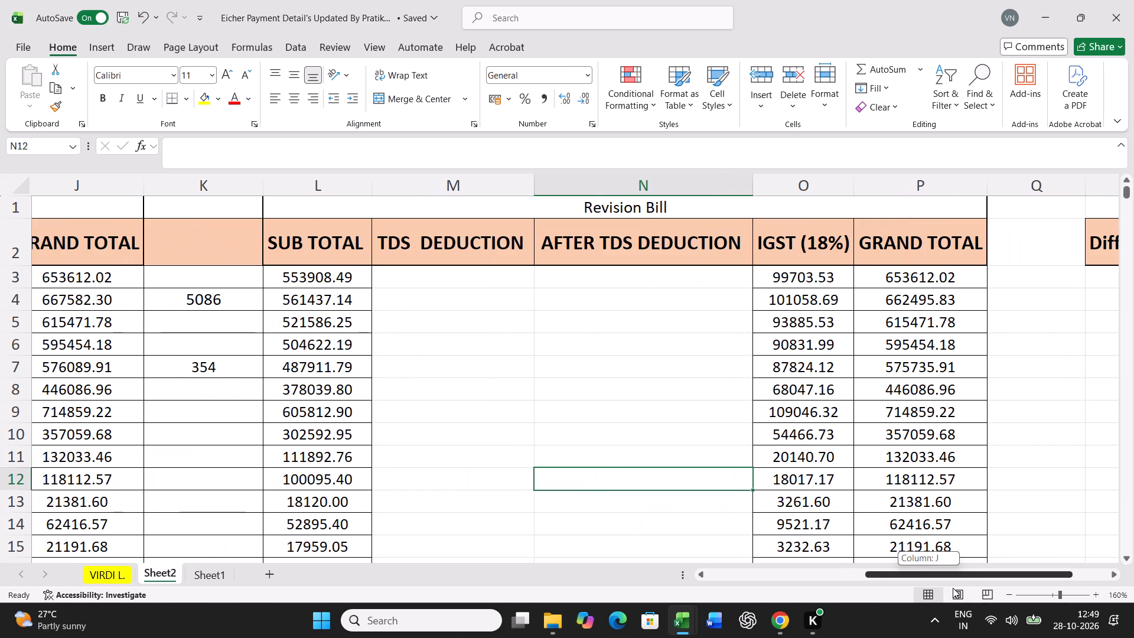
drag(953, 588, 980, 581)
click(1015, 277)
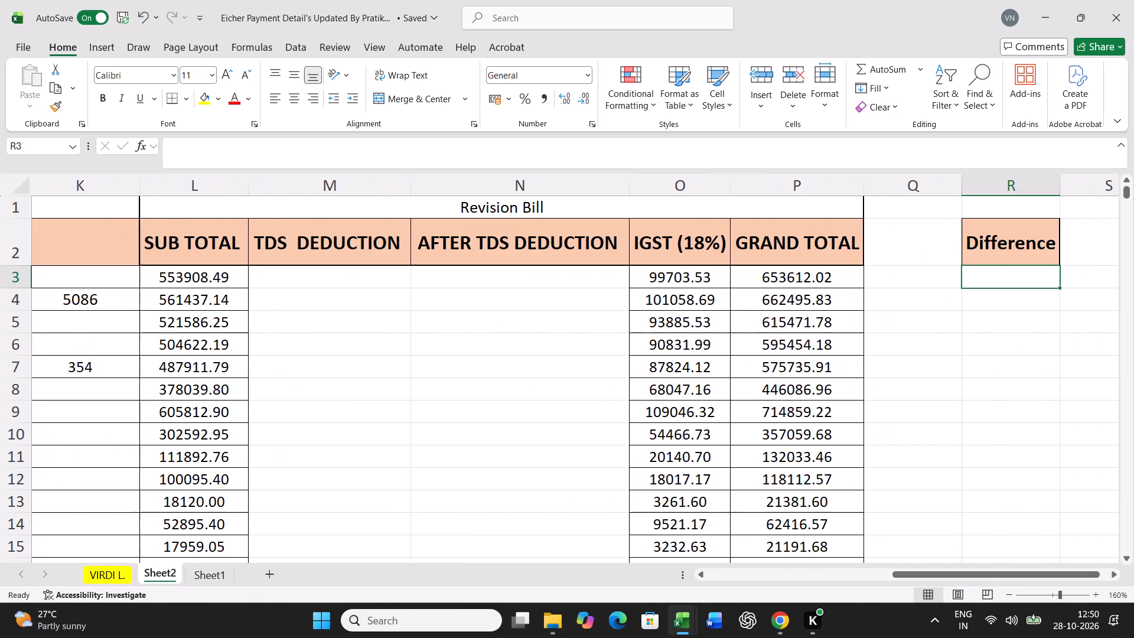
drag(986, 577, 872, 585)
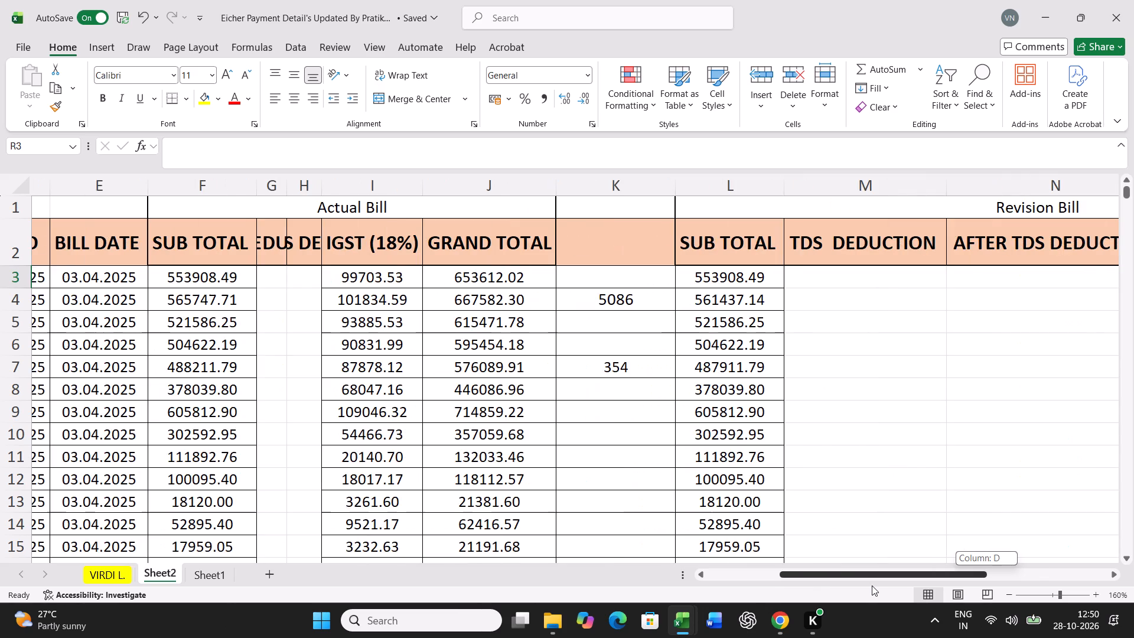
drag(872, 585, 863, 585)
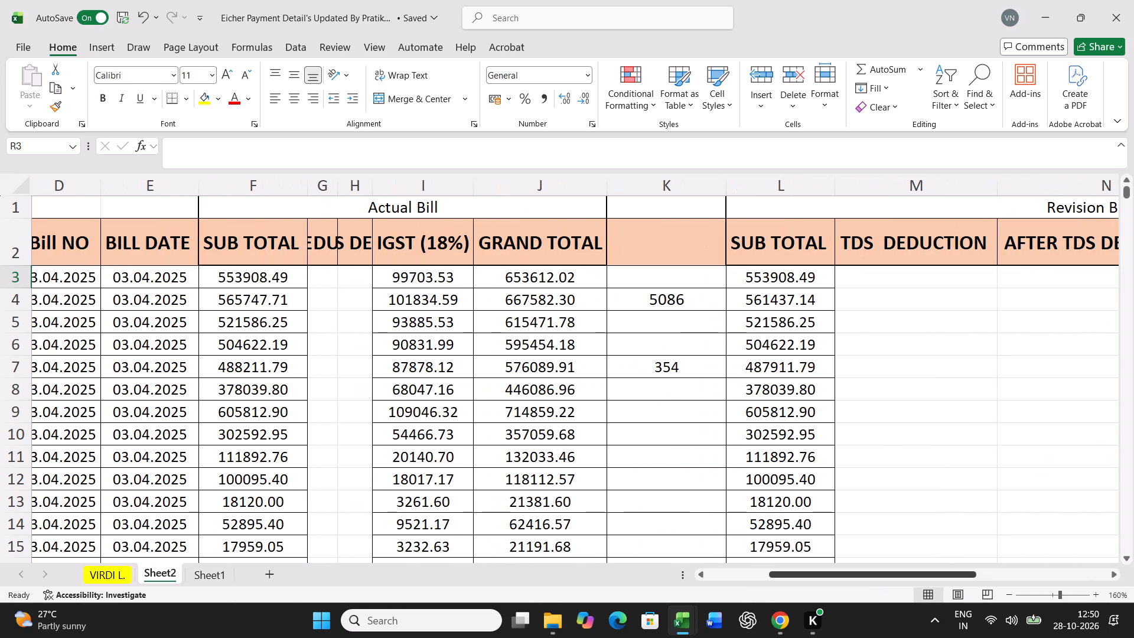
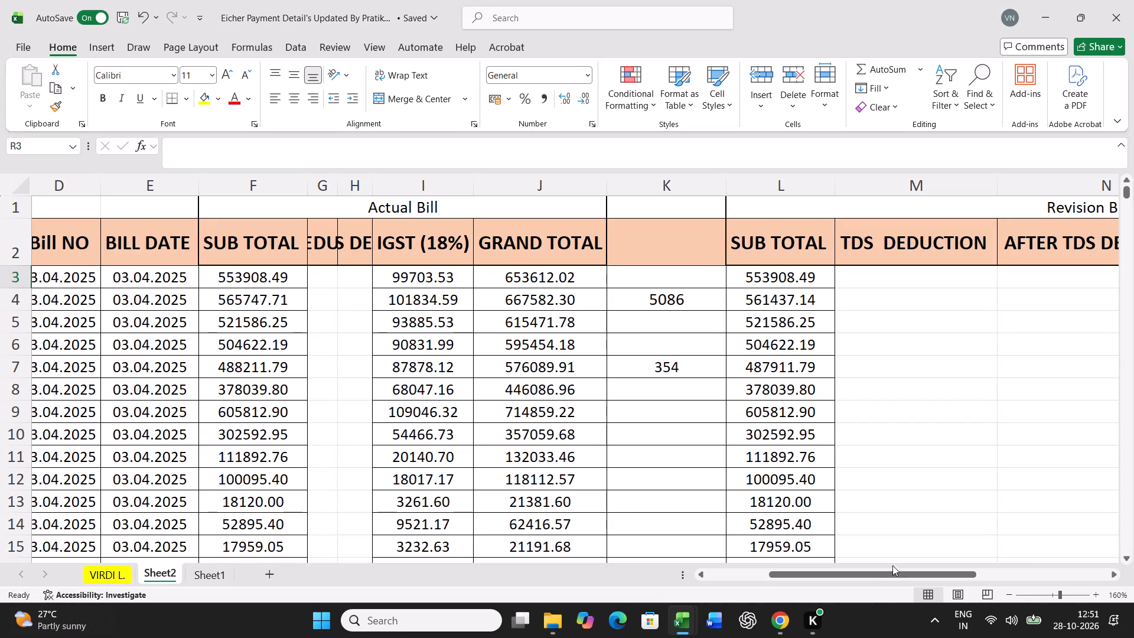
Enter the formula =J3-P3 in Q3 to subtract the Revision Bill grand total from the Actual Bill grand total.
drag(890, 568, 977, 572)
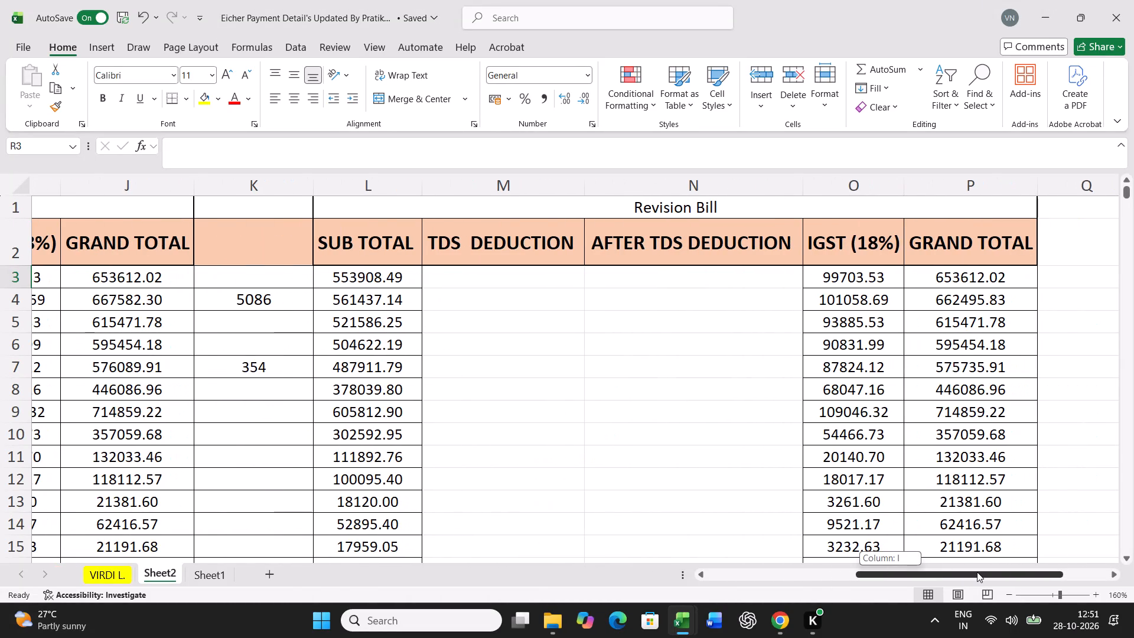
drag(977, 572, 875, 581)
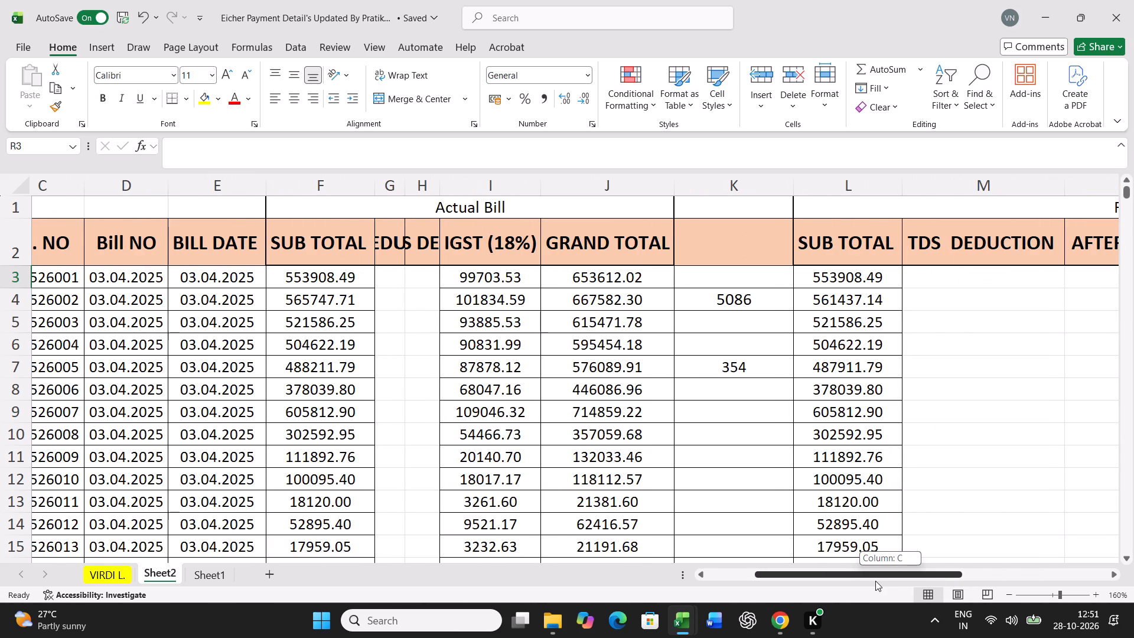
drag(875, 581, 972, 550)
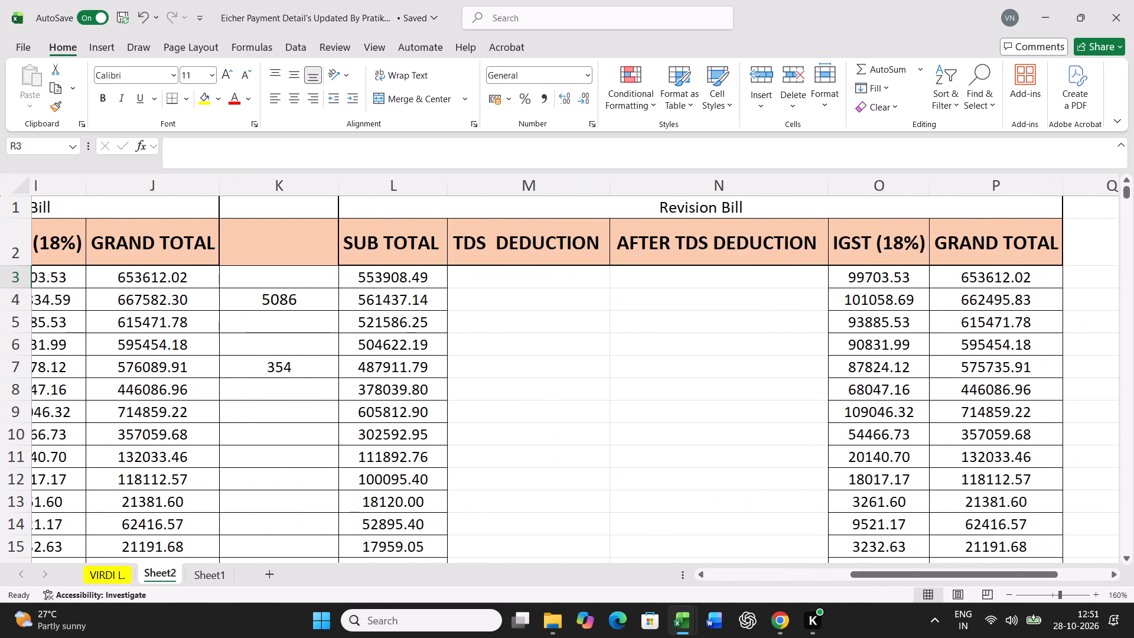
click(1078, 274)
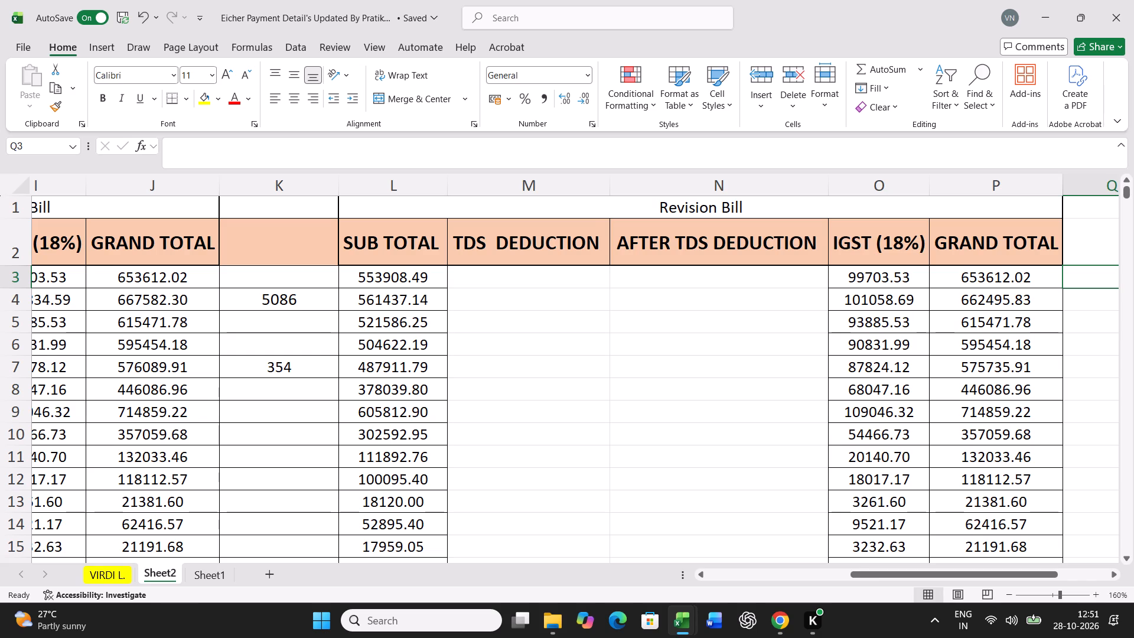
key(equal)
click(105, 272)
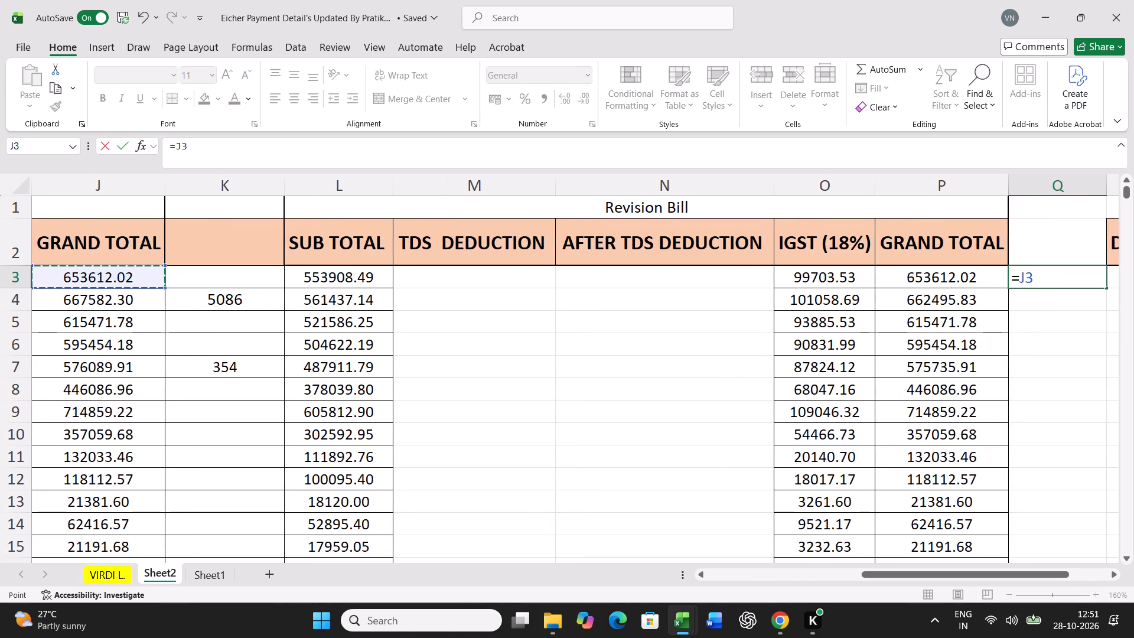
key(minus)
click(936, 280)
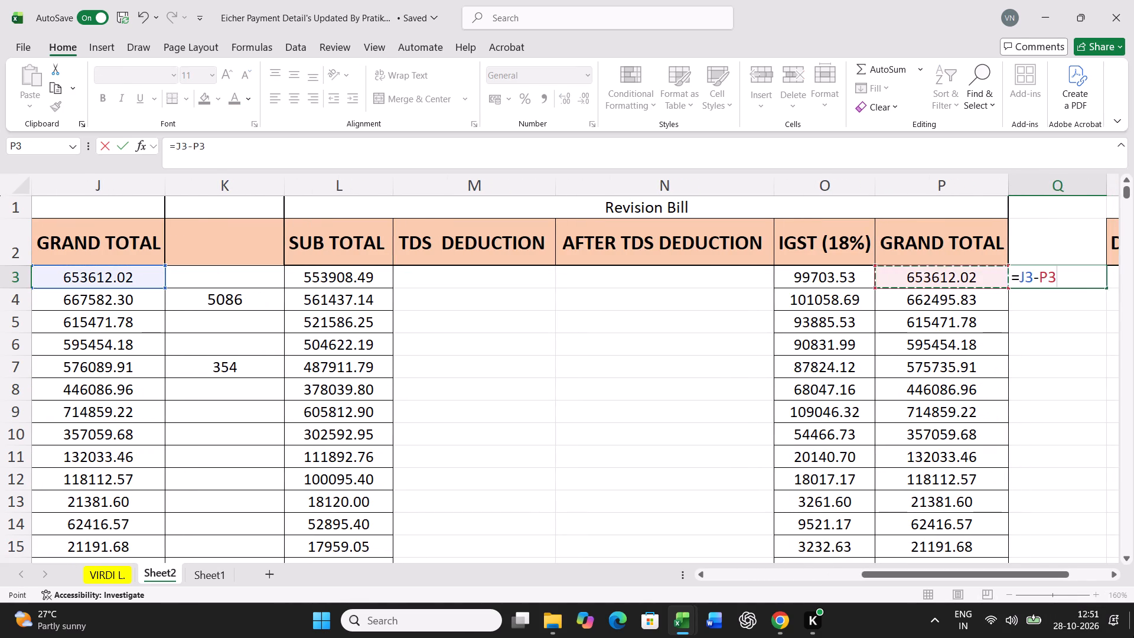
key(Return)
Copy the grand-total difference formula from Q3 down column Q to the last bill row, 464.
key(ctrl+d)
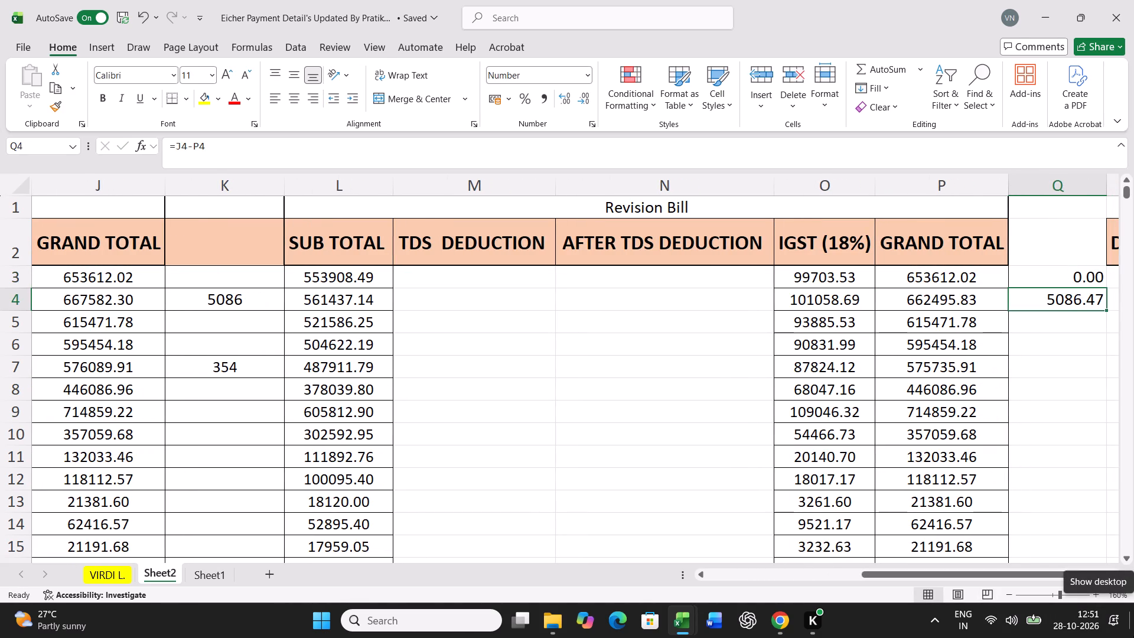
key(Up)
key(ctrl+c)
key(shift+Down)
key(shift+Down)
key(shift+Down)
key(shift+Down)
key(shift+Down)
key(shift+Down)
key(shift+Down)
key(shift+Down)
key(shift+Down)
key(shift+Down)
key(shift+Down)
key(shift+Down)
key(shift+Down)
key(shift+Down)
key(shift+Down)
key(shift+Down)
key(shift+Down)
key(shift+Down)
key(shift+Down)
key(shift+Down)
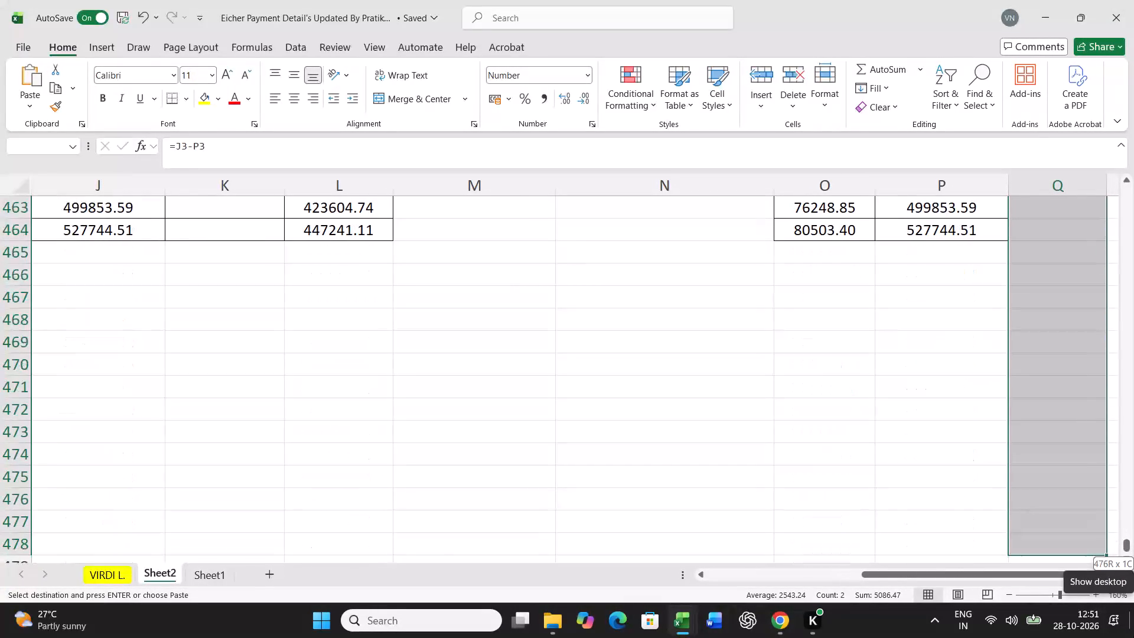
key(shift+Up)
key(shift+Up)
key(shift+Up)
key(shift+Up)
key(shift+Up)
key(shift+Up)
key(shift+Up)
key(shift+Up)
key(shift+Up)
key(shift+Up)
key(shift+Up)
key(shift+Up)
key(shift+Up)
key(shift+Up)
key(shift+Up)
key(shift+Down)
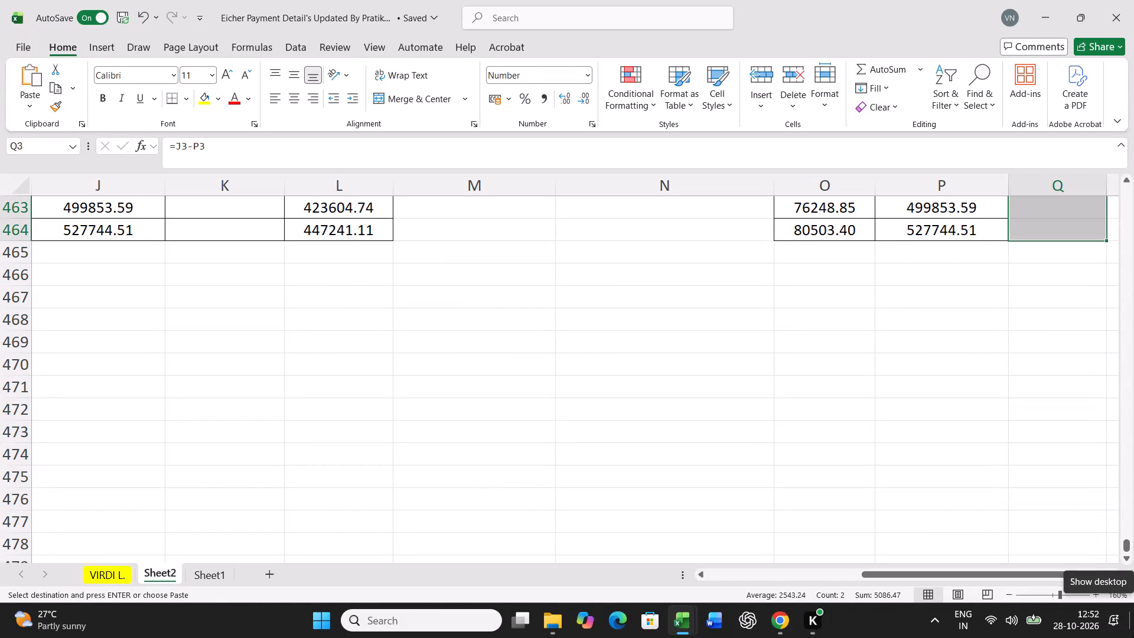
key(Return)
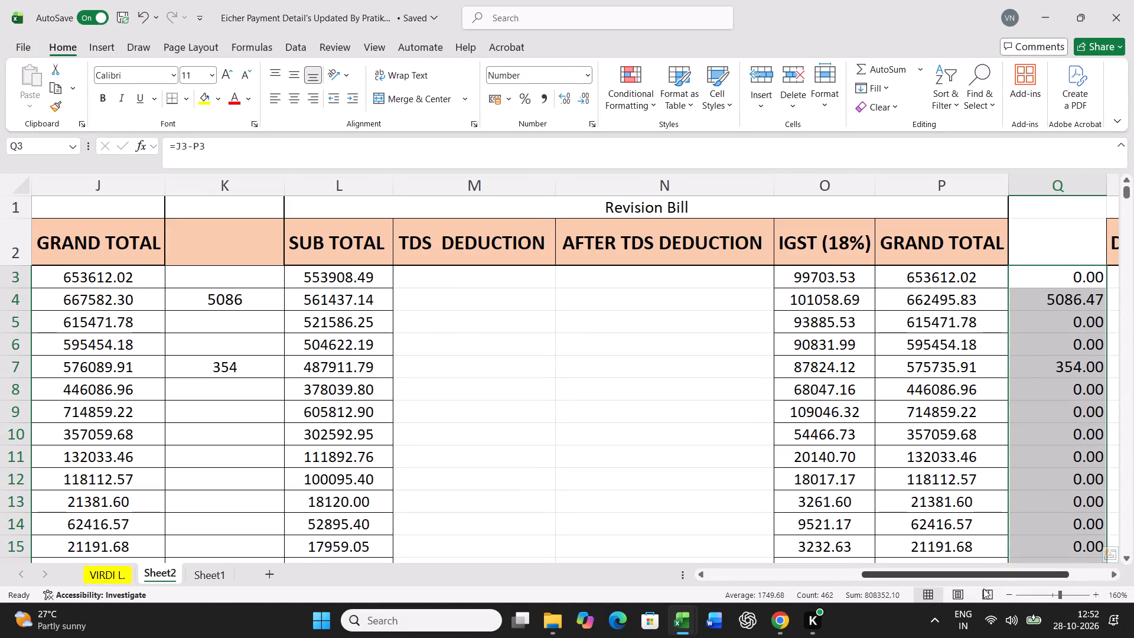
Examine the calculated grand-total differences in column Q against the difference amounts in column K.
drag(984, 582, 1003, 575)
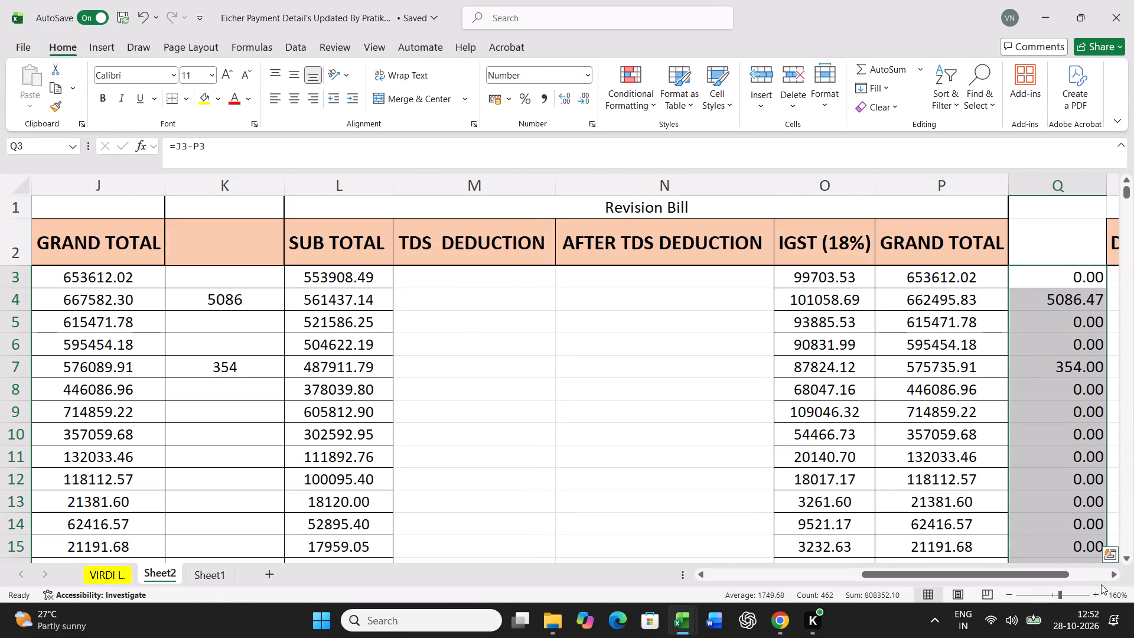
click(1114, 575)
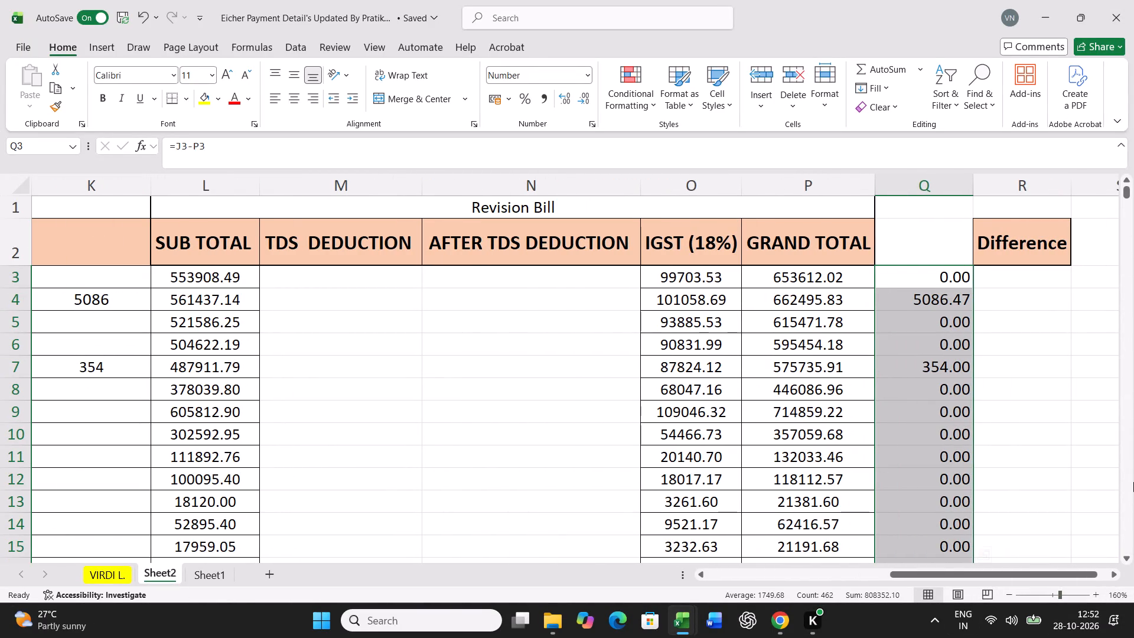
click(1083, 401)
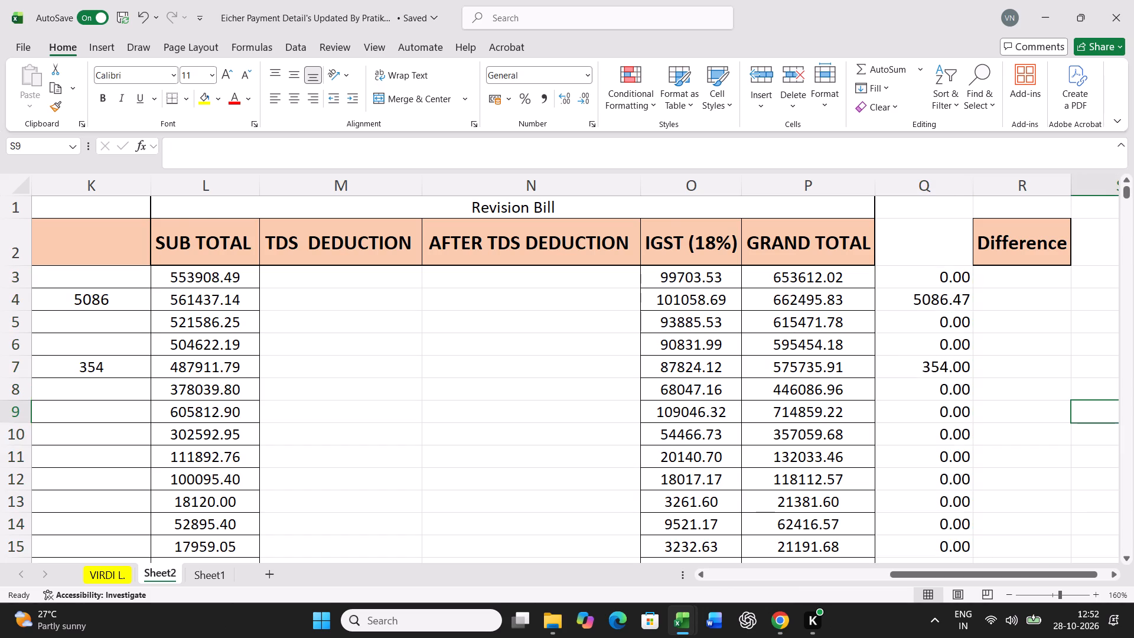
scroll(1074, 409, down, 9)
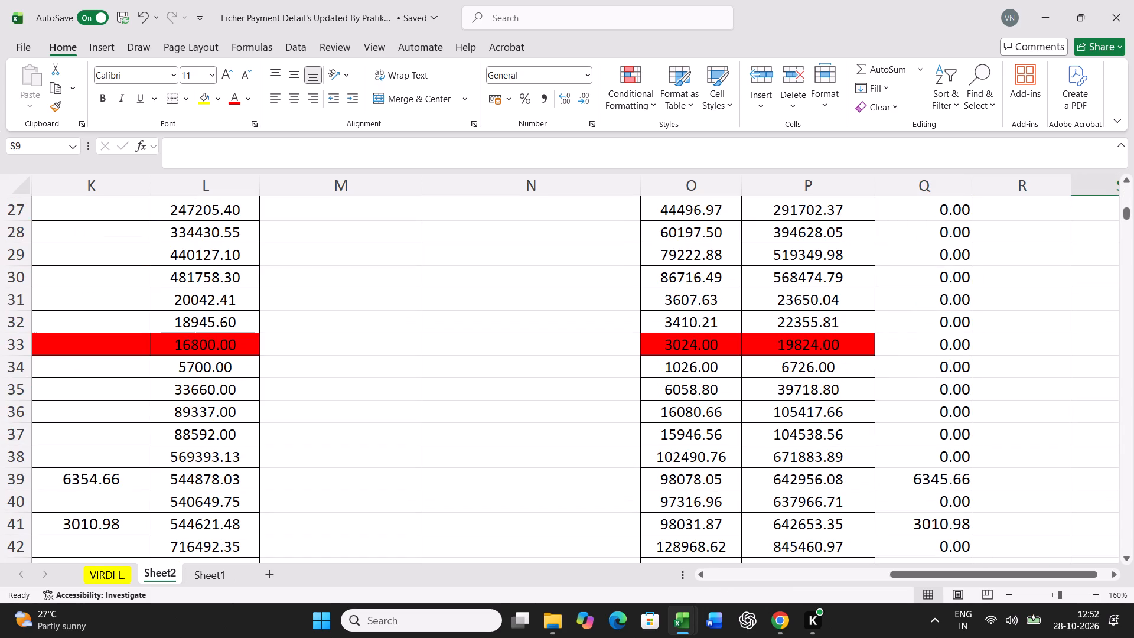
scroll(1065, 420, down, 2)
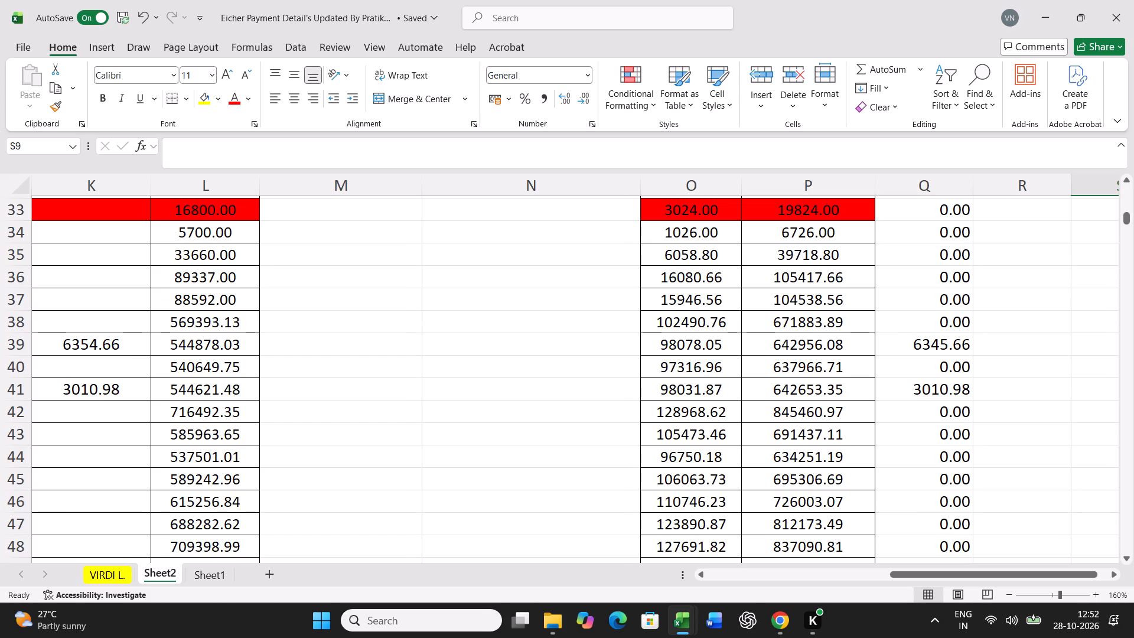
scroll(1036, 445, up, 11)
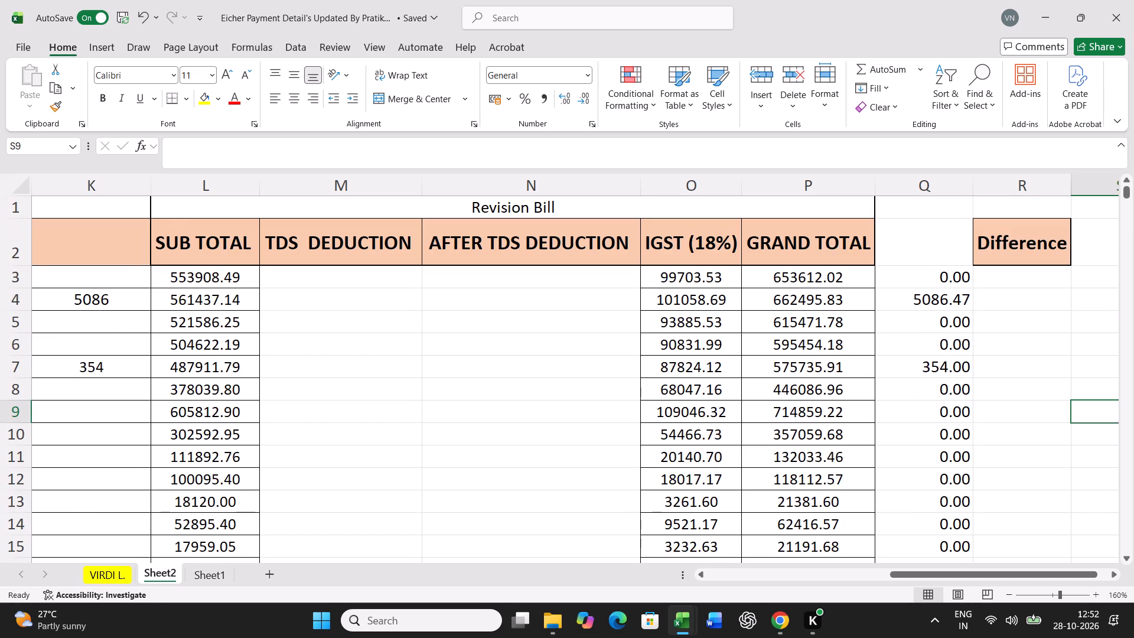
scroll(1036, 445, down, 17)
scroll(1024, 445, up, 14)
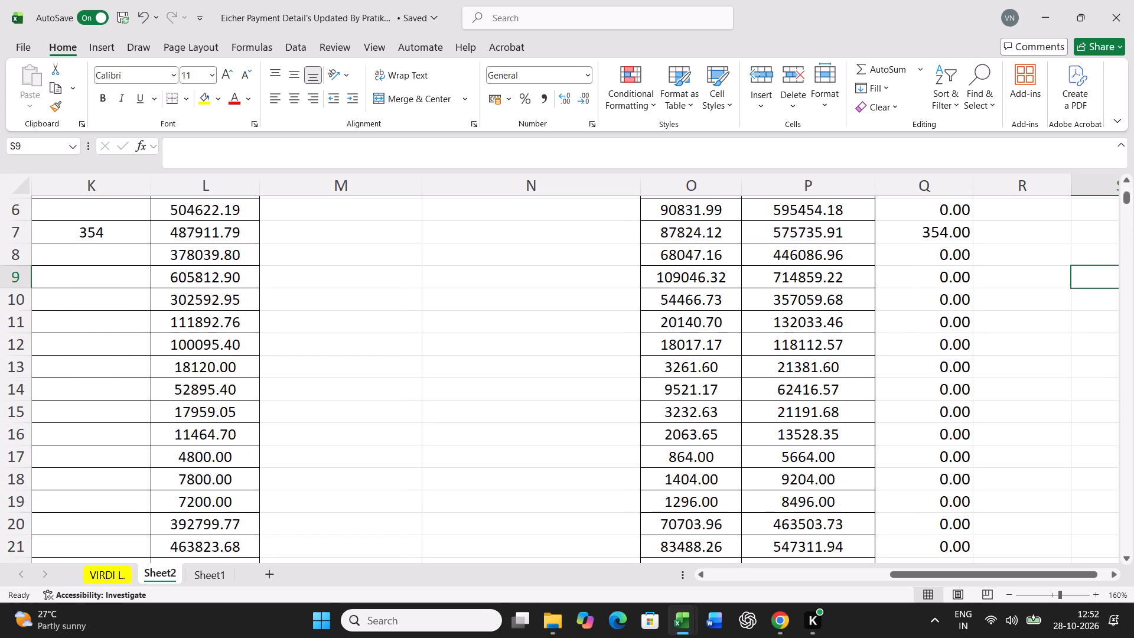
scroll(1022, 444, up, 5)
Enter the formula =K3-Q3 in R3 under the Difference heading.
click(1039, 278)
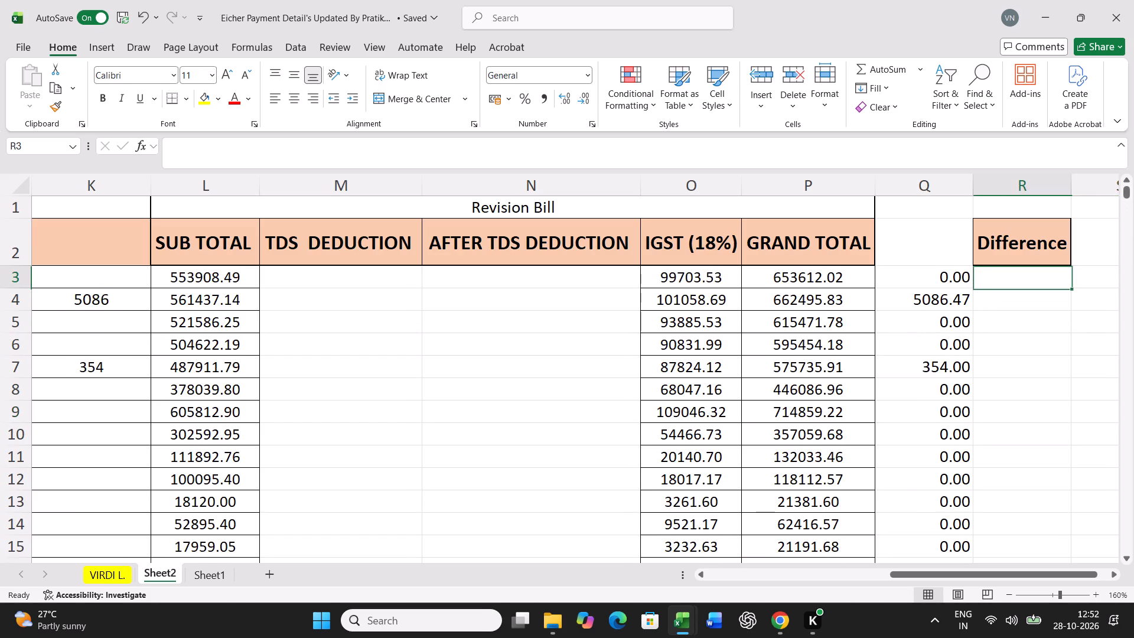
key(equal)
click(105, 279)
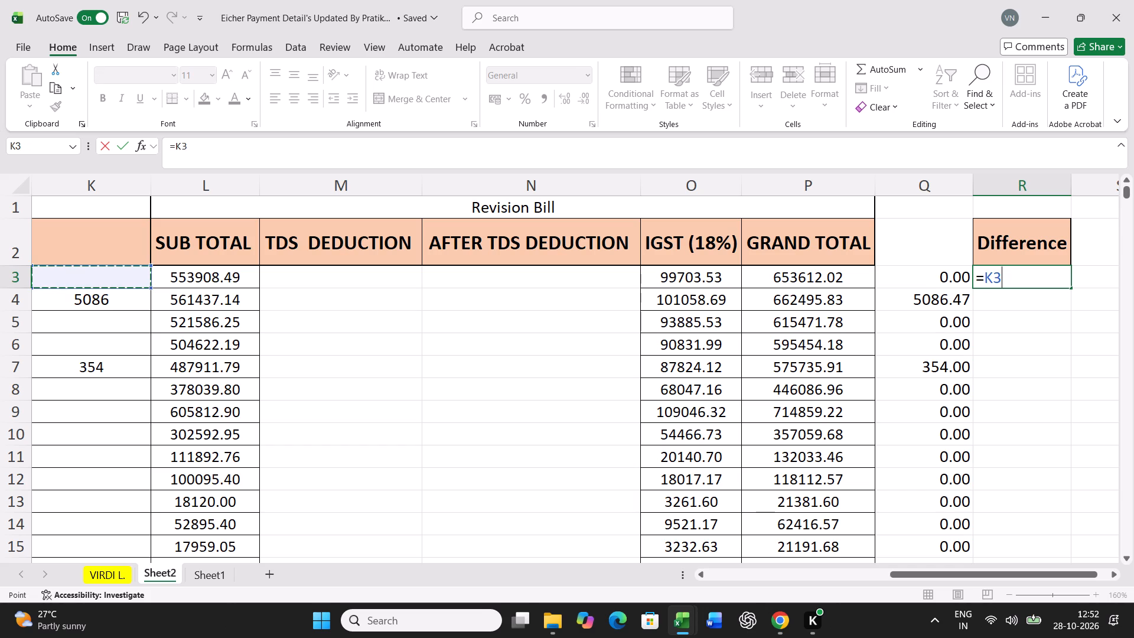
key(minus)
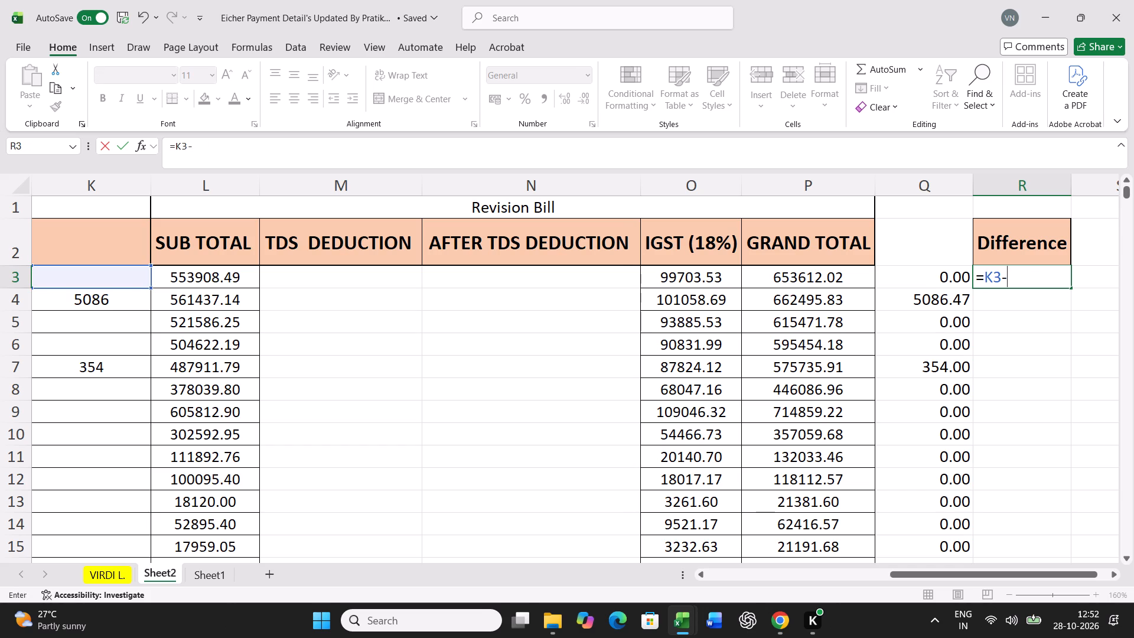
click(889, 278)
key(Return)
Copy the formula from R3 down the Difference column to the last bill row, 464.
key(Up)
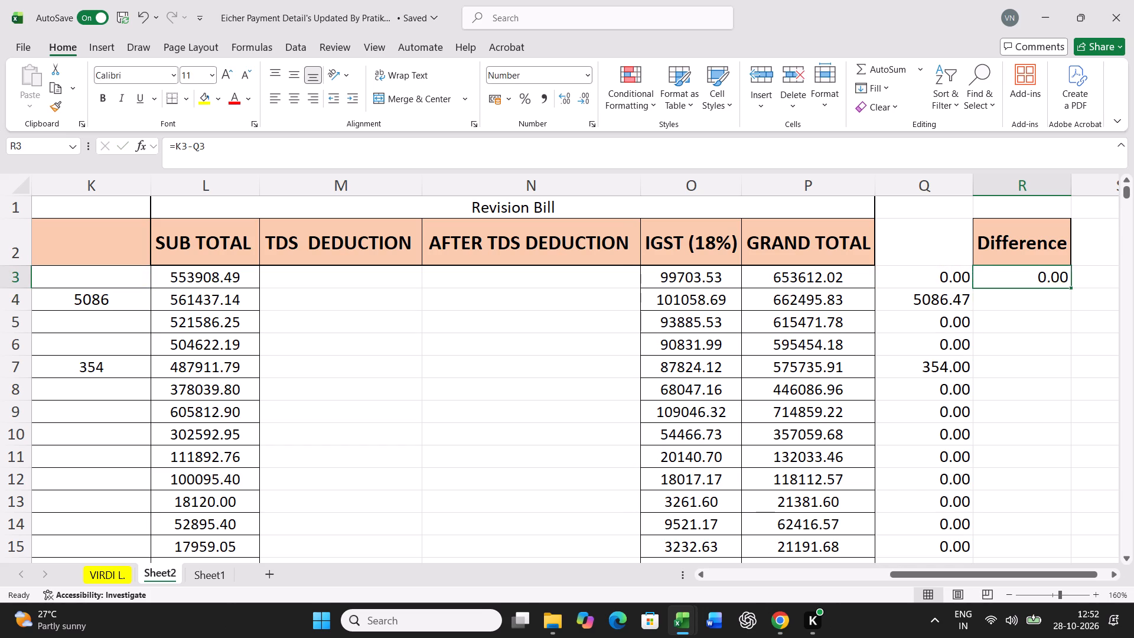
key(ctrl+c)
key(shift+Down)
key(shift+Down)
key(shift+Down)
key(shift+Down)
key(shift+Down)
key(shift+Down)
key(shift+Down)
key(shift+Down)
key(shift+Down)
key(shift+Down)
key(shift+Down)
key(shift+Down)
key(shift+Down)
key(shift+Down)
key(shift+Down)
key(shift+Down)
key(shift+Down)
key(shift+Down)
key(shift+Down)
key(shift+Down)
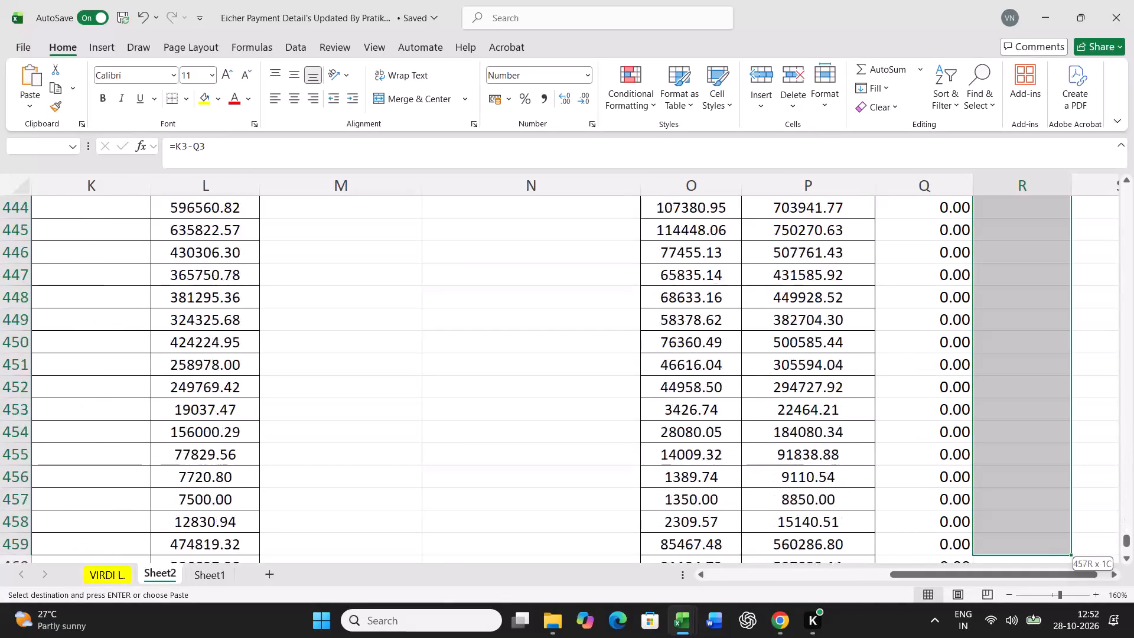
key(shift+Up)
key(shift+Up)
key(Return)
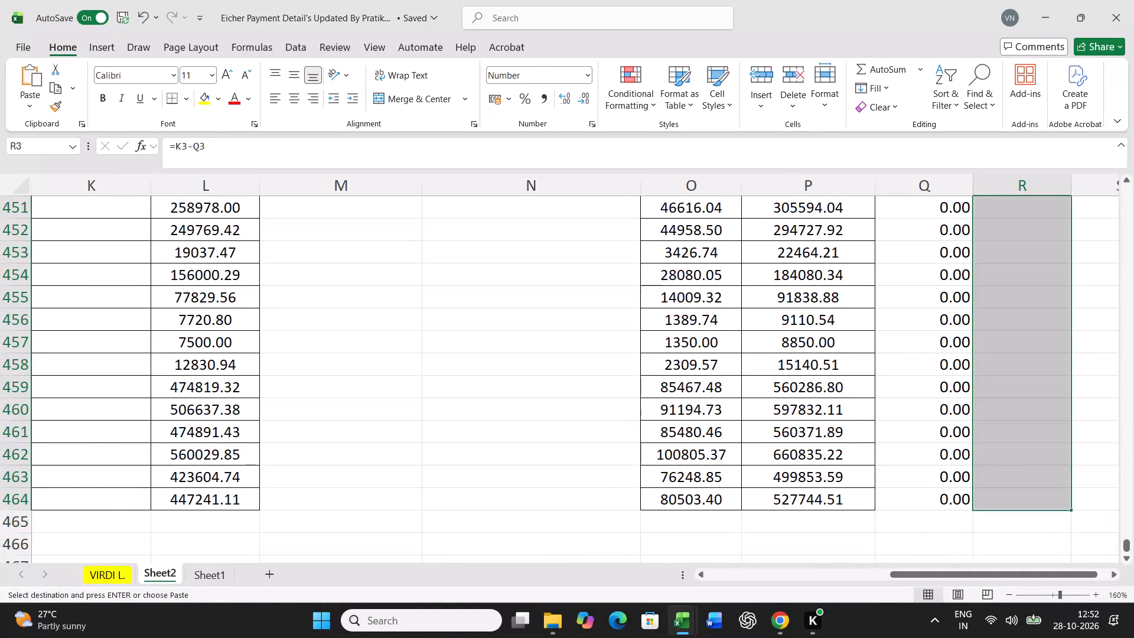
Examine the Difference values in column R against columns K and Q for all bill rows through 464.
scroll(944, 480, down, 4)
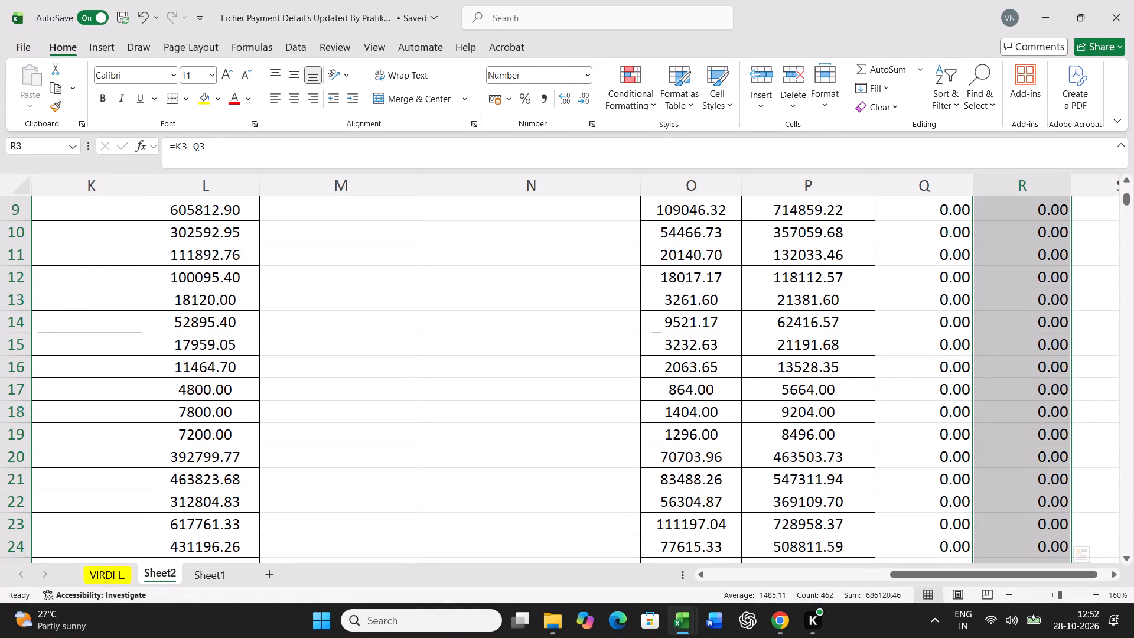
scroll(944, 480, down, 12)
scroll(944, 480, down, 11)
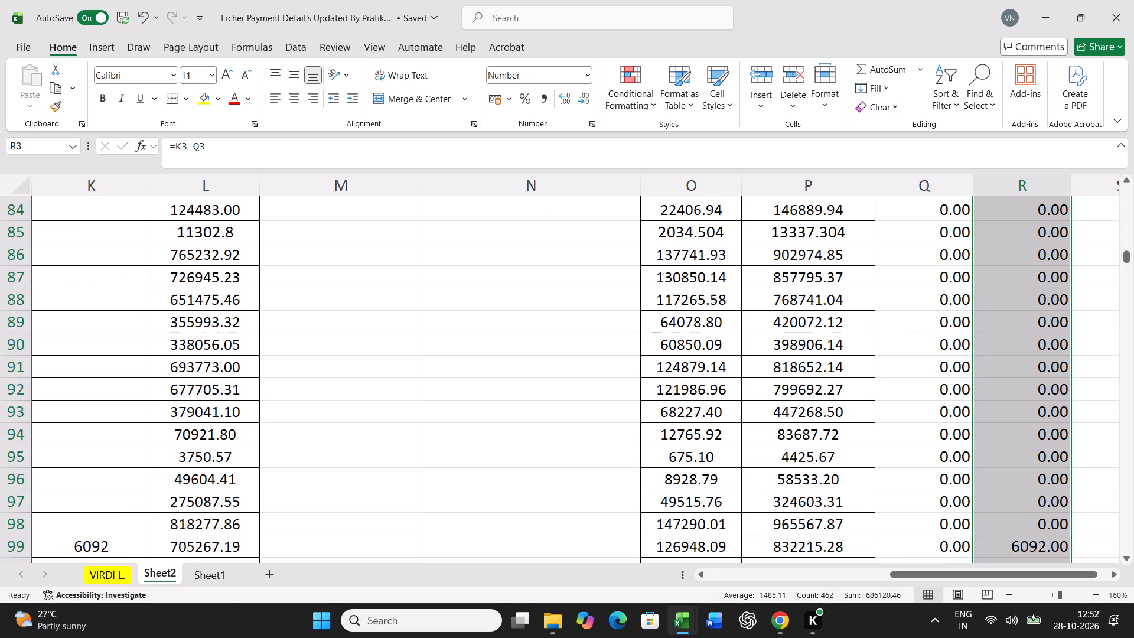
scroll(944, 480, down, 4)
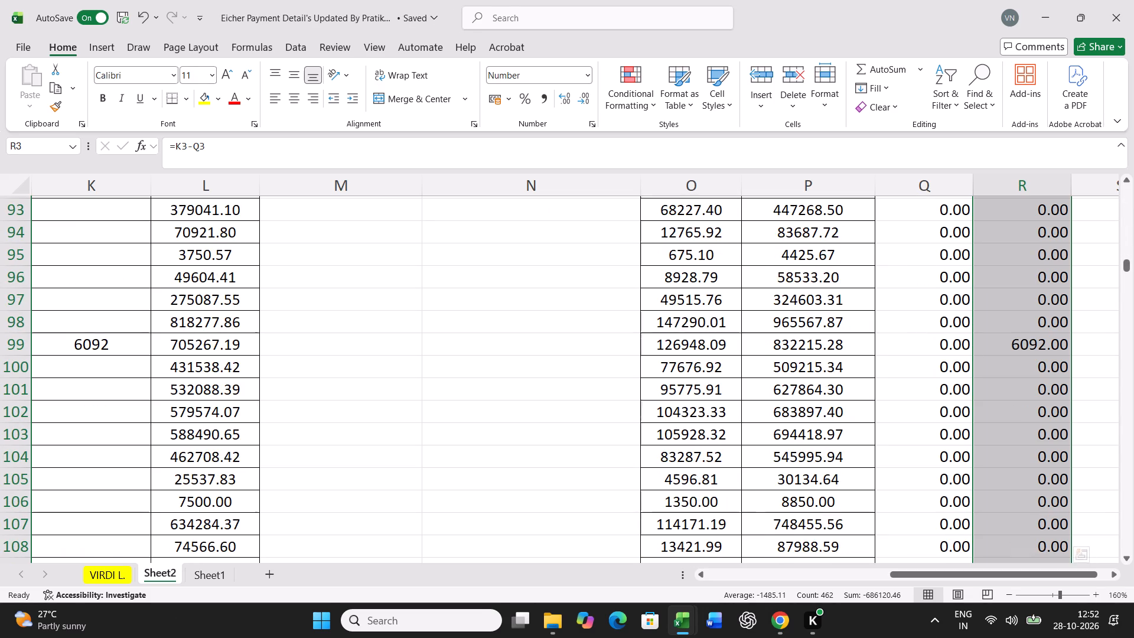
scroll(823, 444, down, 10)
scroll(823, 445, up, 7)
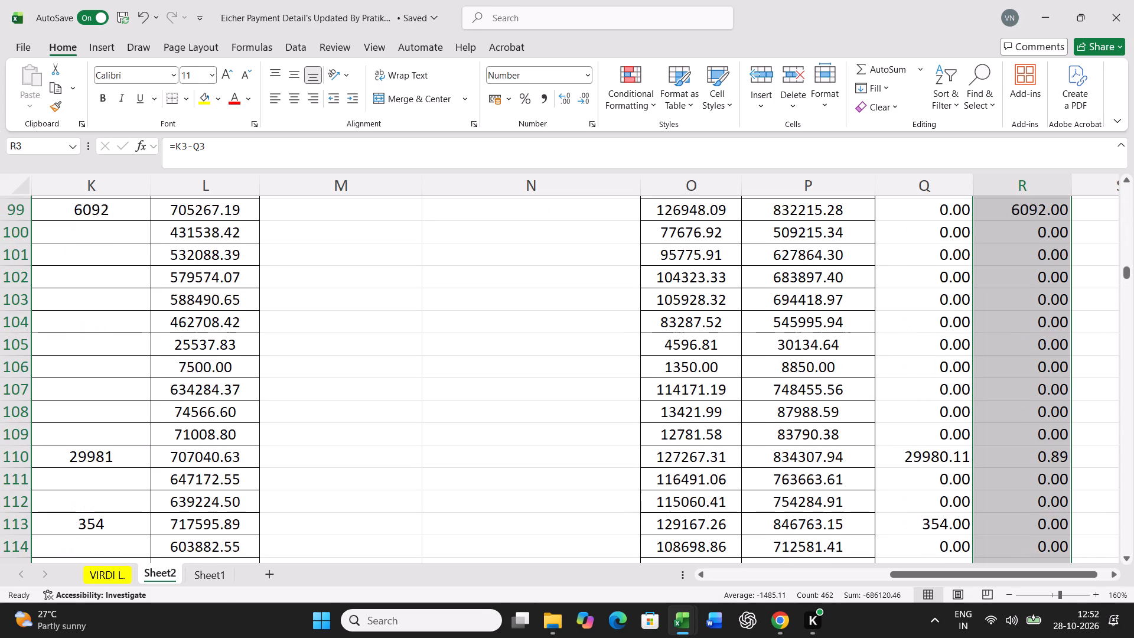
scroll(823, 445, up, 2)
scroll(823, 445, down, 10)
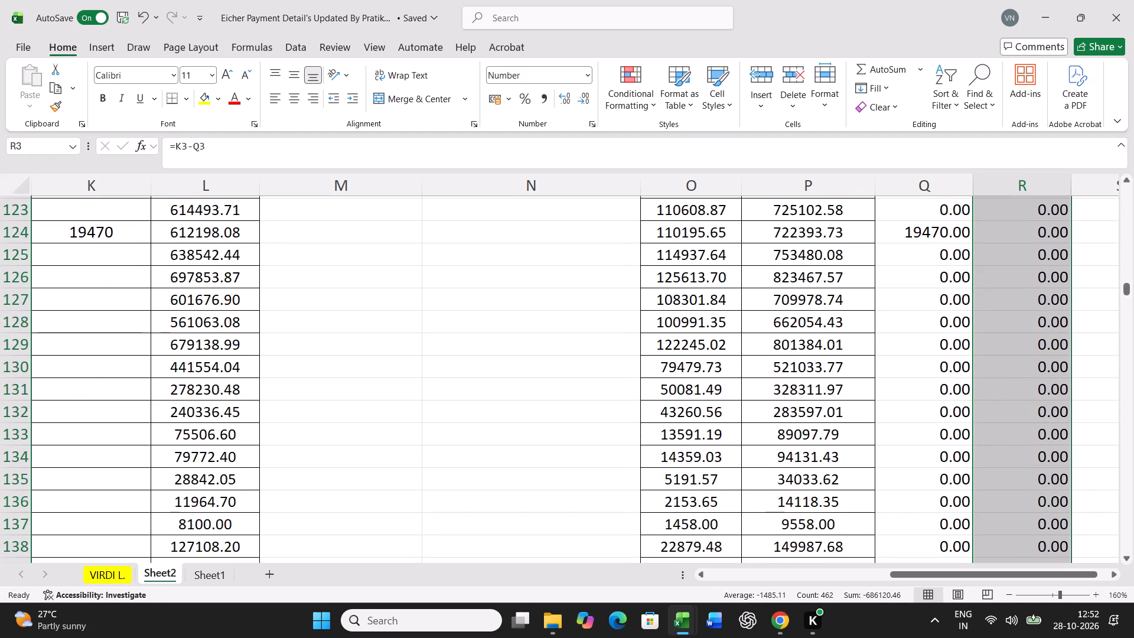
scroll(823, 445, down, 11)
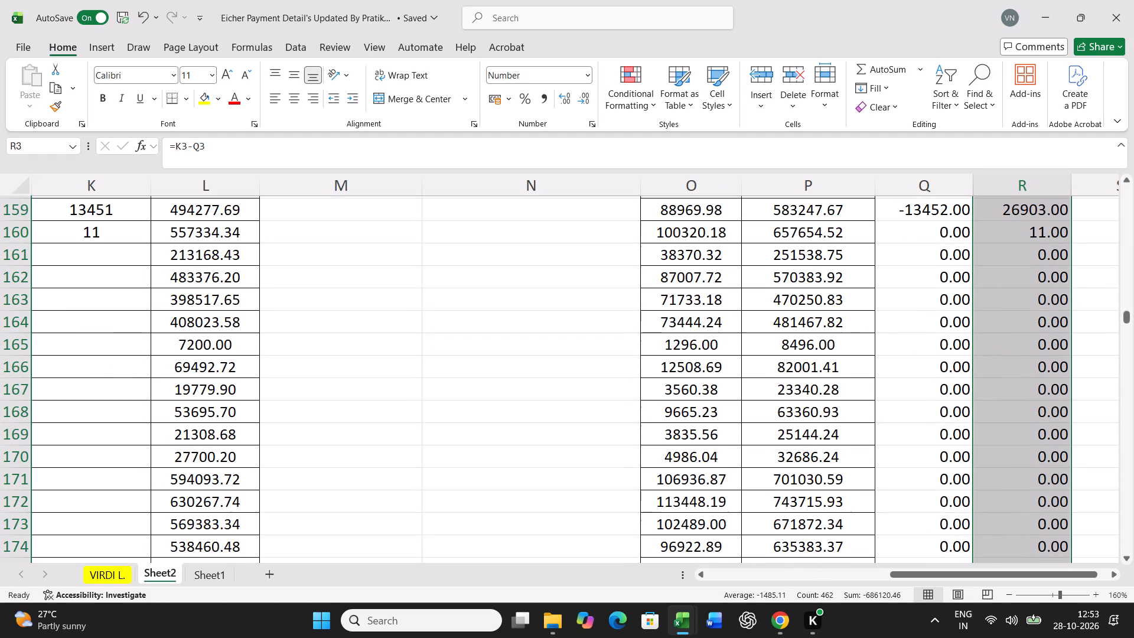
scroll(823, 445, up, 2)
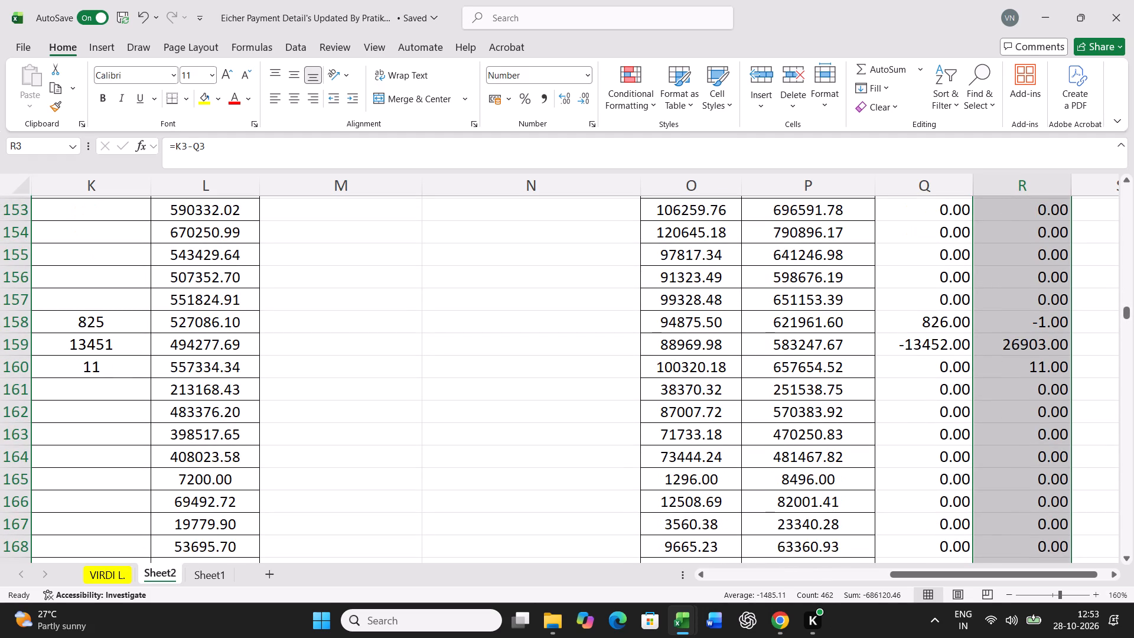
scroll(823, 445, down, 10)
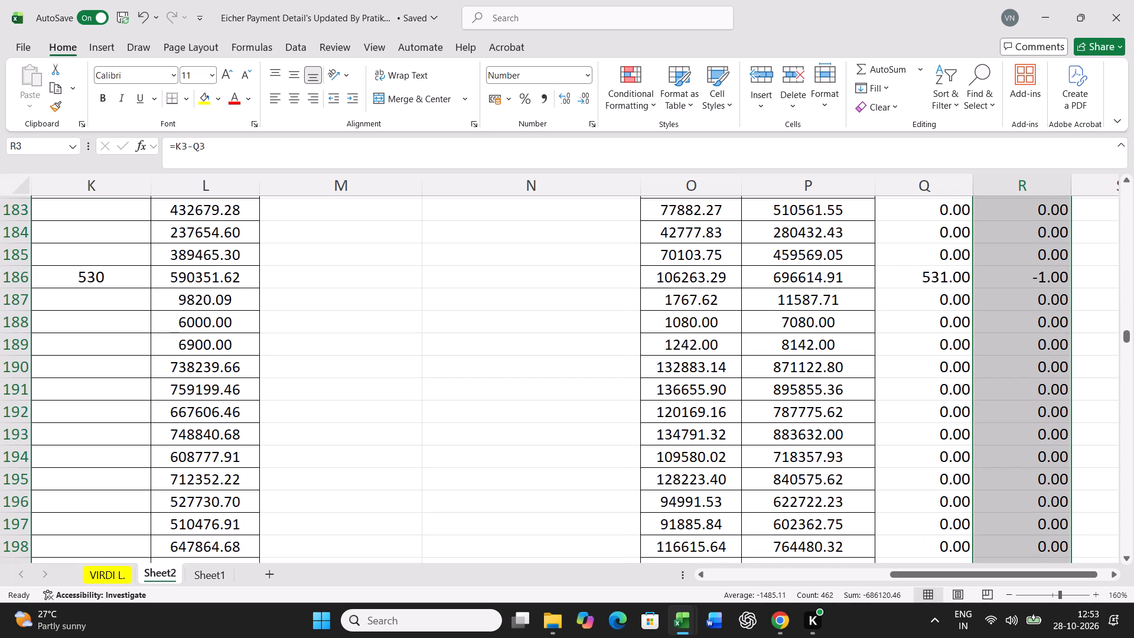
scroll(823, 445, down, 11)
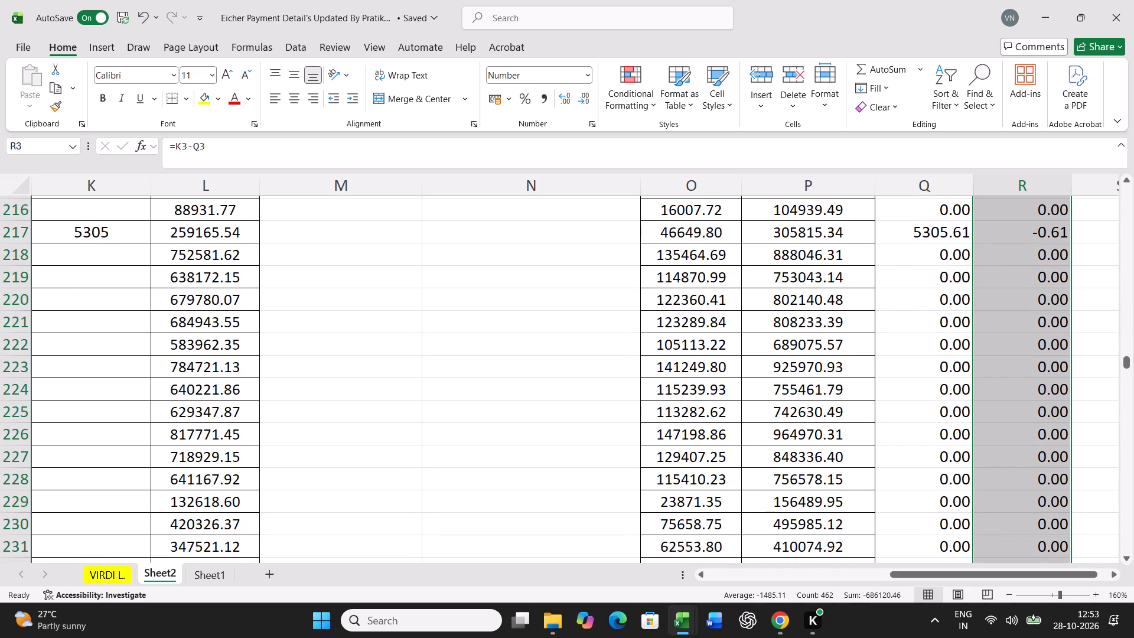
scroll(823, 445, up, 2)
scroll(823, 445, down, 2)
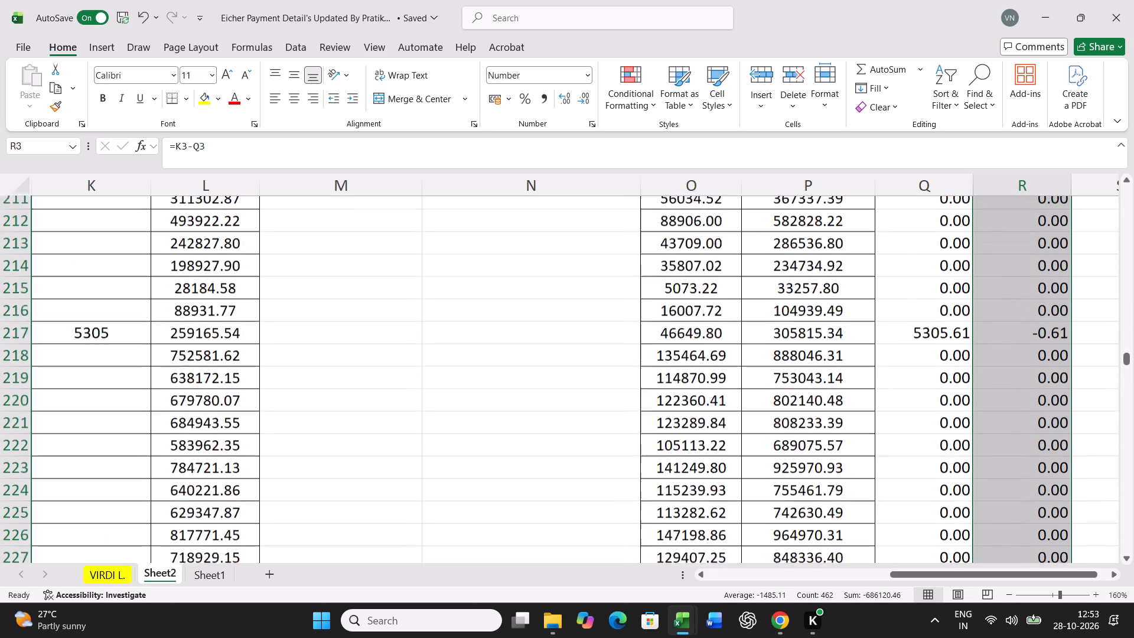
scroll(823, 445, down, 20)
scroll(823, 445, up, 7)
scroll(823, 447, down, 8)
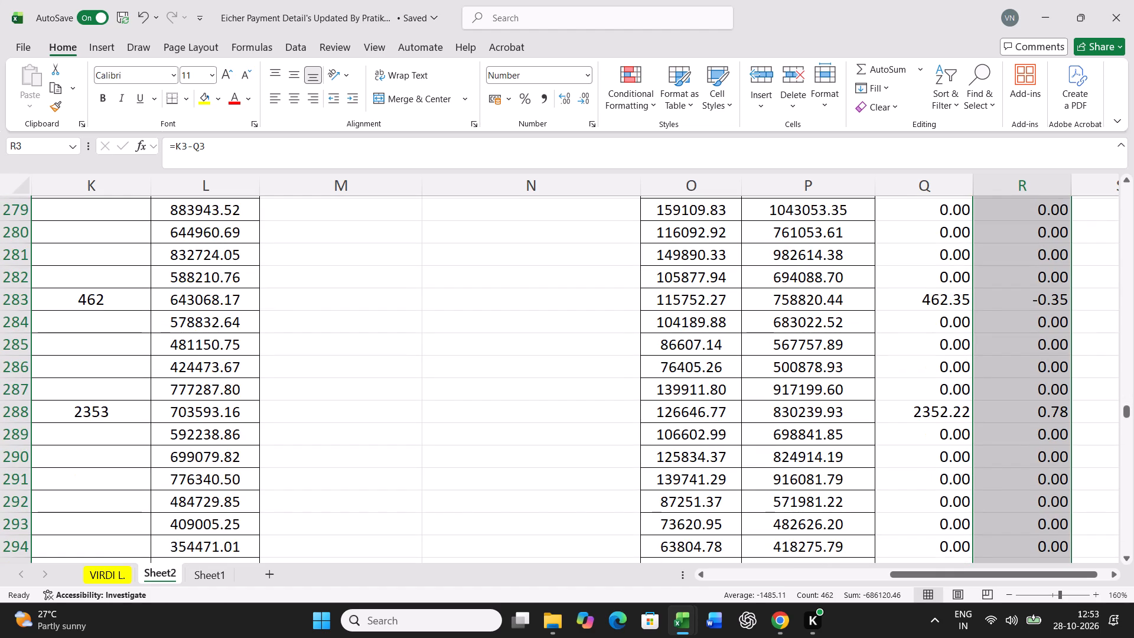
scroll(822, 447, down, 2)
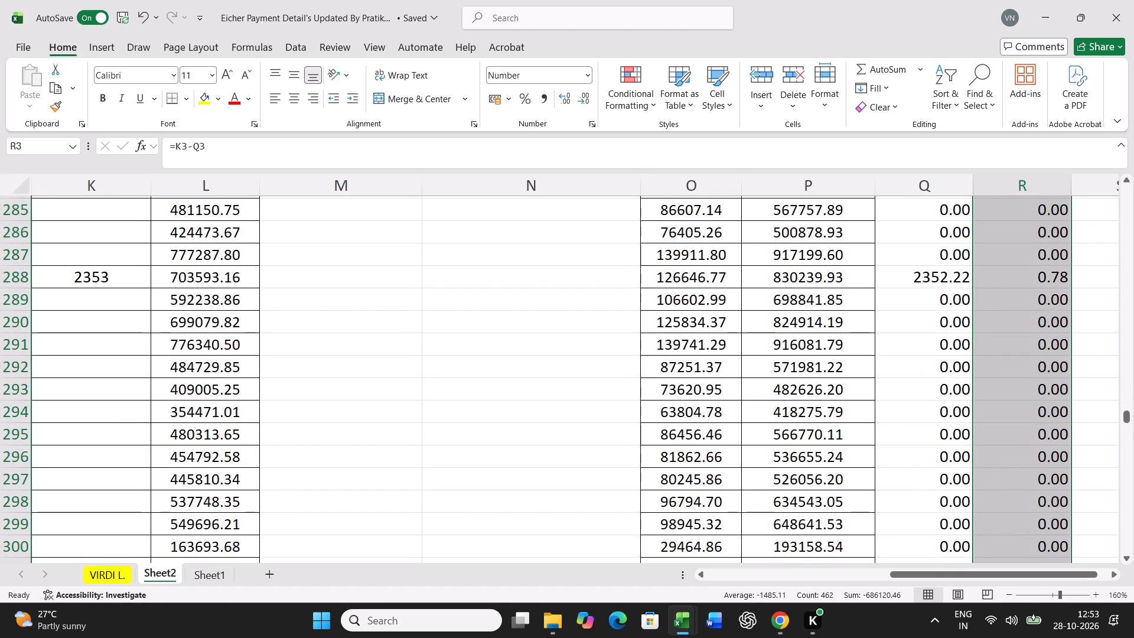
scroll(822, 447, down, 10)
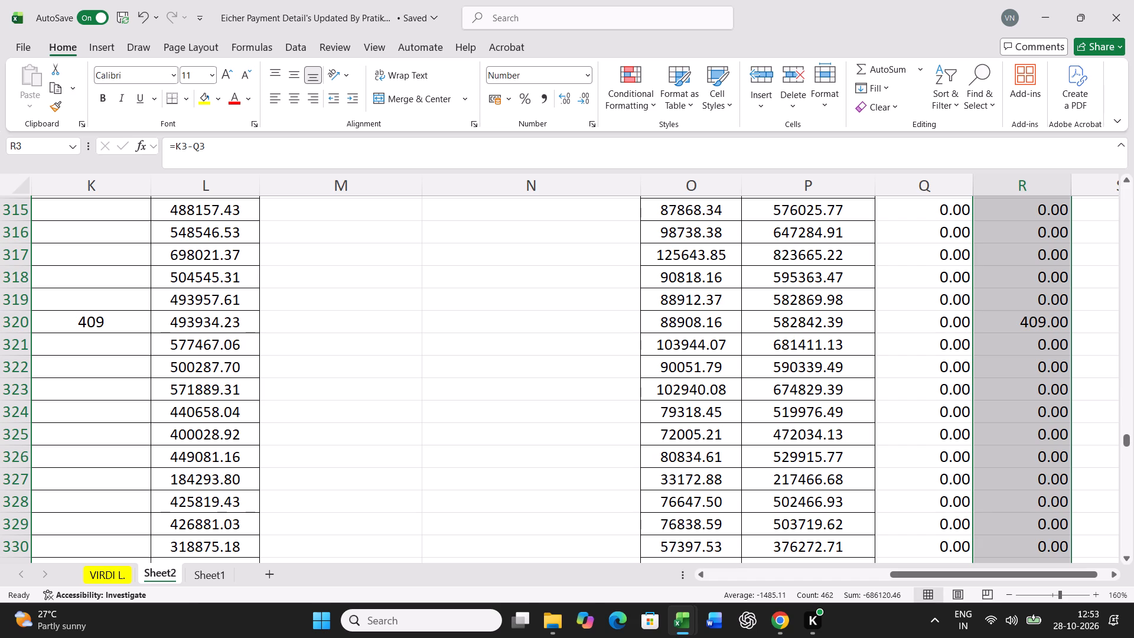
scroll(749, 435, down, 9)
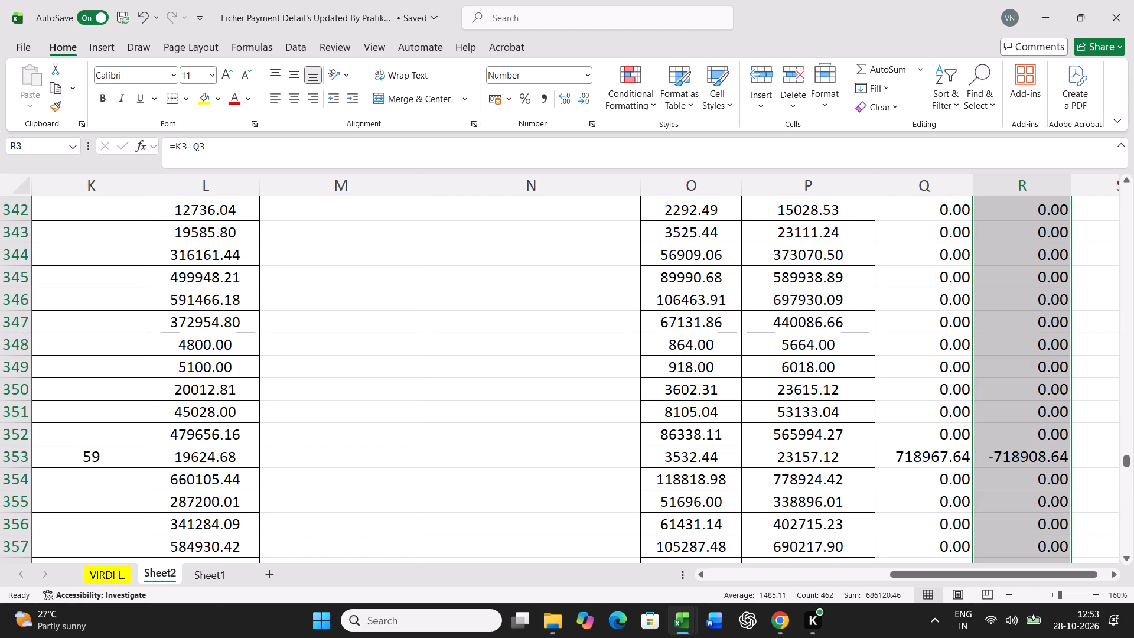
scroll(749, 435, down, 12)
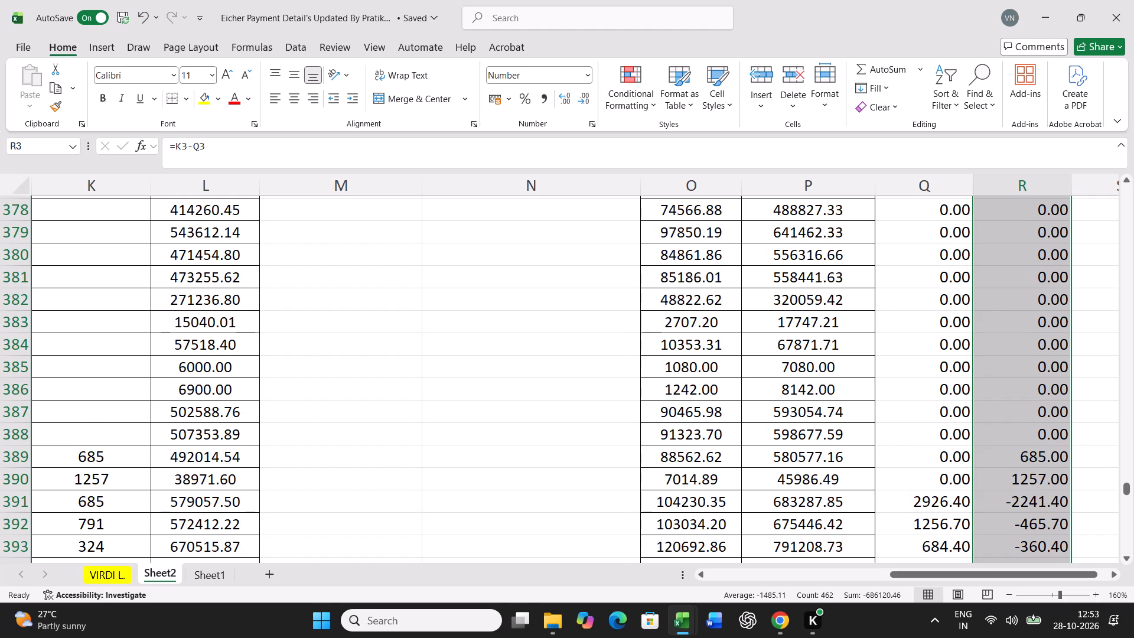
scroll(745, 437, down, 2)
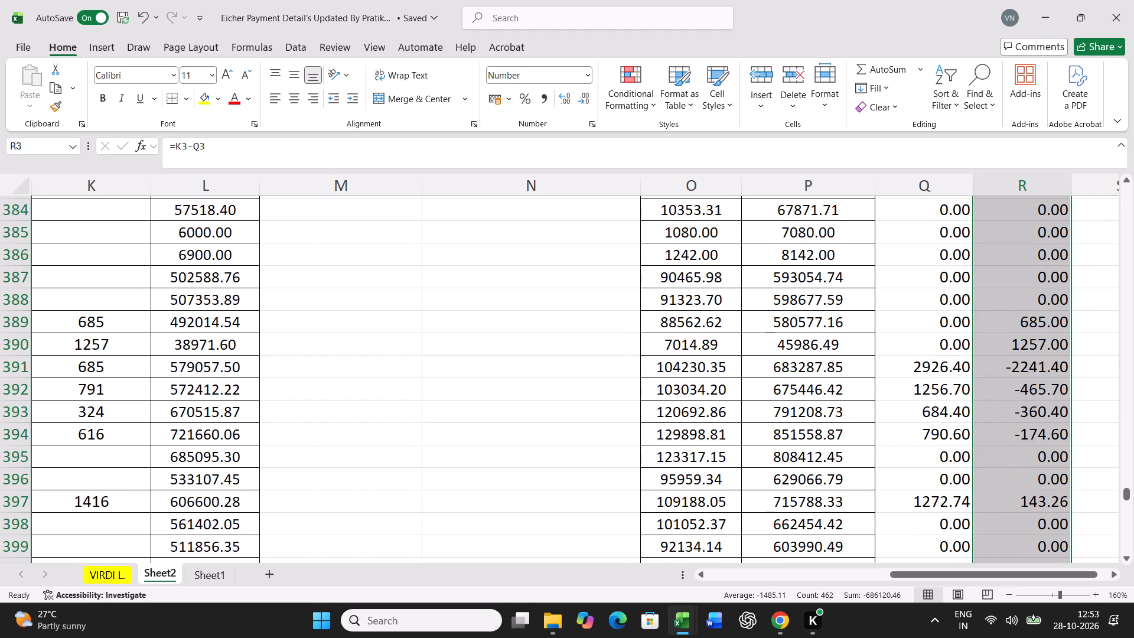
scroll(745, 437, down, 2)
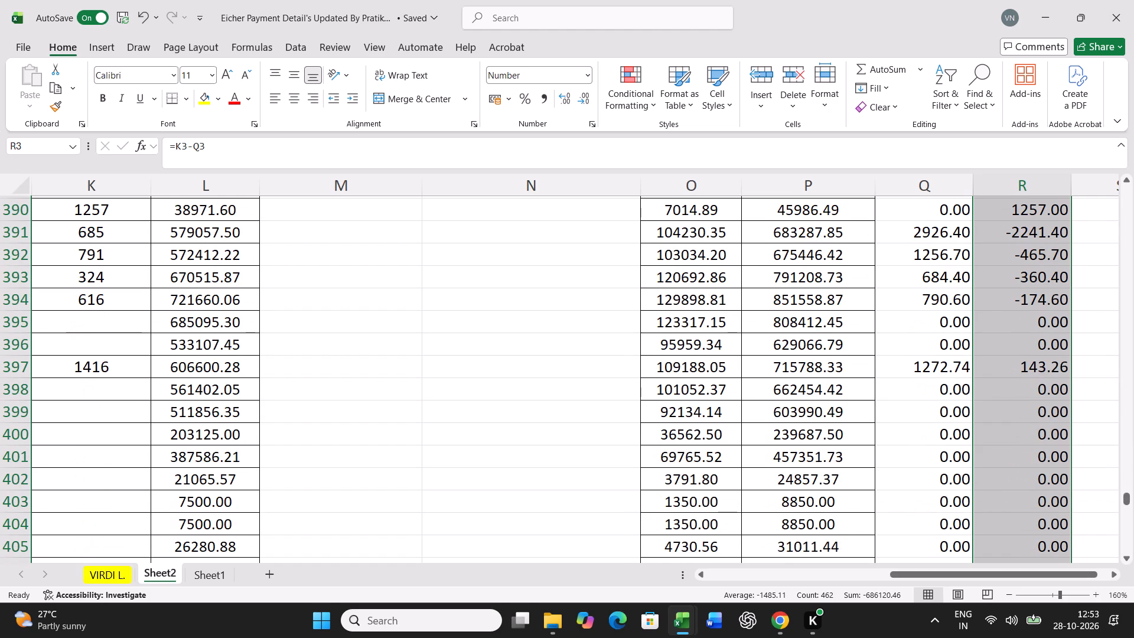
scroll(744, 438, down, 12)
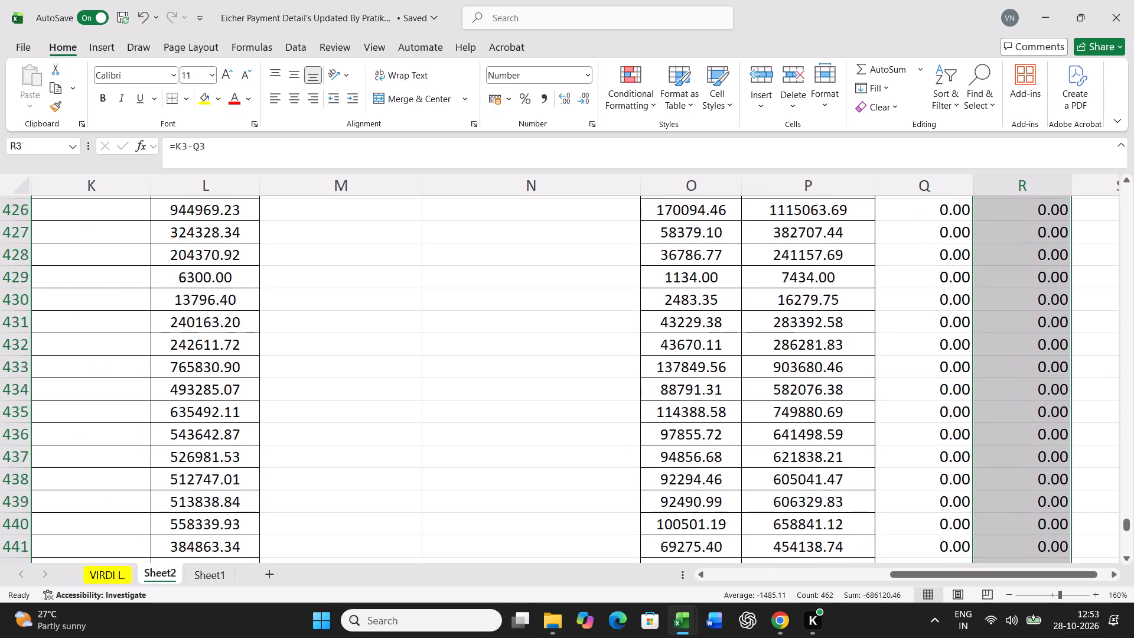
scroll(735, 442, down, 9)
Recheck the Difference column from R4 at the top of the list through row 99 for mismatched bills.
scroll(735, 442, up, 13)
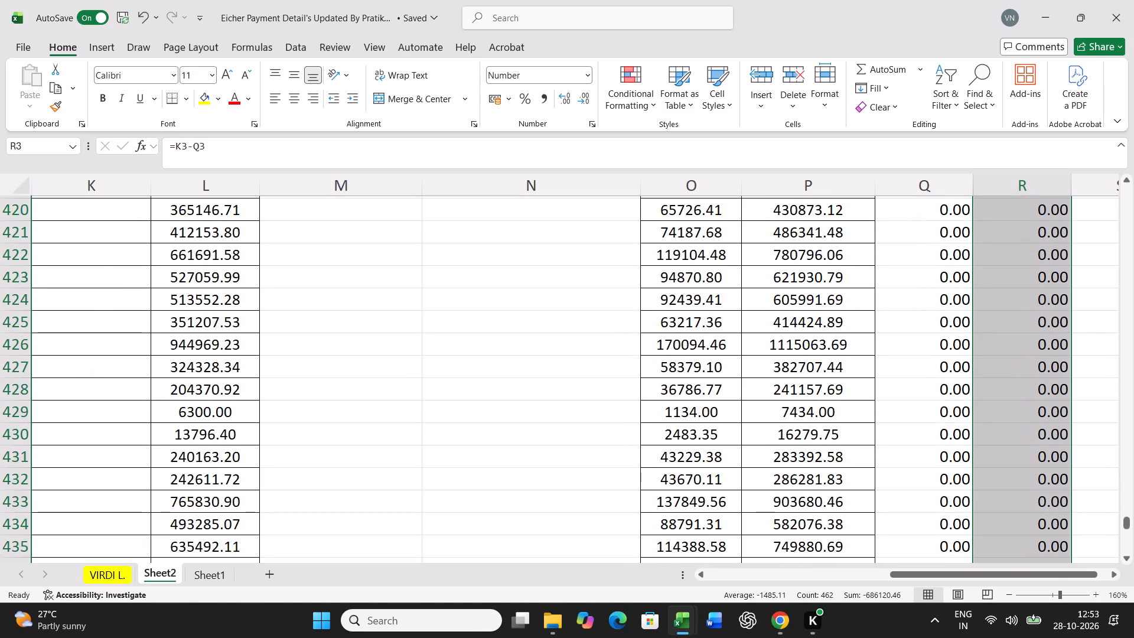
scroll(735, 442, up, 20)
scroll(735, 442, up, 20)
scroll(735, 442, up, 7)
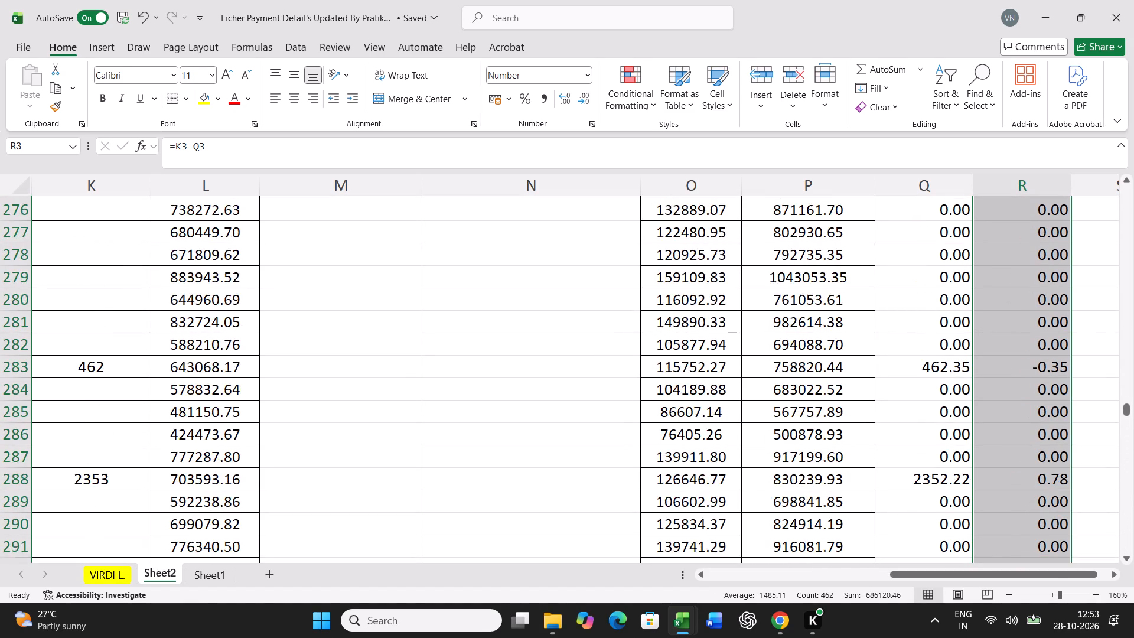
scroll(735, 442, up, 20)
scroll(735, 442, up, 20)
scroll(735, 442, up, 7)
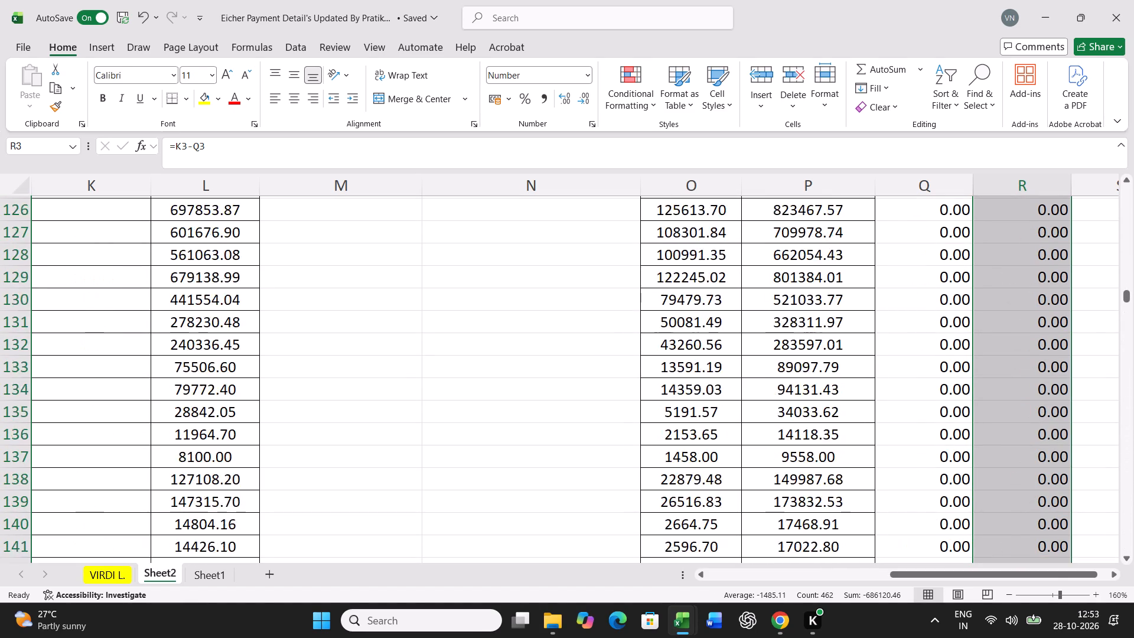
scroll(735, 442, up, 20)
scroll(735, 442, up, 20)
scroll(735, 442, up, 7)
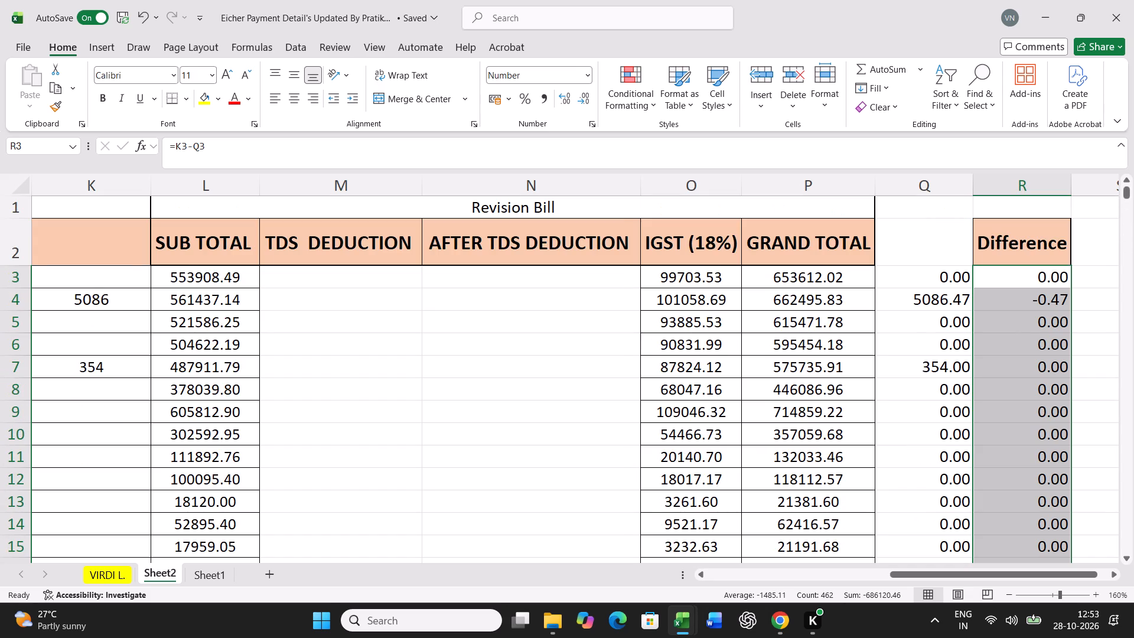
scroll(735, 442, up, 3)
click(1031, 307)
scroll(1010, 447, down, 13)
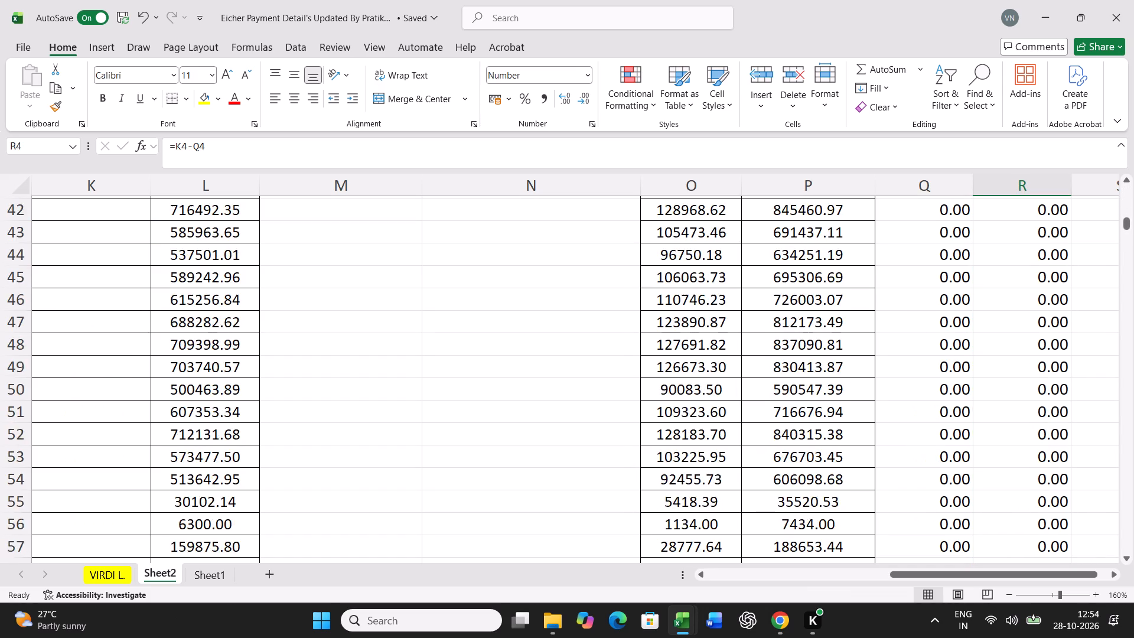
scroll(1001, 455, down, 6)
scroll(1000, 455, up, 9)
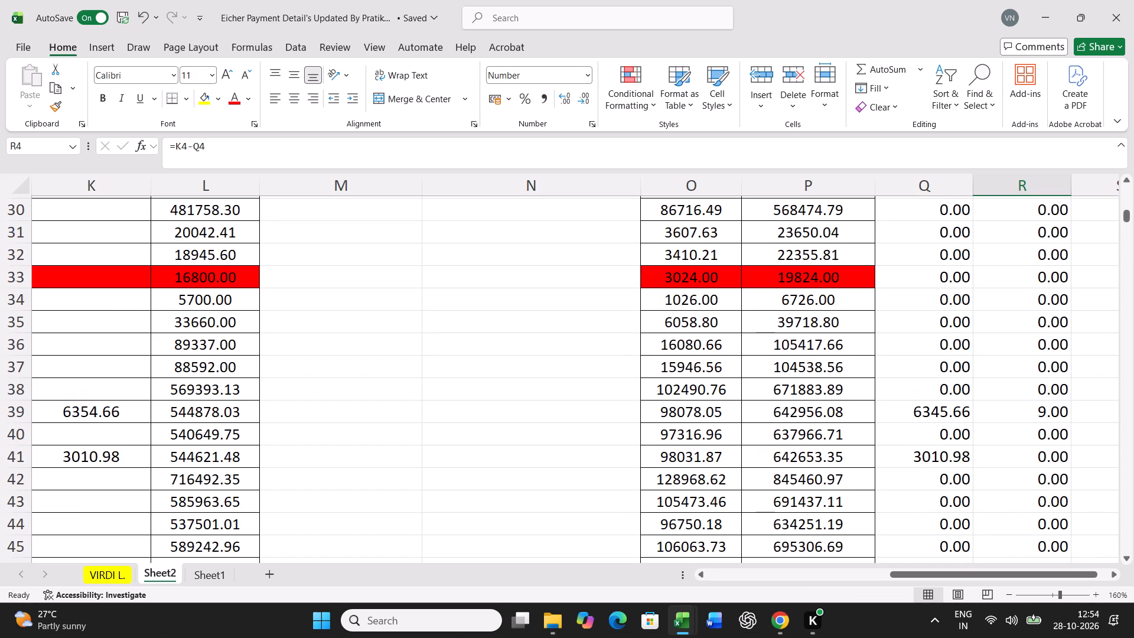
scroll(999, 455, down, 3)
scroll(999, 455, up, 2)
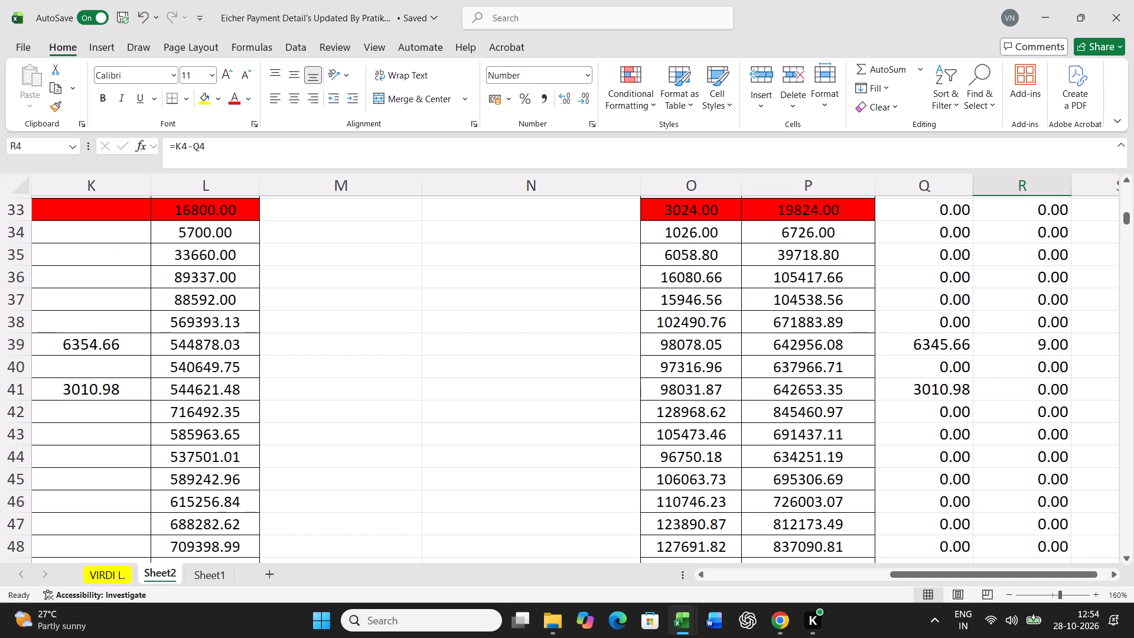
scroll(997, 457, down, 5)
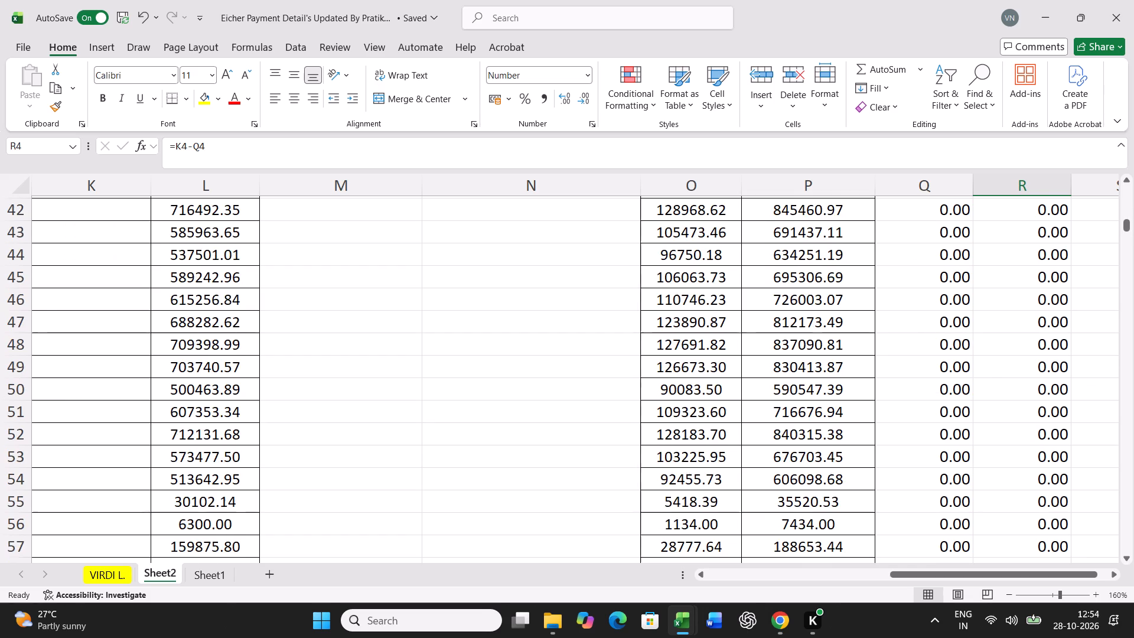
scroll(990, 460, down, 16)
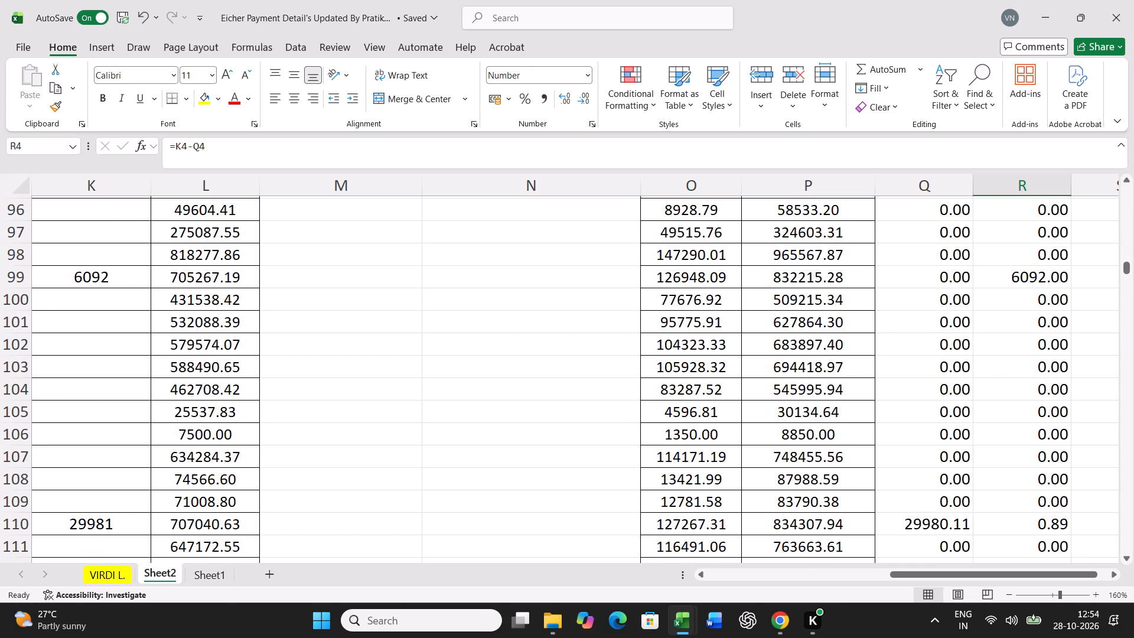
Trace the mismatch in R99 back along its row to check the bill number, dates and actual bill amounts.
click(1030, 278)
key(Left)
key(Left)
key(Left)
key(Left)
key(Left)
key(Left)
key(Left)
key(Left)
key(Left)
key(Left)
key(Left)
key(Left)
key(Left)
key(Left)
key(Left)
key(Left)
key(Left)
key(Left)
key(Left)
key(Left)
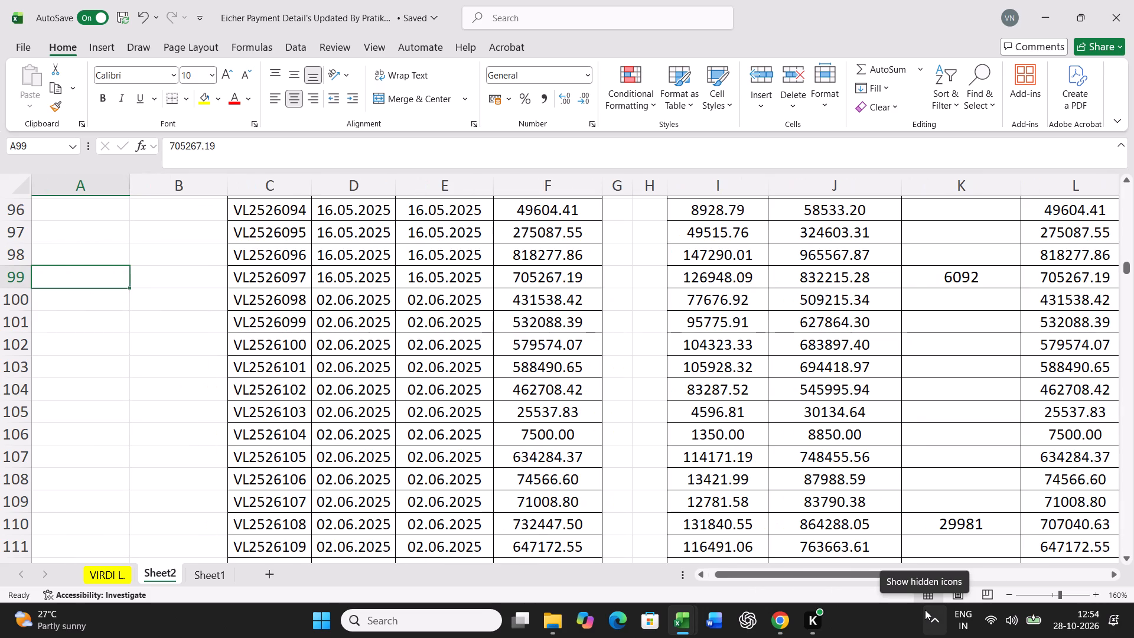
key(Right)
key(Right)
key(Right)
key(Right)
key(Right)
key(Right)
key(Right)
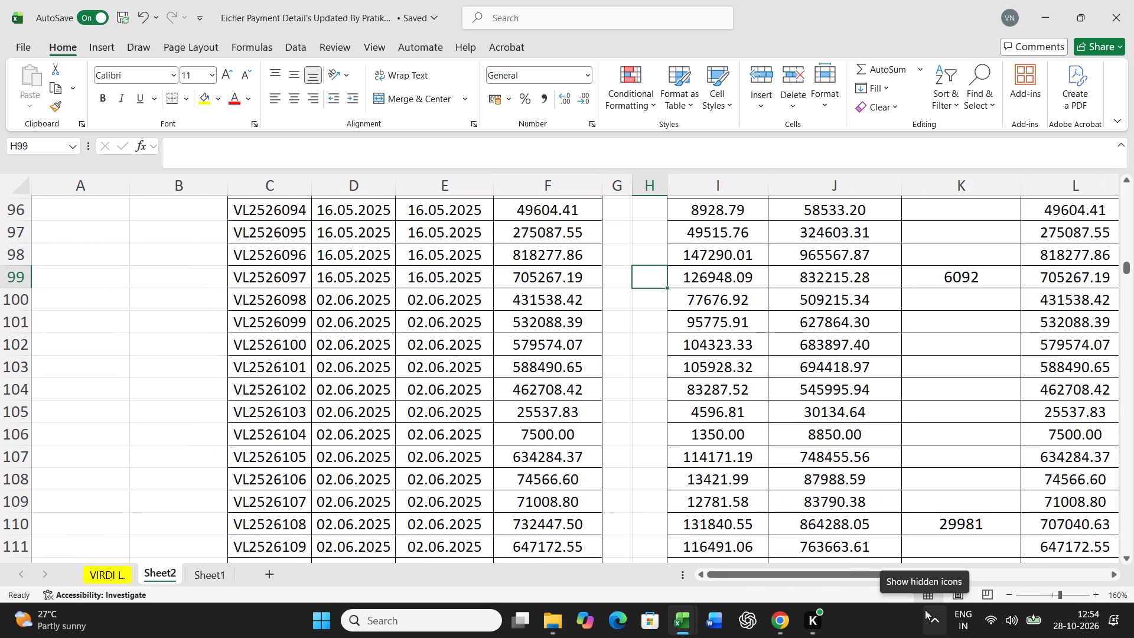
Switch to File Explorer and open the workbook VIRDI-ALL VEHICLE BILL 25-26 from drive D's OLD DATA > New folder > BILLING folder.
click(552, 621)
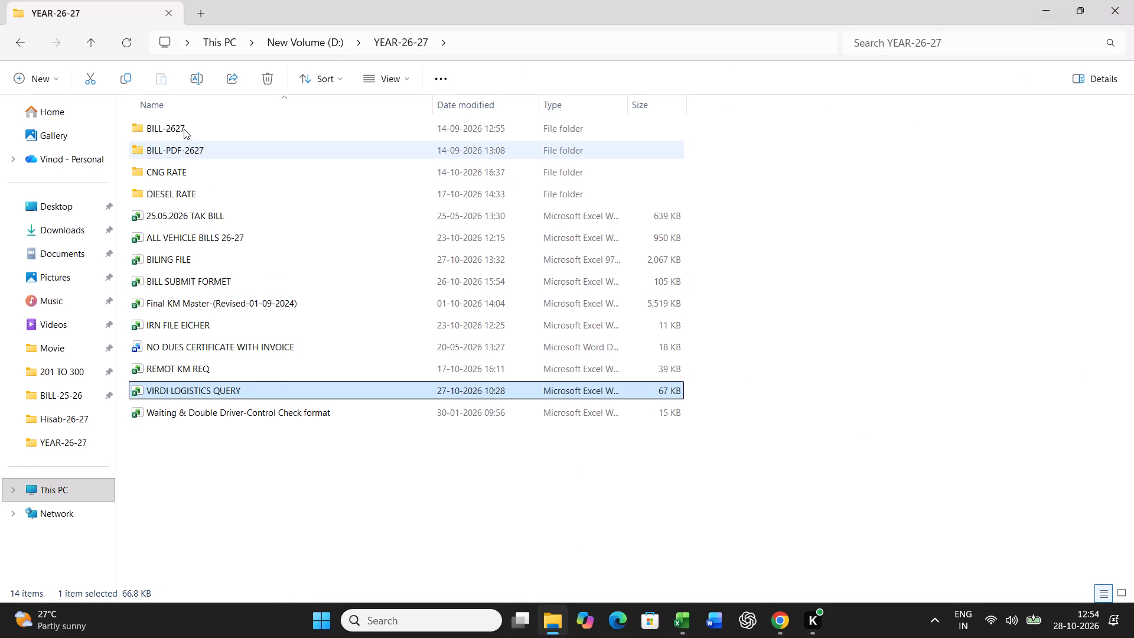
click(12, 43)
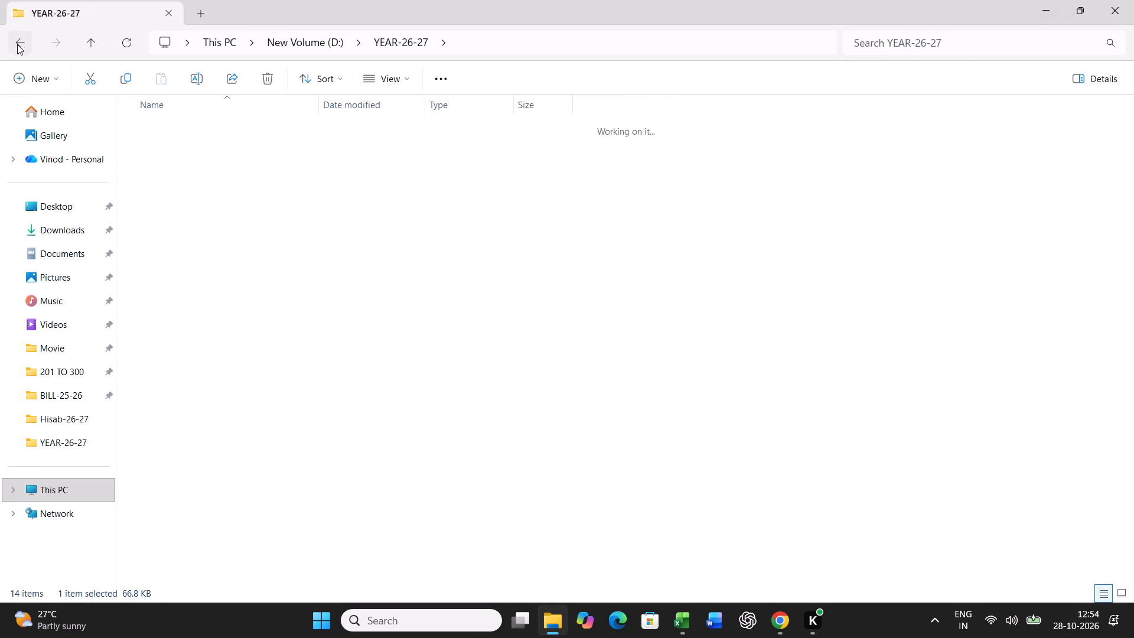
double_click(177, 174)
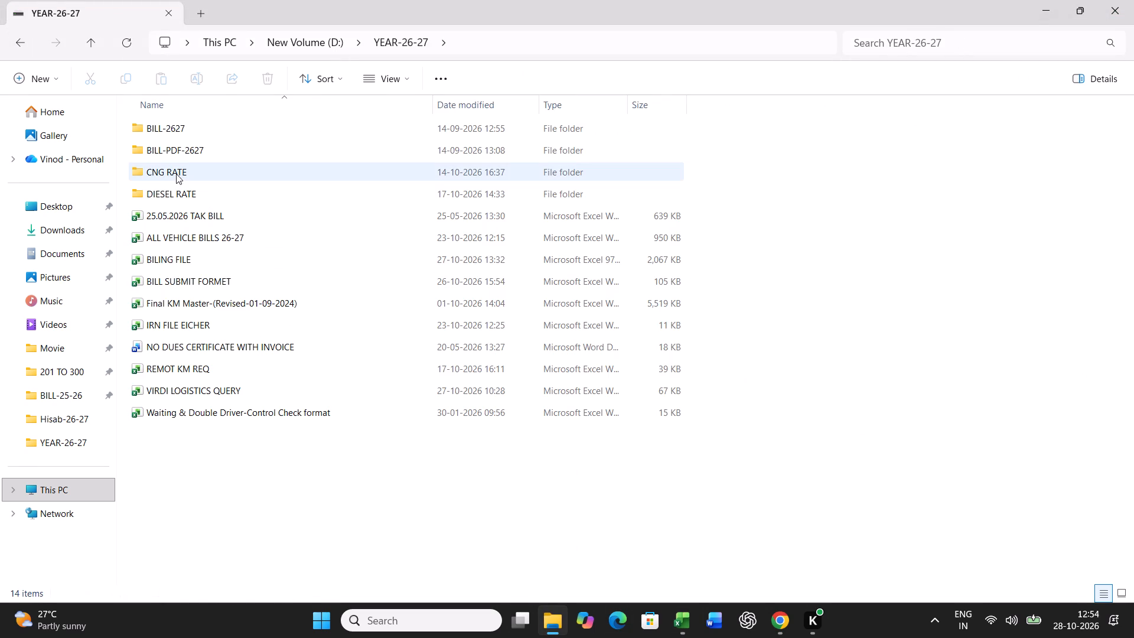
click(20, 42)
click(20, 42)
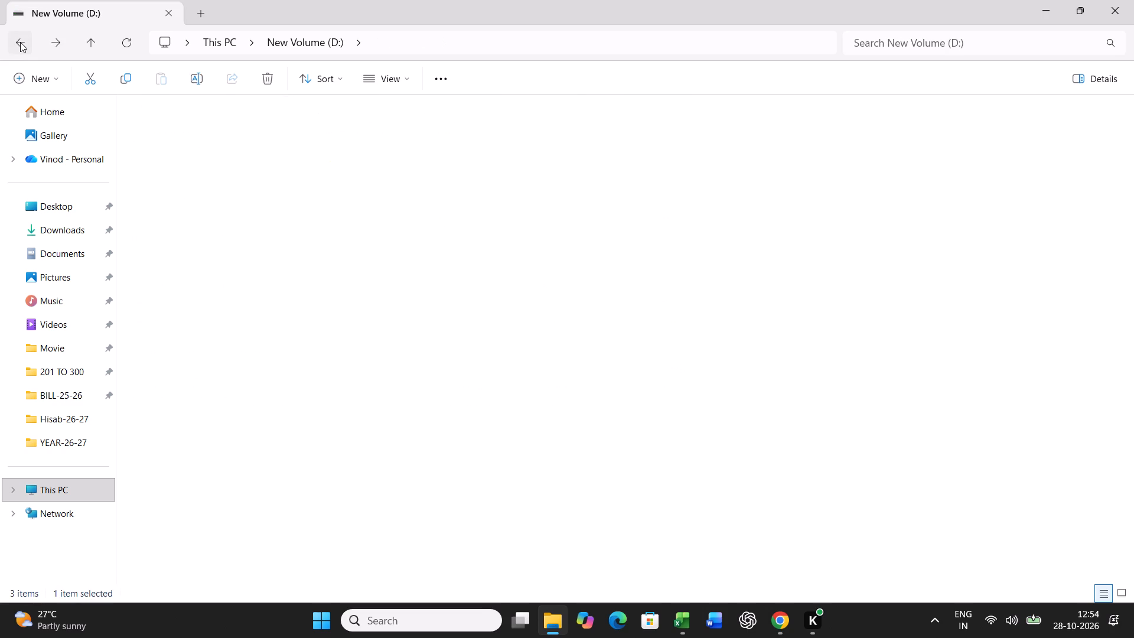
double_click(424, 147)
double_click(190, 135)
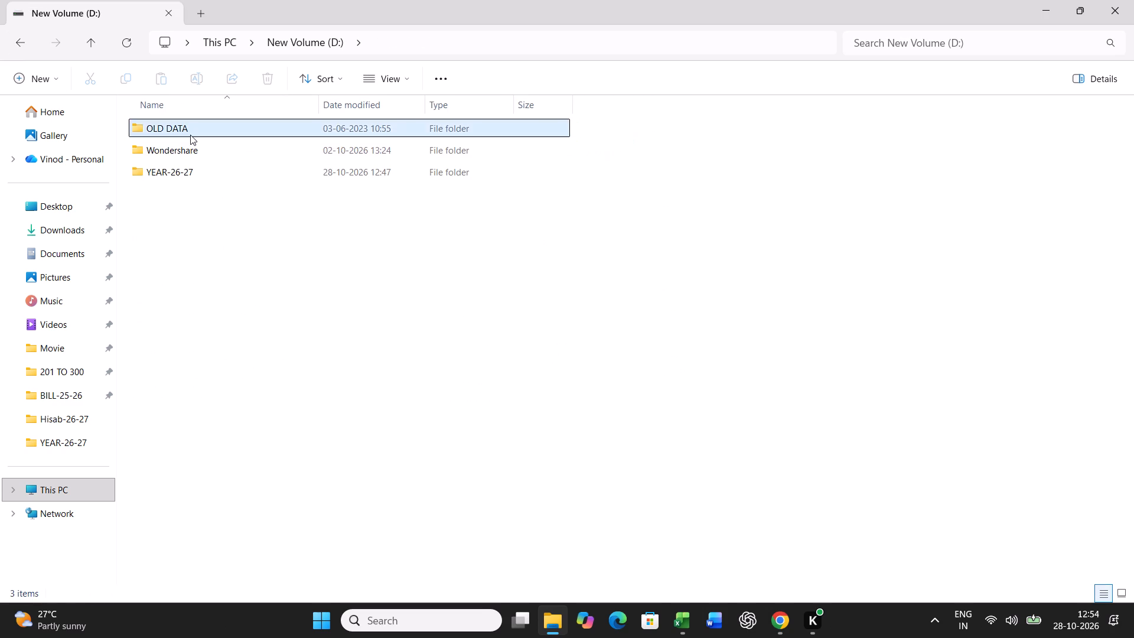
double_click(181, 123)
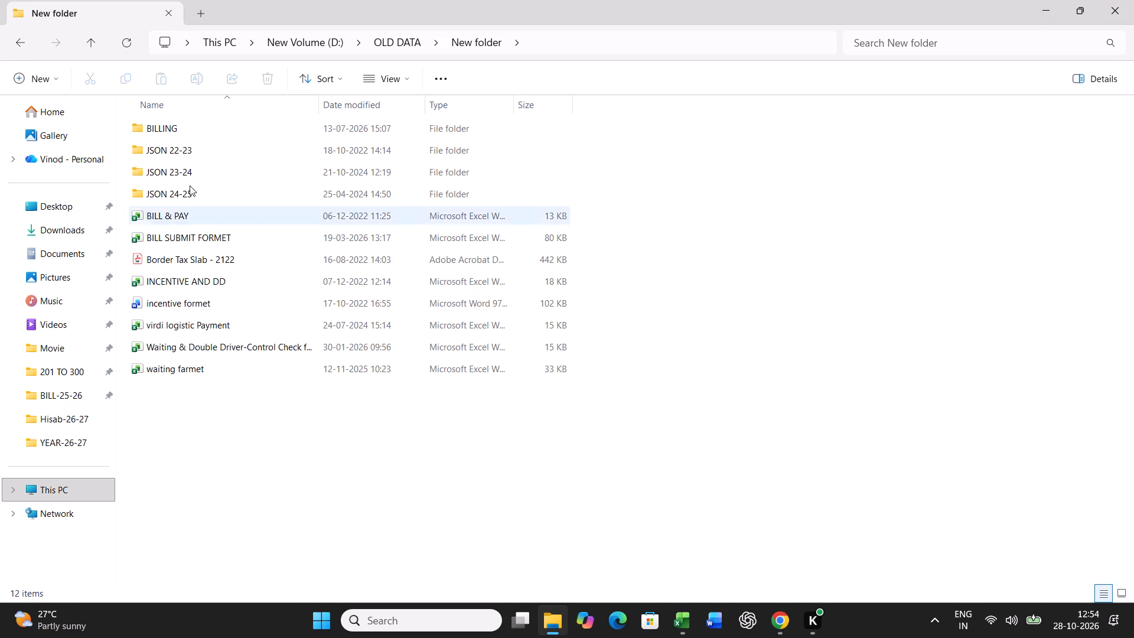
double_click(161, 126)
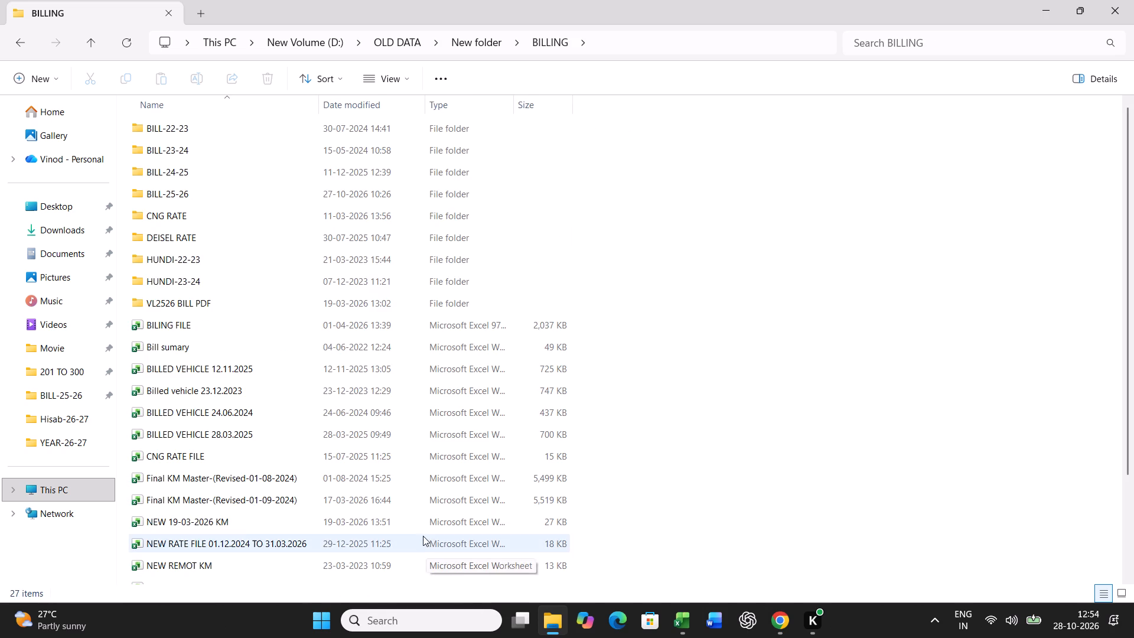
scroll(416, 529, down, 6)
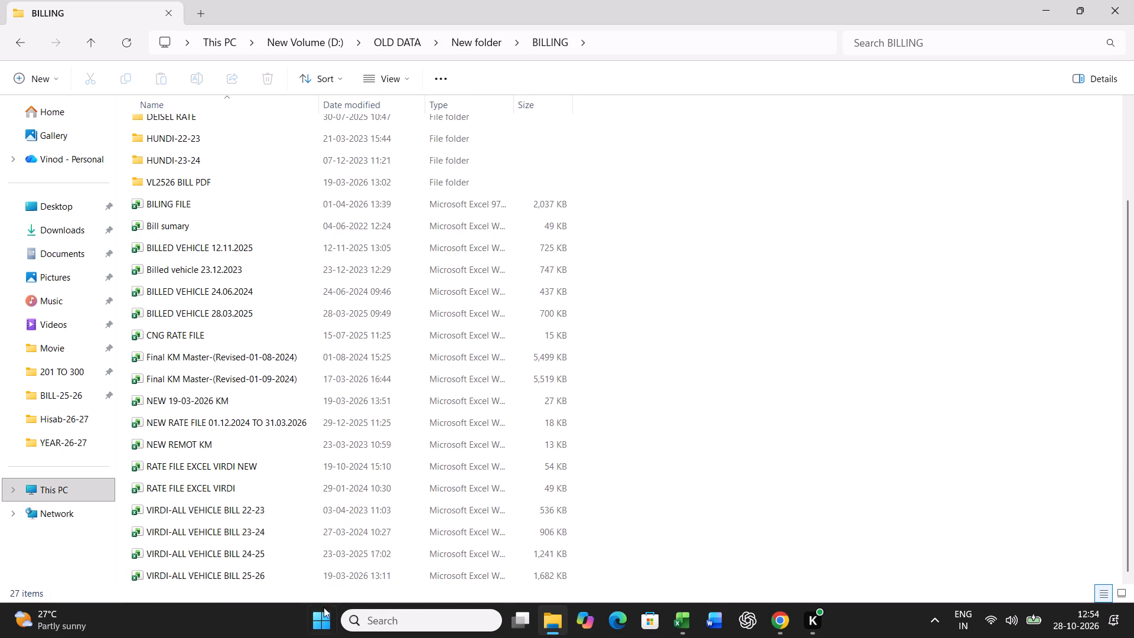
double_click(239, 580)
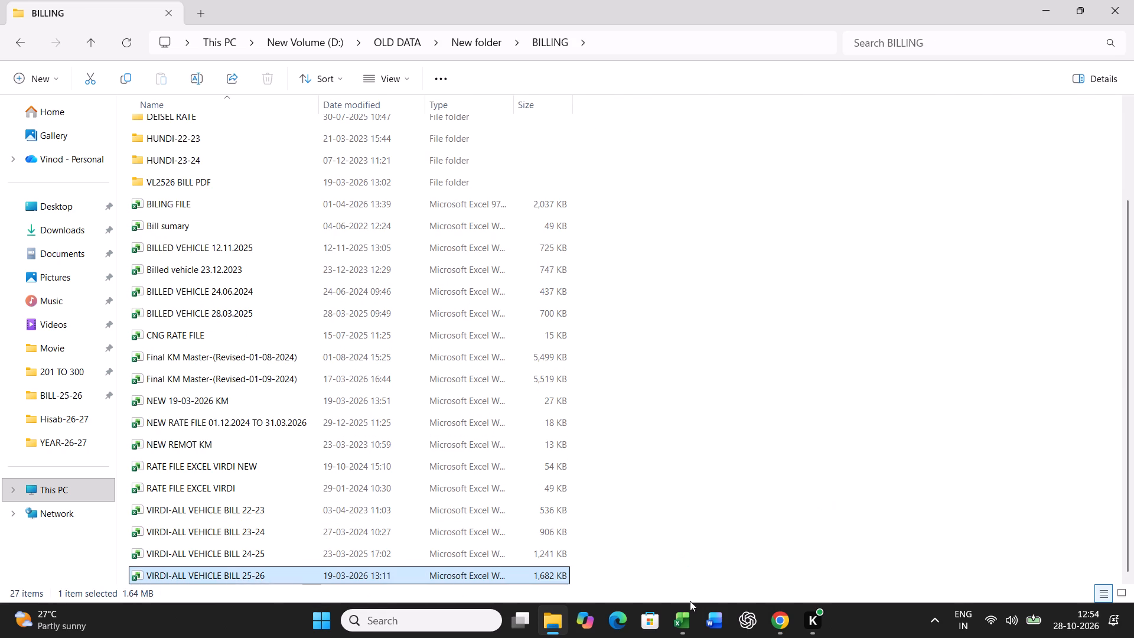
Close the VIRDI LOGISTICS QUERY and BILL SUBMIT FORMET workbooks.
click(686, 615)
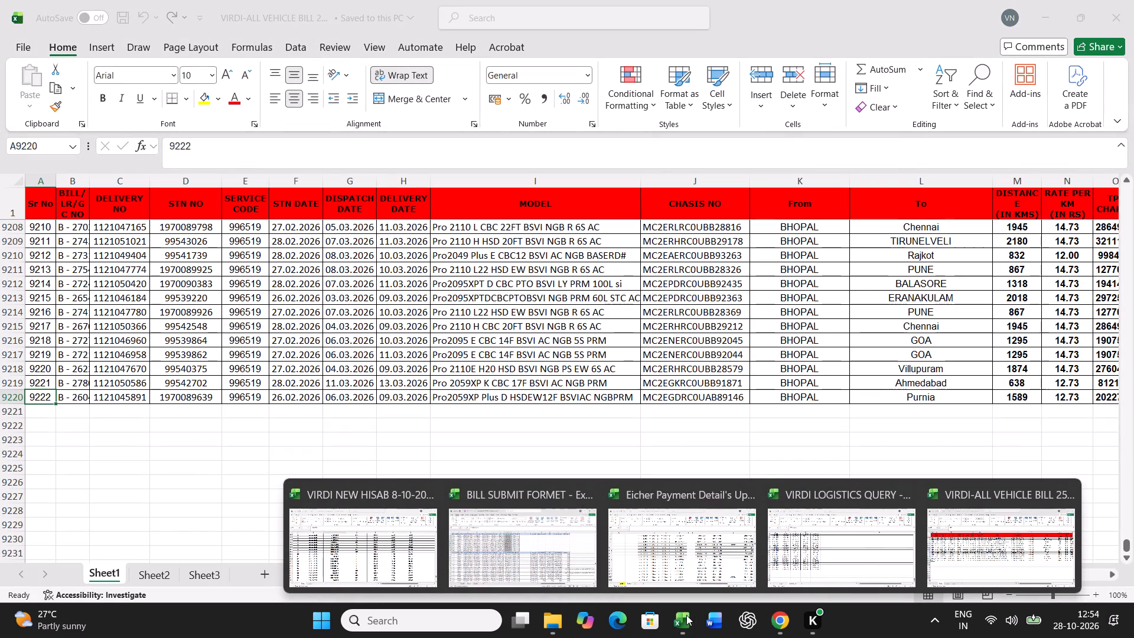
click(816, 565)
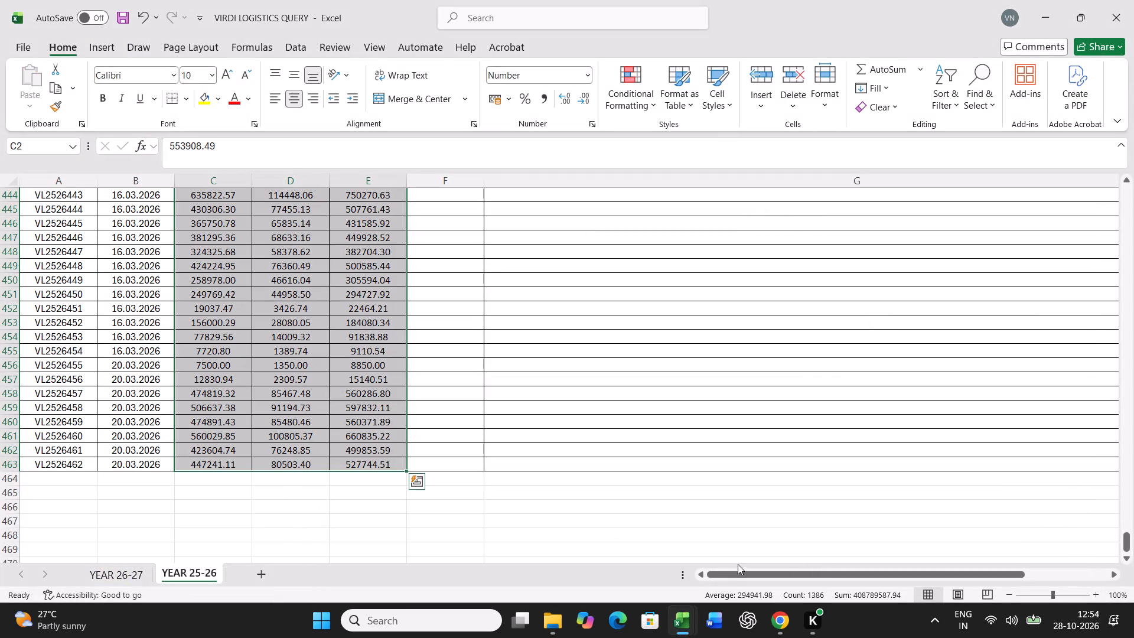
click(1120, 12)
click(624, 417)
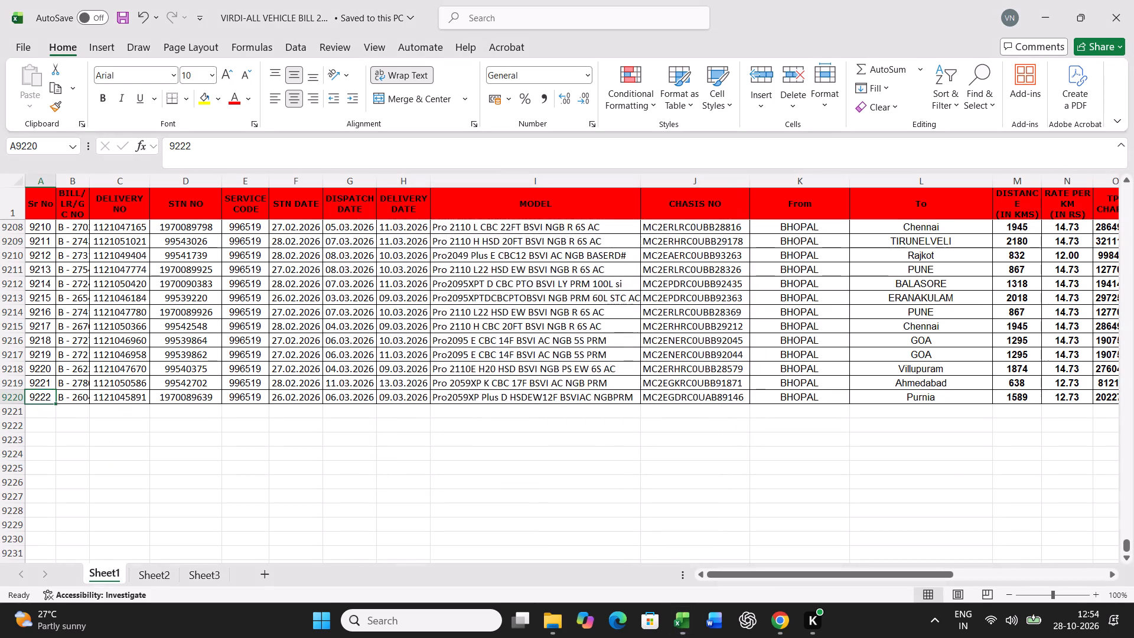
click(674, 610)
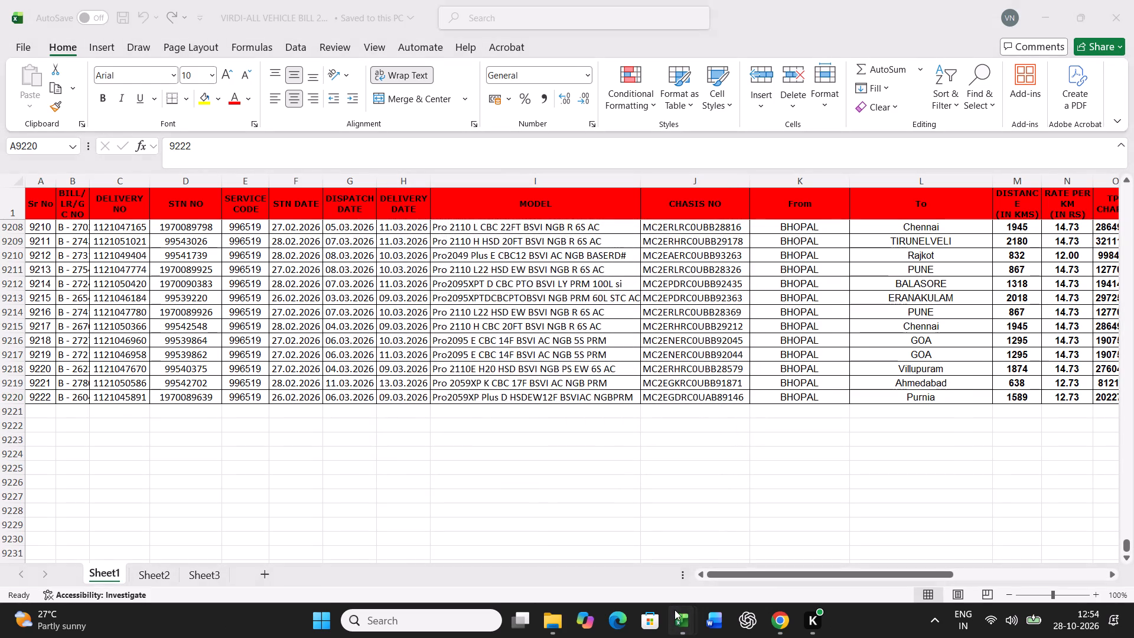
click(656, 544)
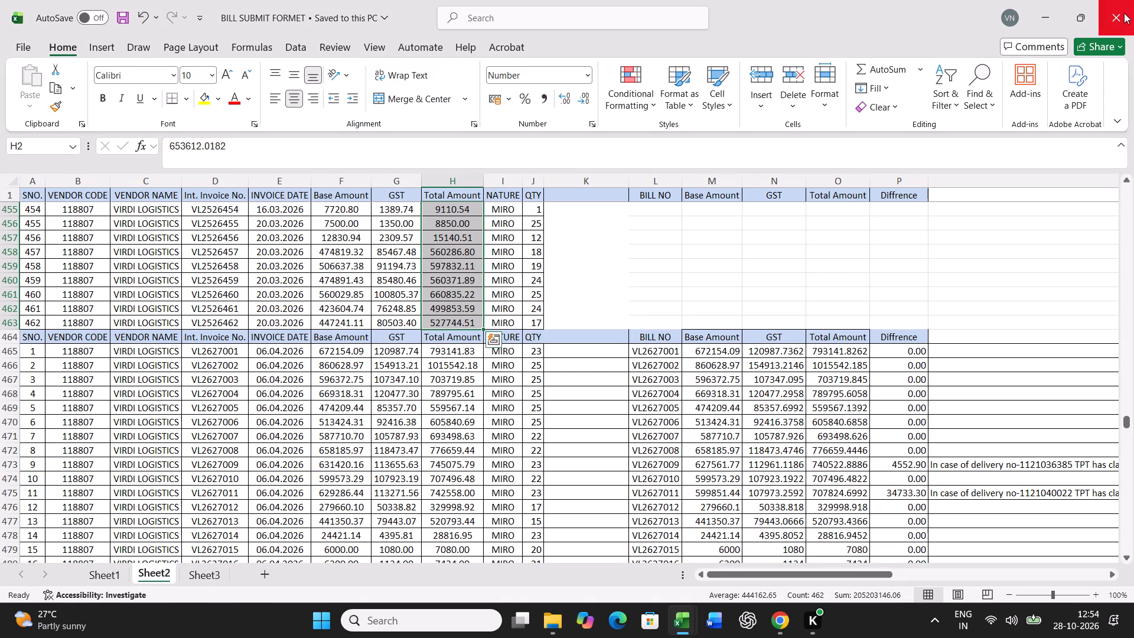
click(1124, 13)
In VIRDI-ALL VEHICLE BILL 25-26, locate the rows of bill VL2526097 on Sheet1 and examine their charges.
click(679, 626)
click(703, 548)
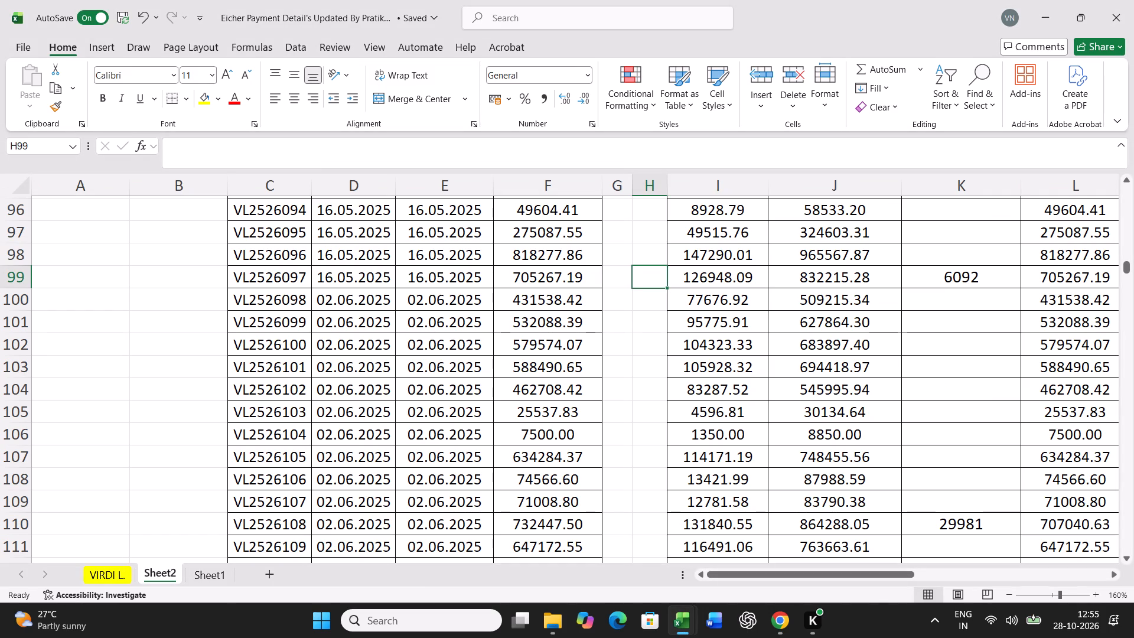
click(680, 620)
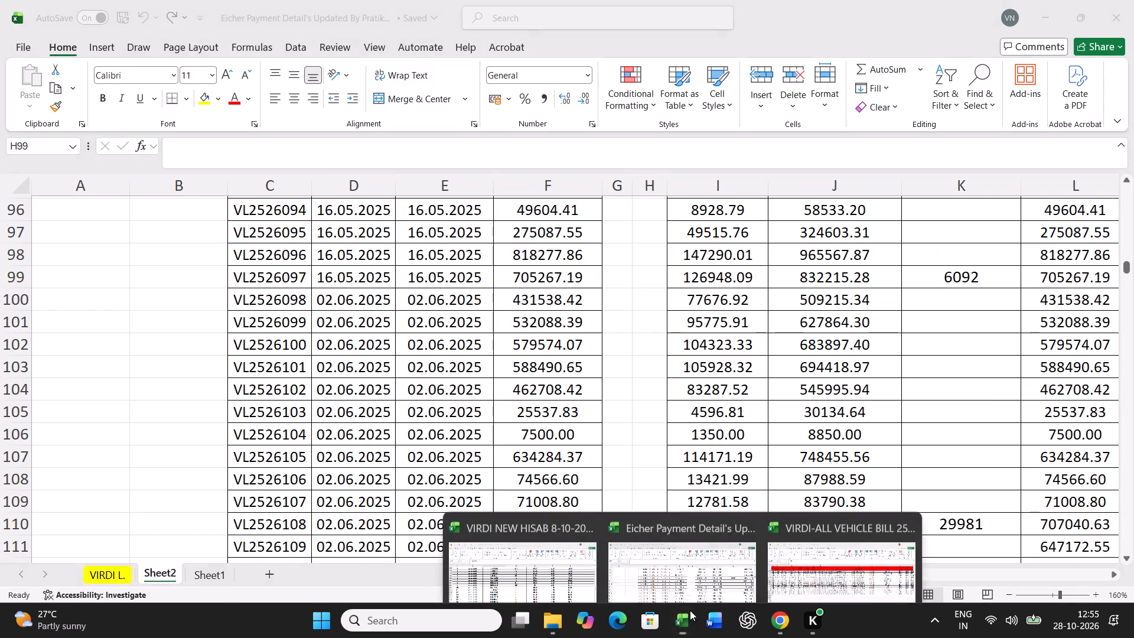
click(771, 543)
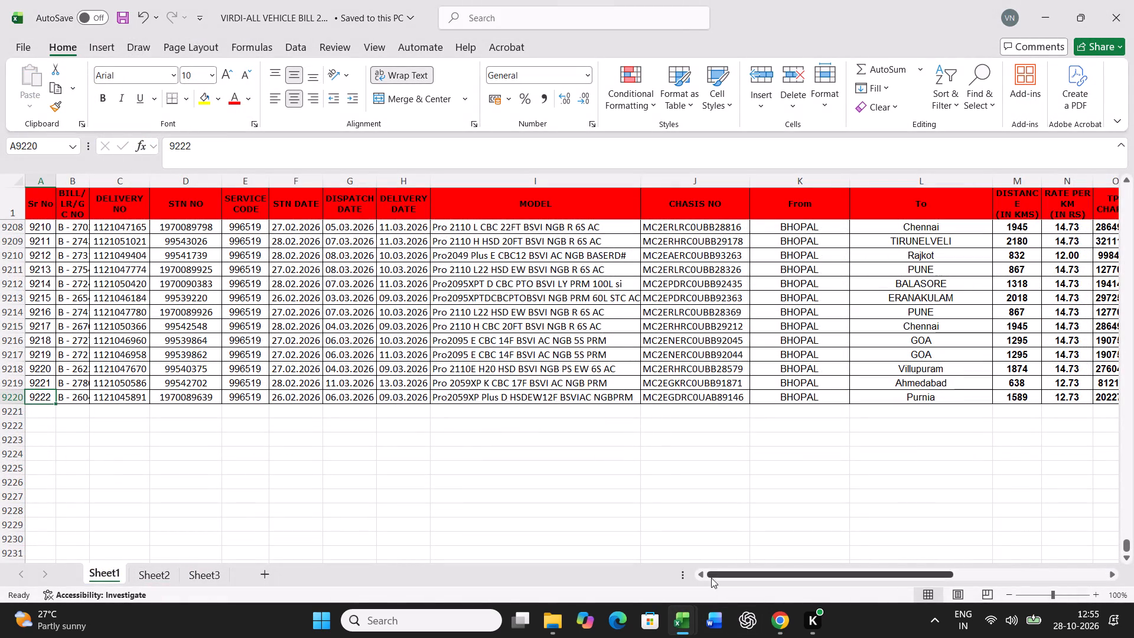
drag(855, 577, 1004, 563)
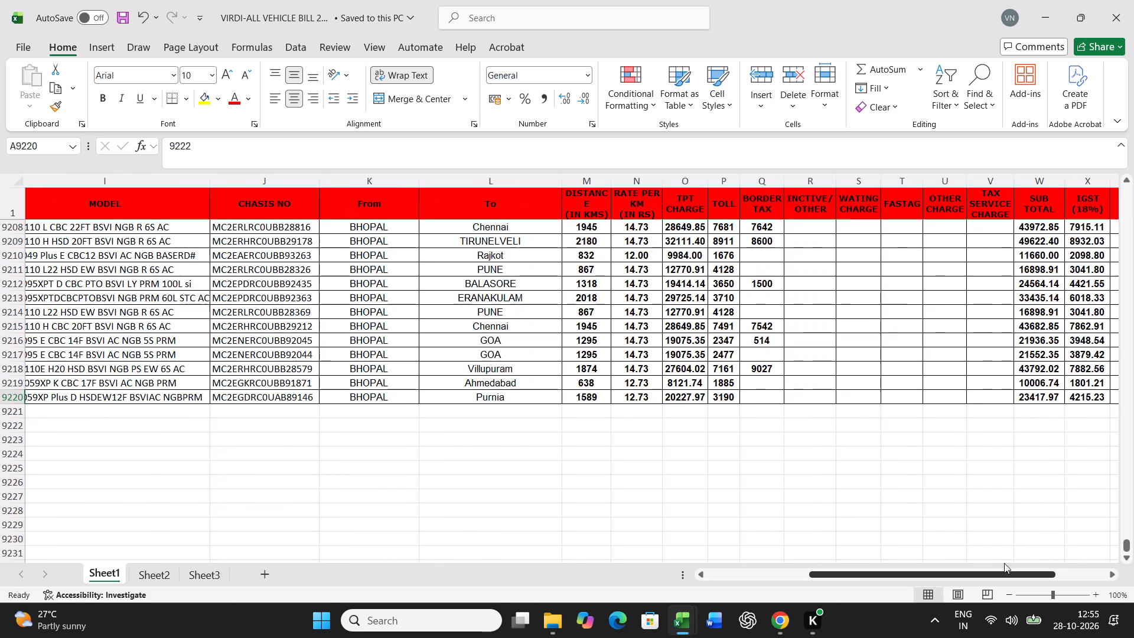
drag(1004, 563, 1014, 563)
drag(1127, 545, 1133, 300)
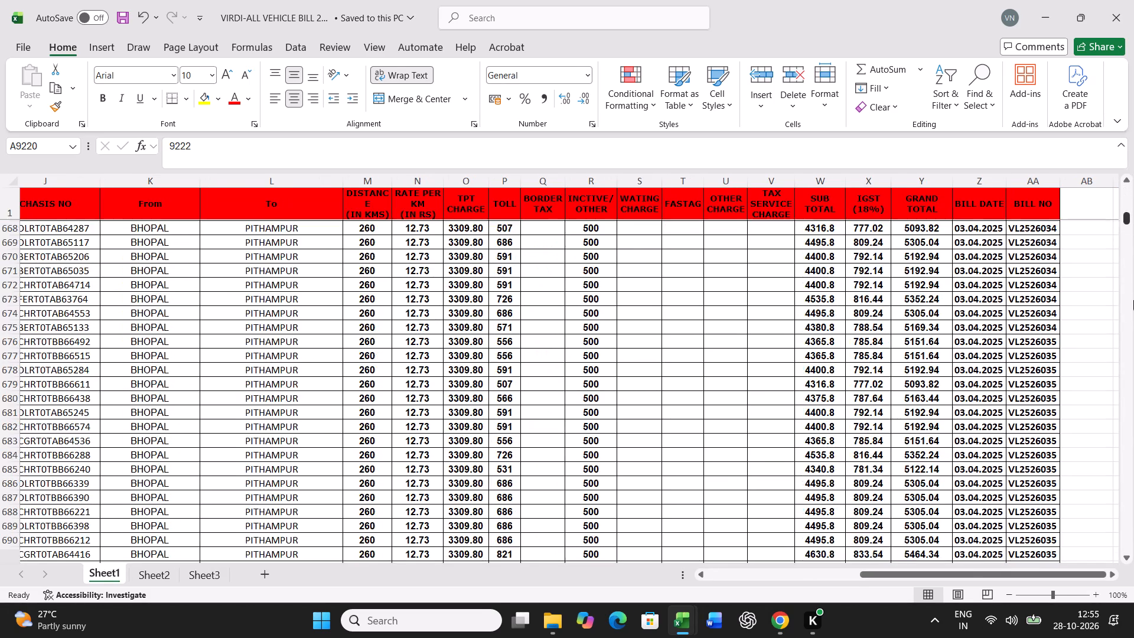
drag(1133, 300, 1133, 276)
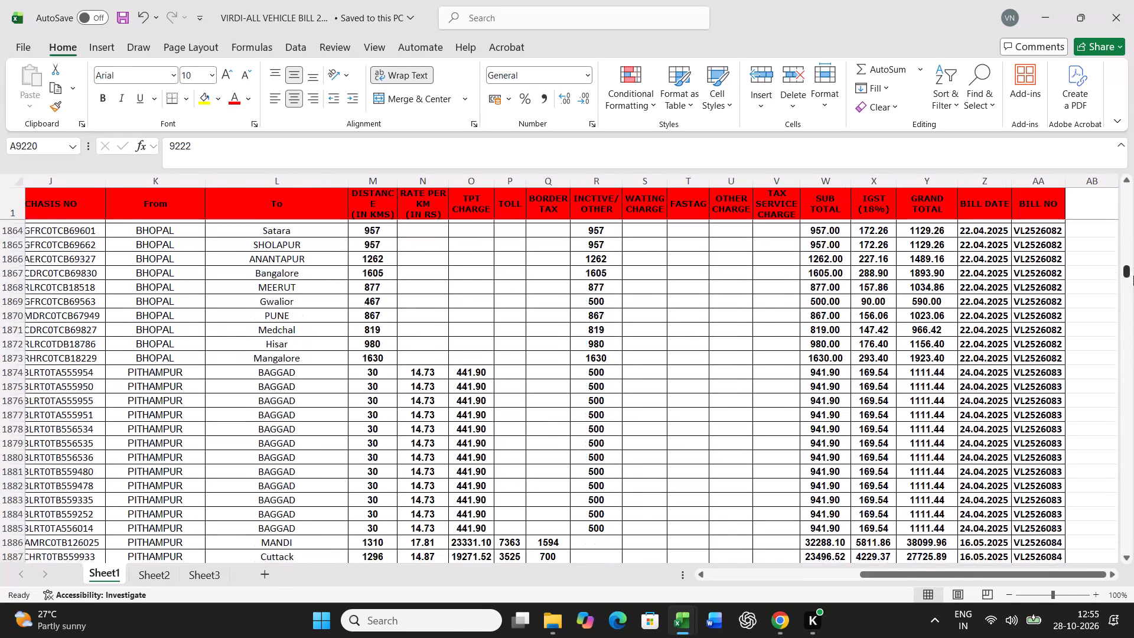
drag(1133, 276, 1133, 281)
scroll(983, 418, up, 19)
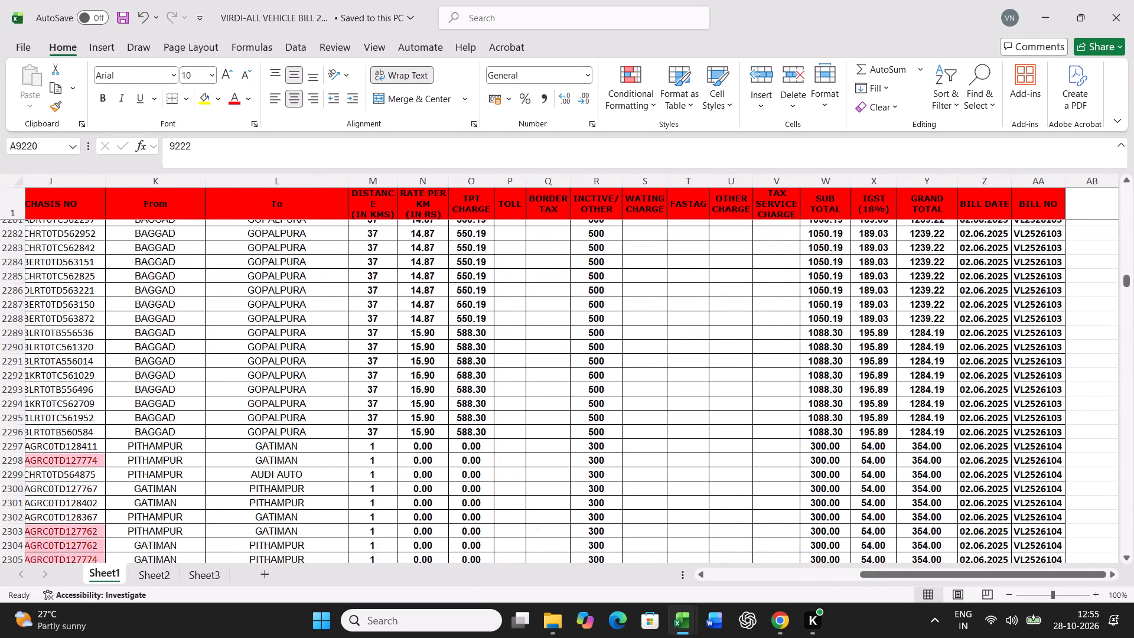
scroll(979, 421, up, 20)
scroll(979, 421, up, 20)
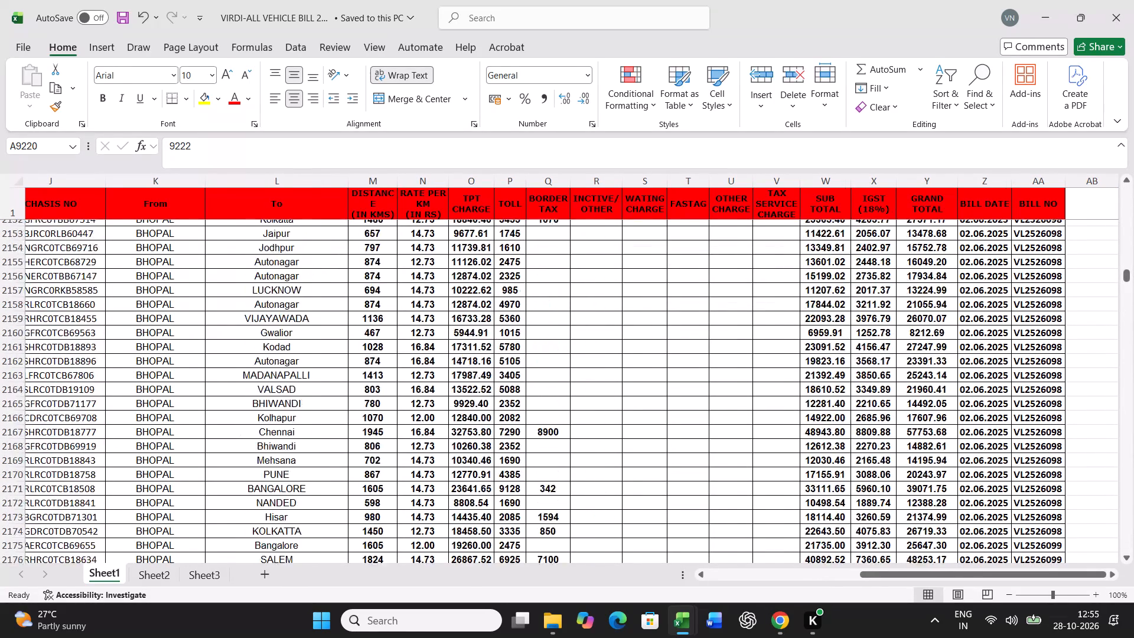
scroll(979, 420, up, 11)
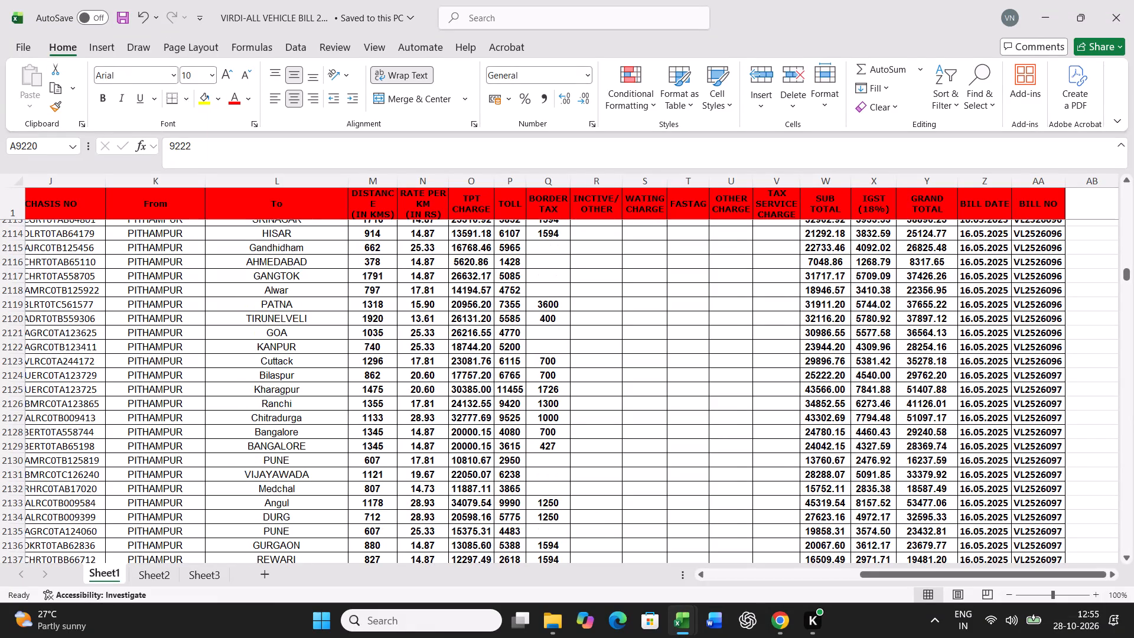
click(1036, 377)
scroll(1117, 474, down, 1)
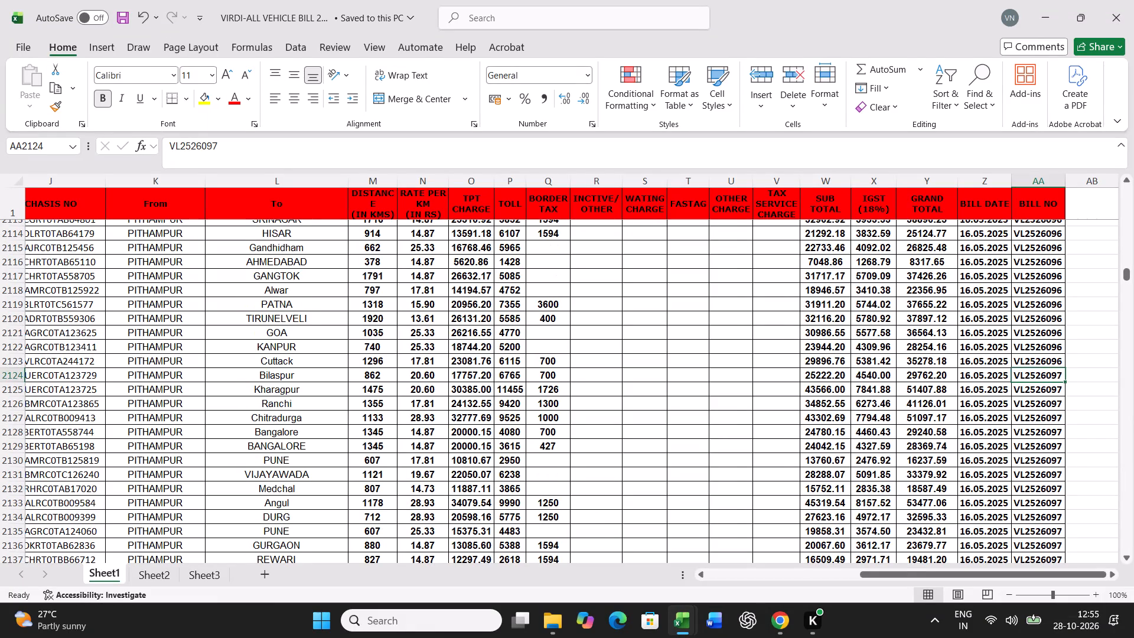
scroll(1116, 474, down, 3)
scroll(1115, 474, up, 2)
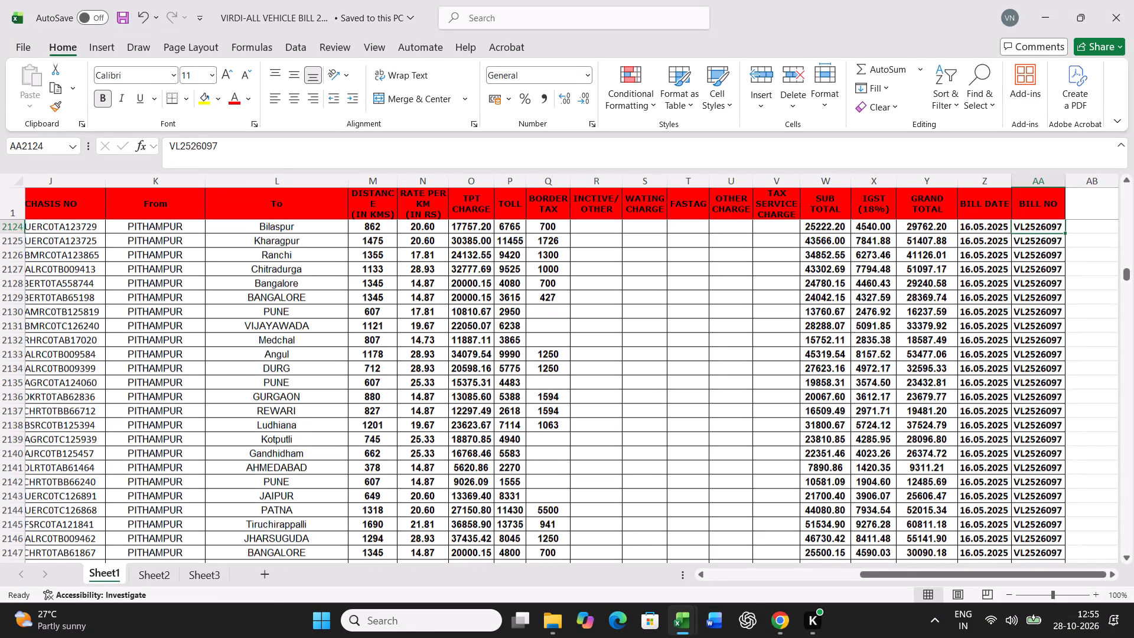
Check the combined Sub Total of bill VL2526097 across W2124 to W2149.
key(Left)
key(Left)
key(Left)
key(Left)
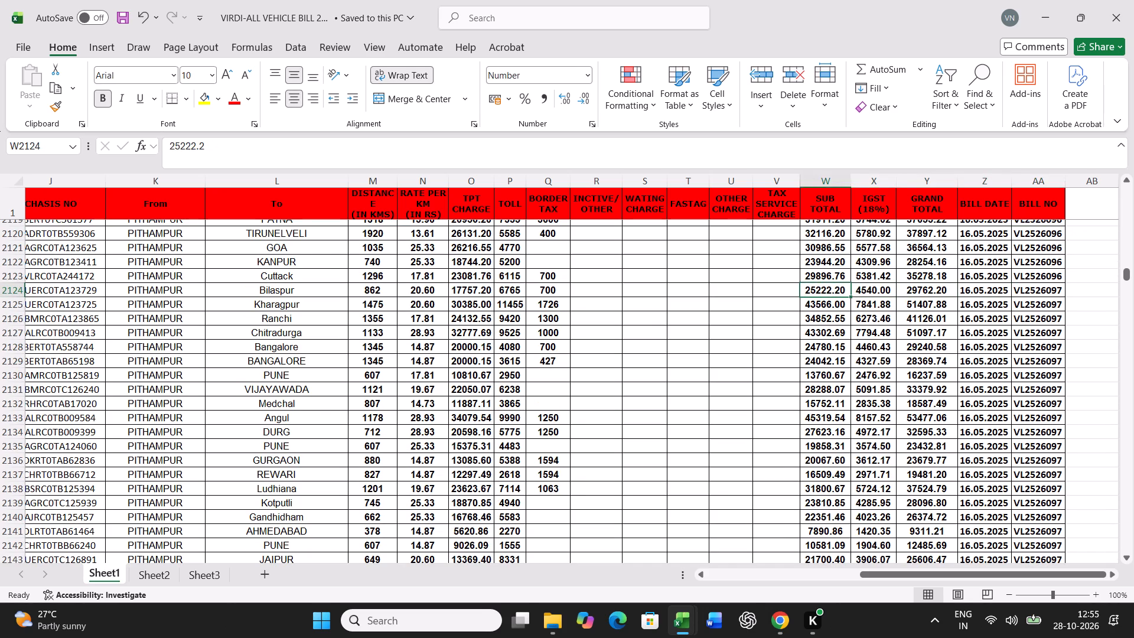
key(shift+Down)
key(shift+Down)
key(shift+Down)
key(shift+Down)
key(shift+Down)
key(shift+Down)
key(shift+Down)
key(shift+Down)
key(shift+Down)
key(shift+Down)
key(shift+Down)
key(shift+Down)
key(shift+Down)
key(shift+Down)
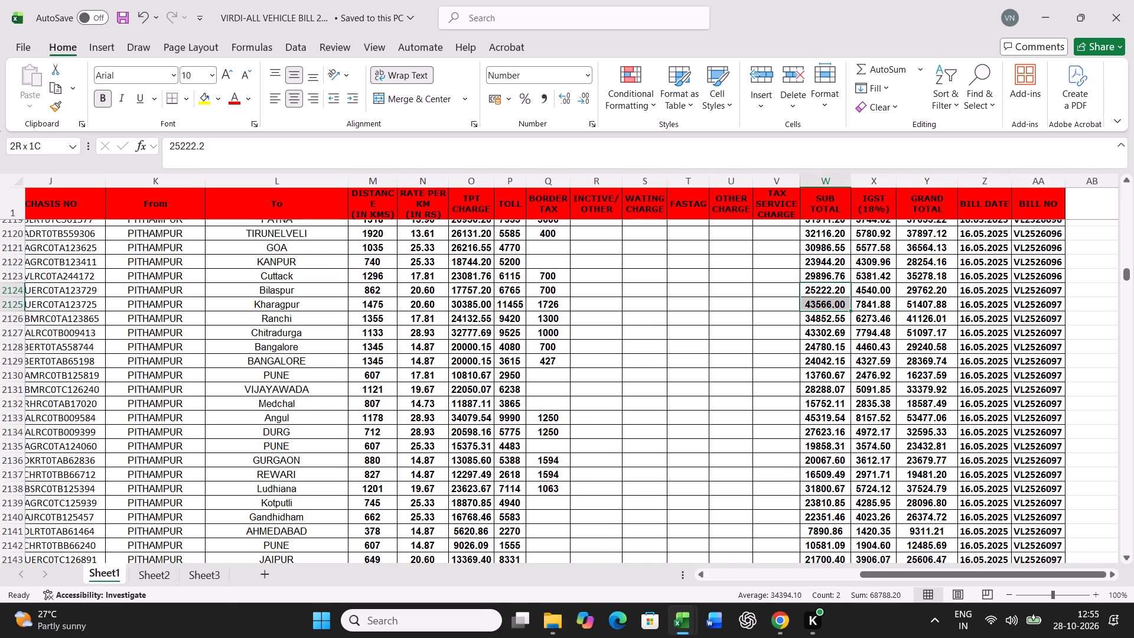
key(shift+Down)
key(shift+Down)
key(shift+Down)
key(shift+Down)
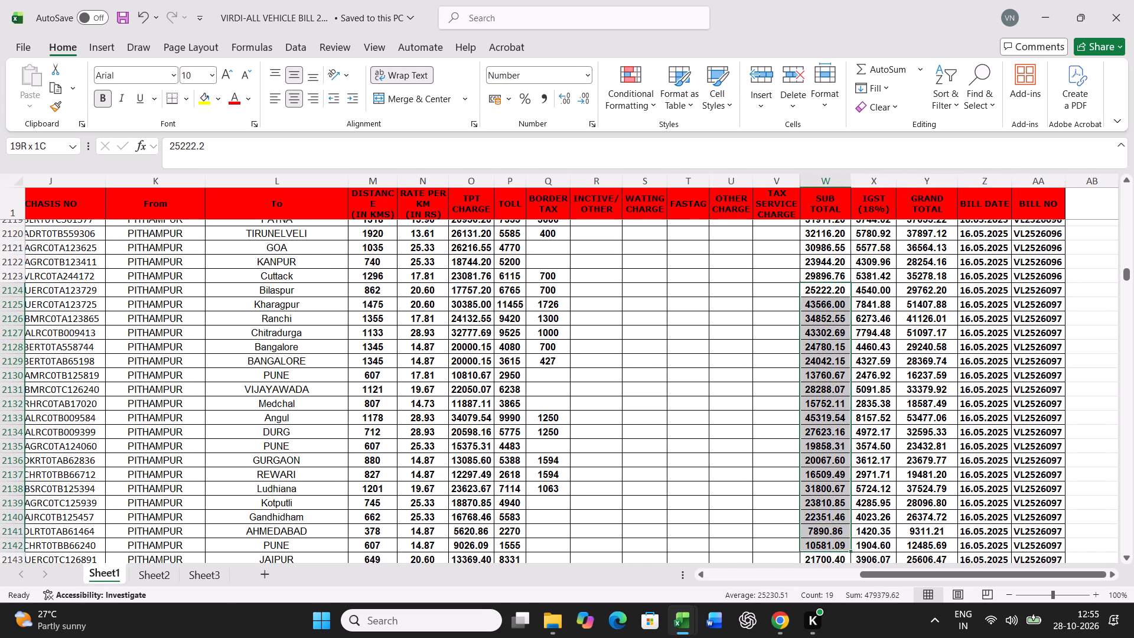
key(shift+Down)
key(shift+Down)
key(shift+Down)
key(shift+Down)
key(shift+Down)
key(shift+Down)
key(shift+Down)
key(shift+Down)
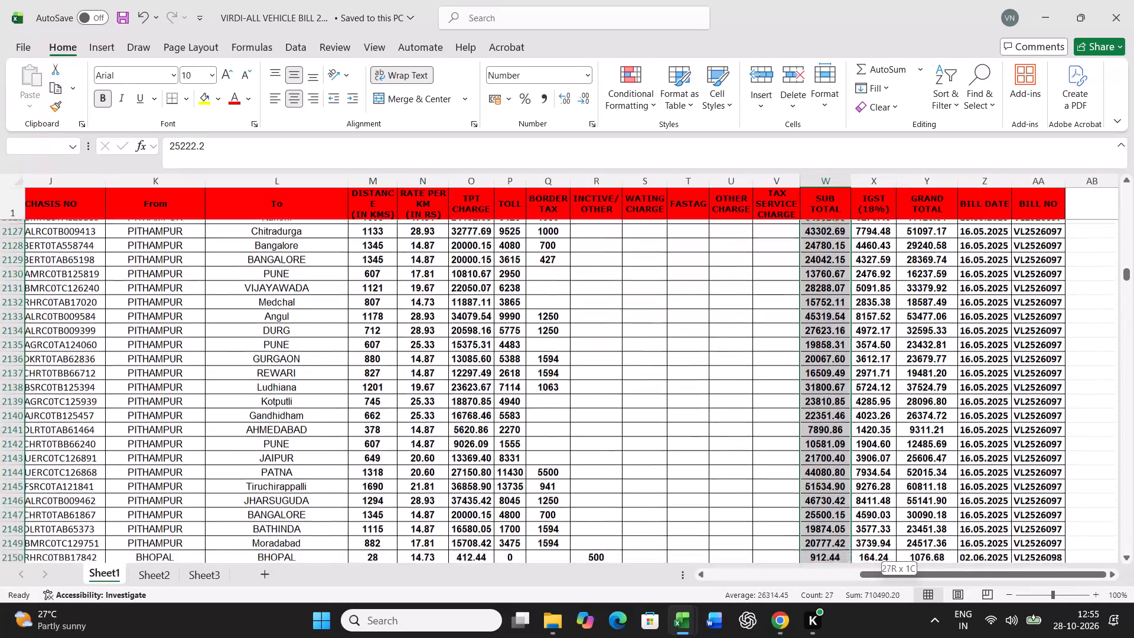
key(shift+Down)
key(shift+Up)
key(shift+Up)
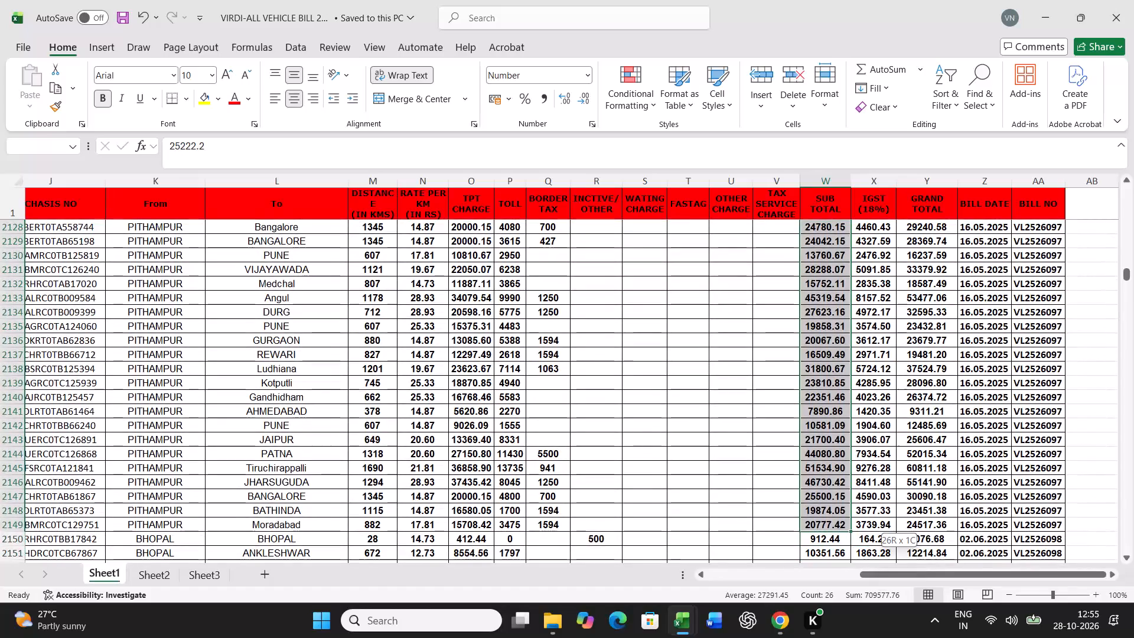
key(ctrl+c)
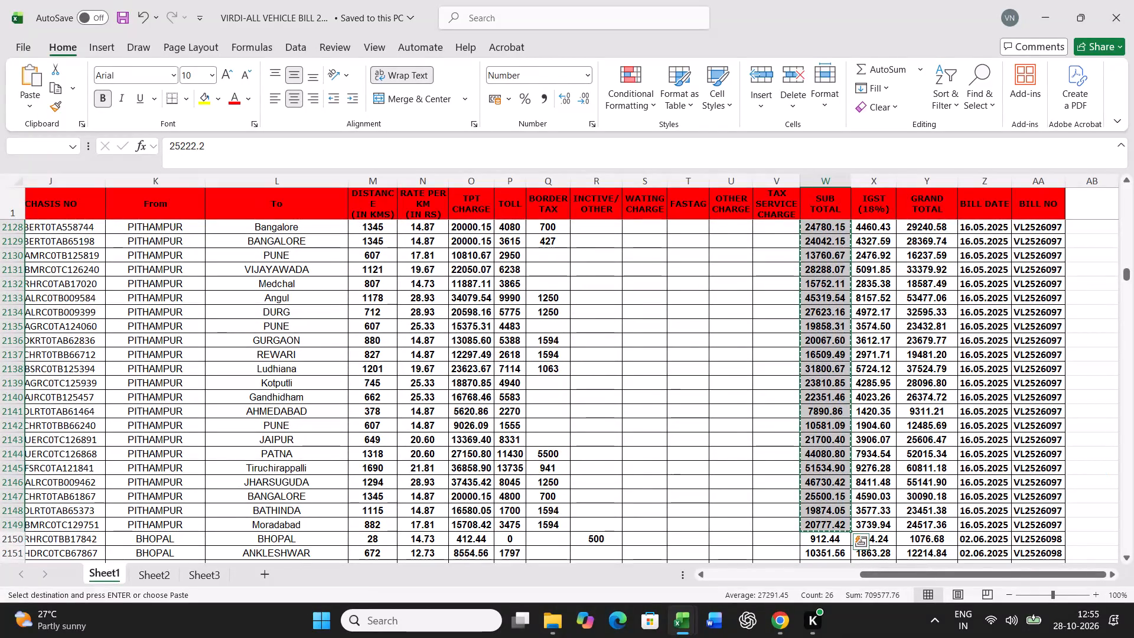
key(Escape)
Insert an entire blank row at row 2150, directly below the last VL2526097 entry.
click(843, 536)
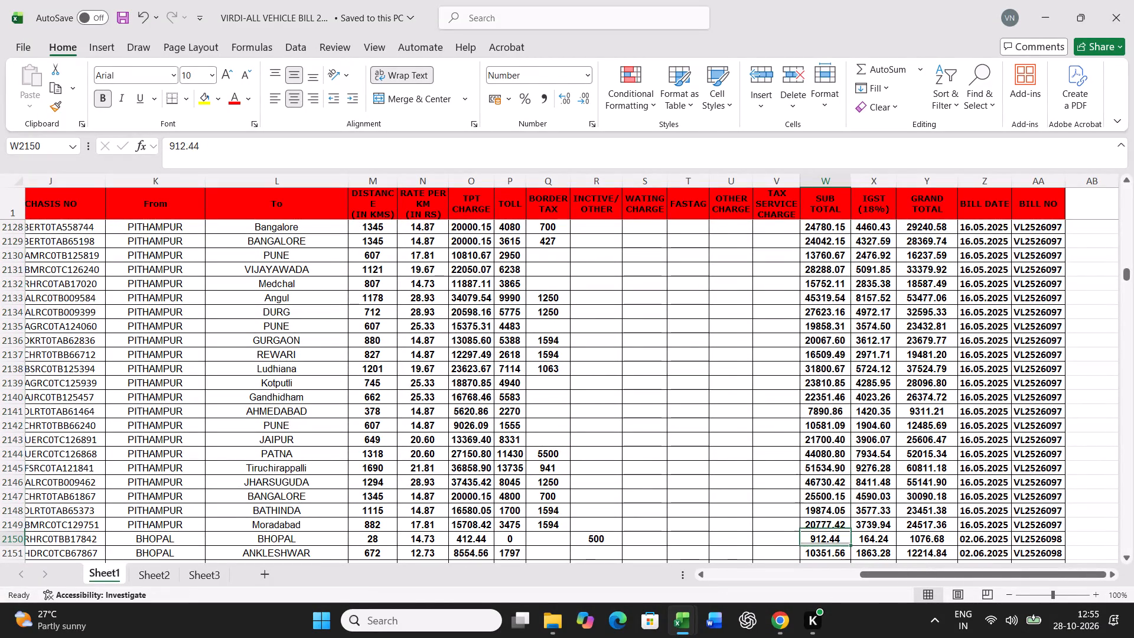
right_click(843, 536)
click(898, 222)
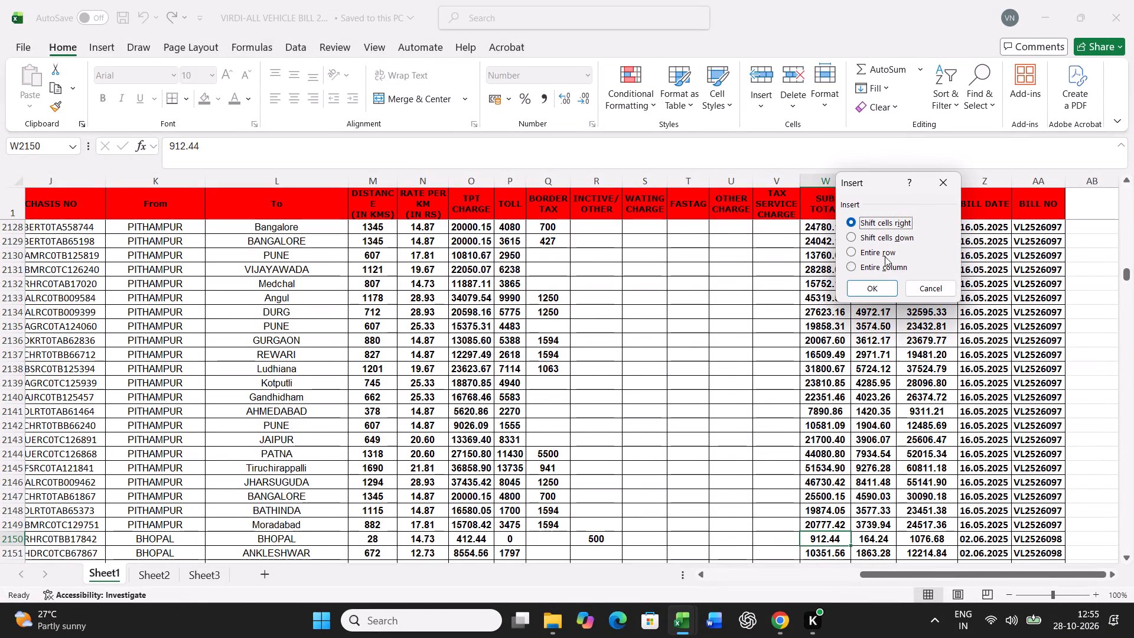
click(884, 255)
click(875, 285)
scroll(838, 432, up, 2)
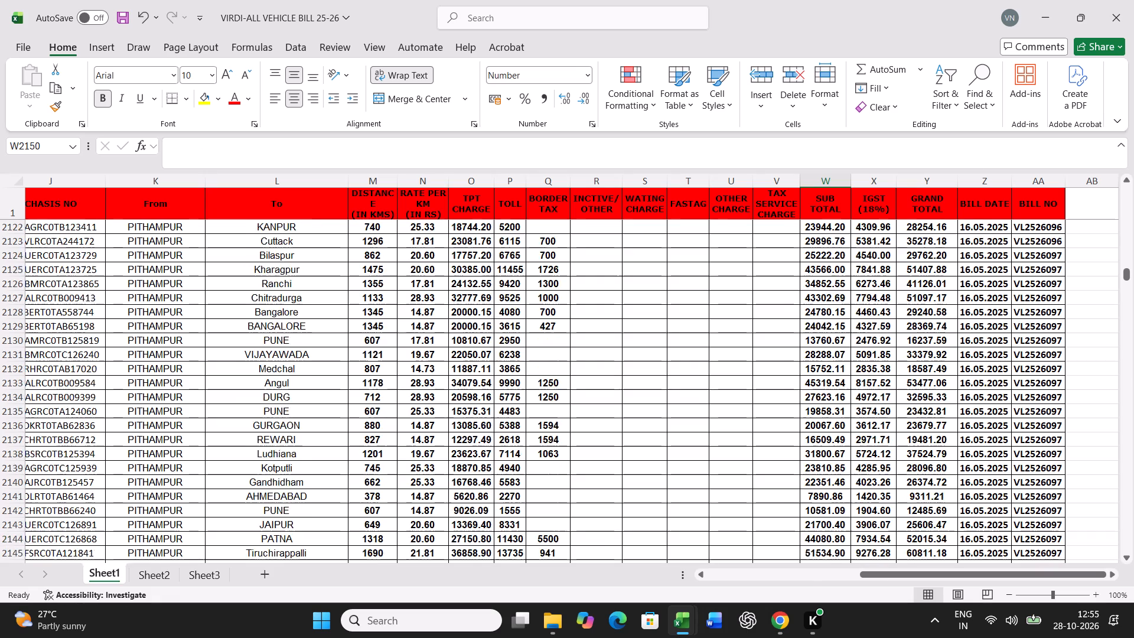
scroll(838, 432, up, 1)
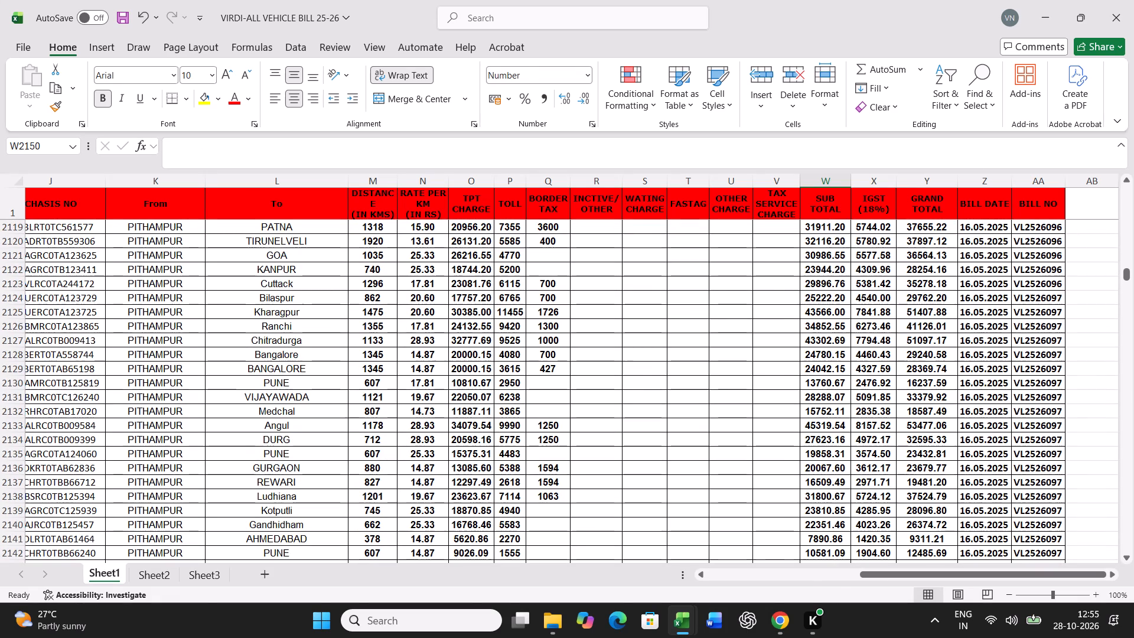
Total the Sub Total values W2124 to W2149 of bill VL2526097 with AutoSum in cell W2150.
drag(835, 297, 829, 585)
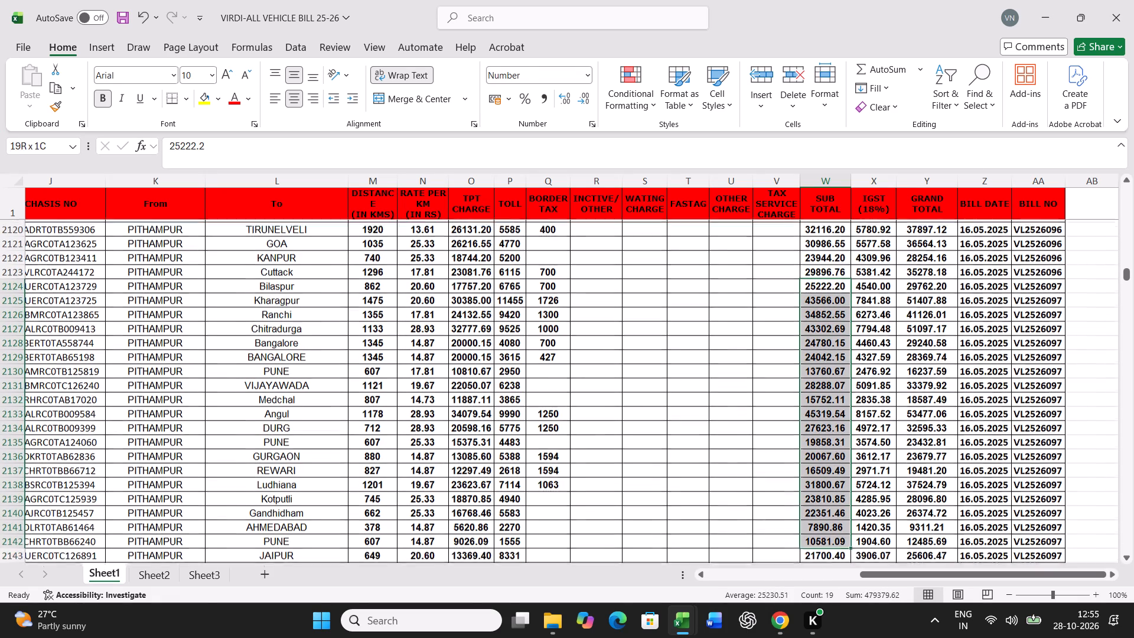
drag(829, 585, 826, 543)
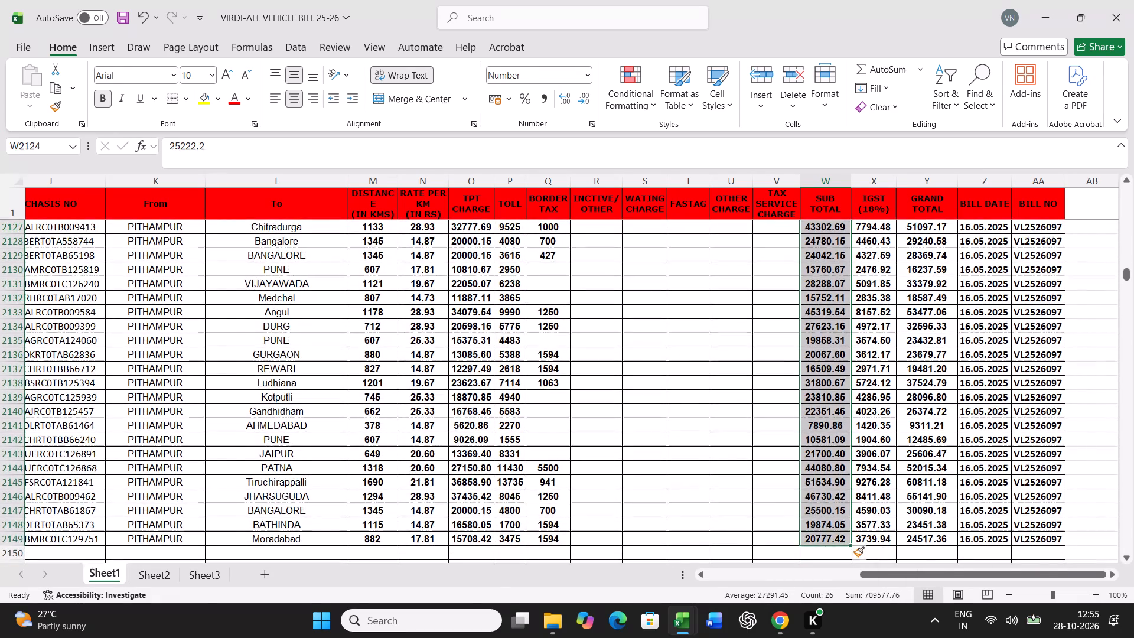
scroll(823, 484, down, 2)
key(shift+Down)
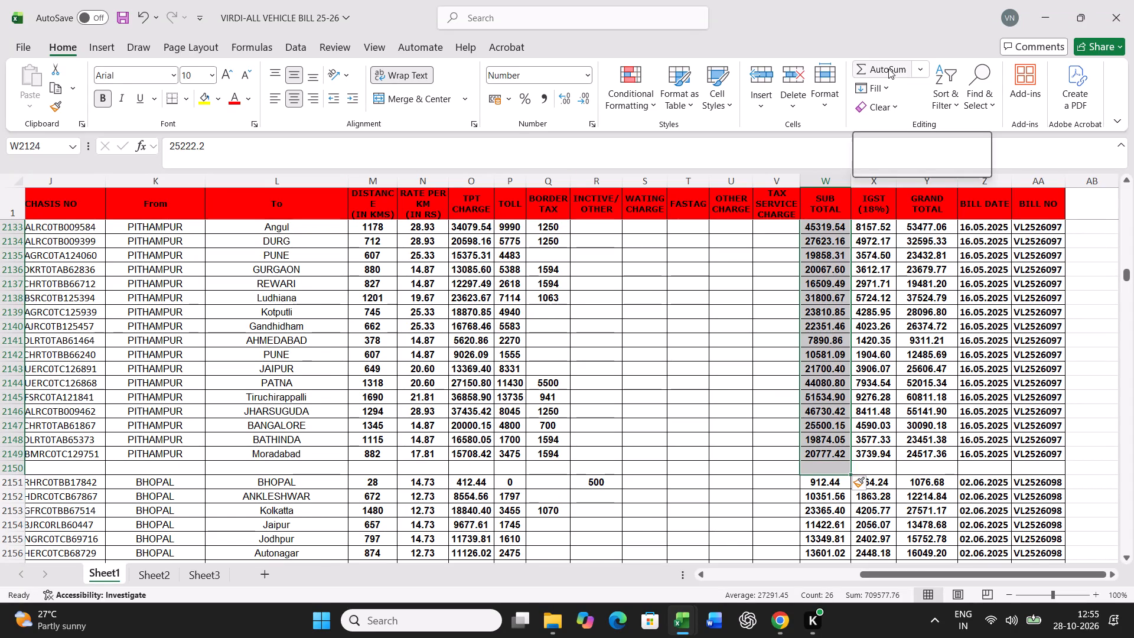
click(902, 76)
Copy the W2150 sum formula into X2150 and Y2150 for IGST and Grand Total, and autofit the IGST column width.
scroll(850, 381, down, 5)
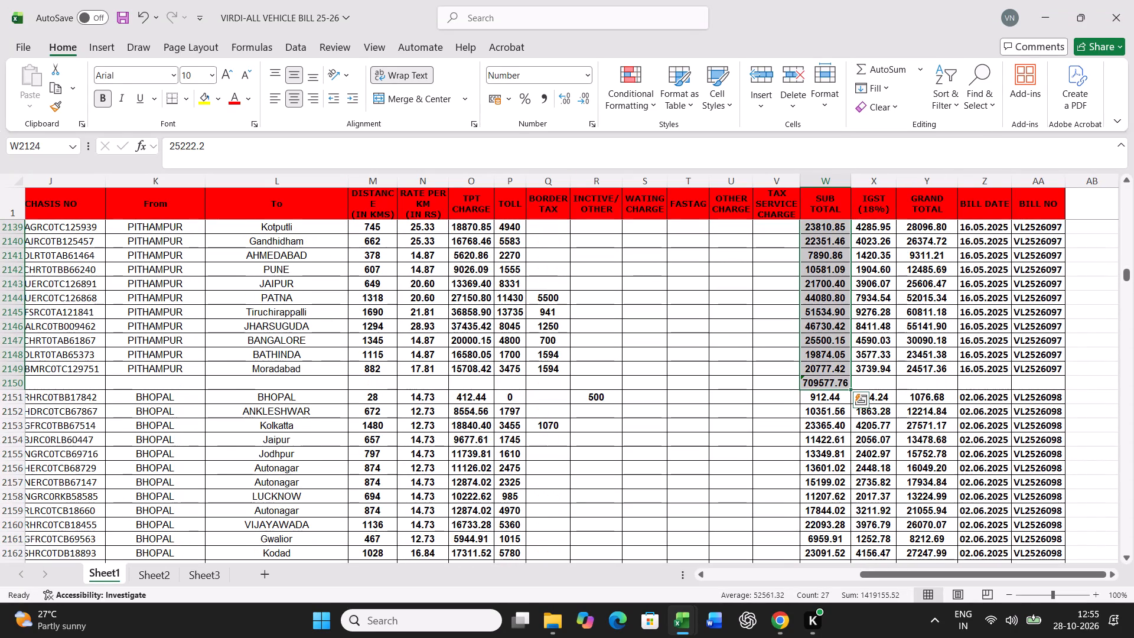
click(838, 383)
key(ctrl+c)
key(Right)
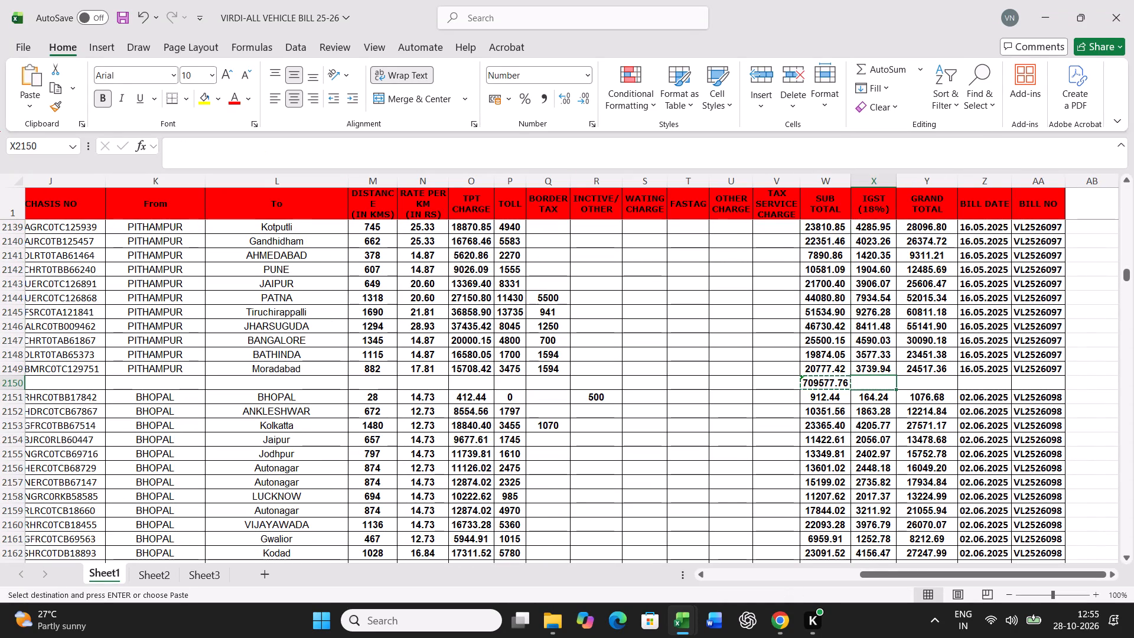
key(Return)
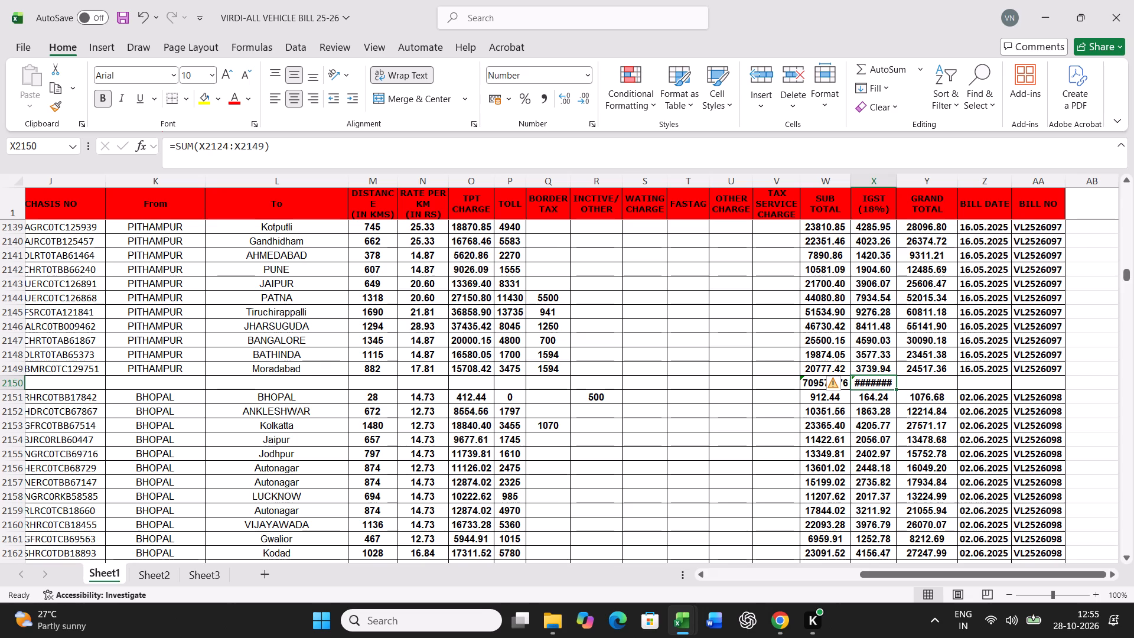
double_click(896, 174)
key(ctrl+c)
key(Right)
key(Return)
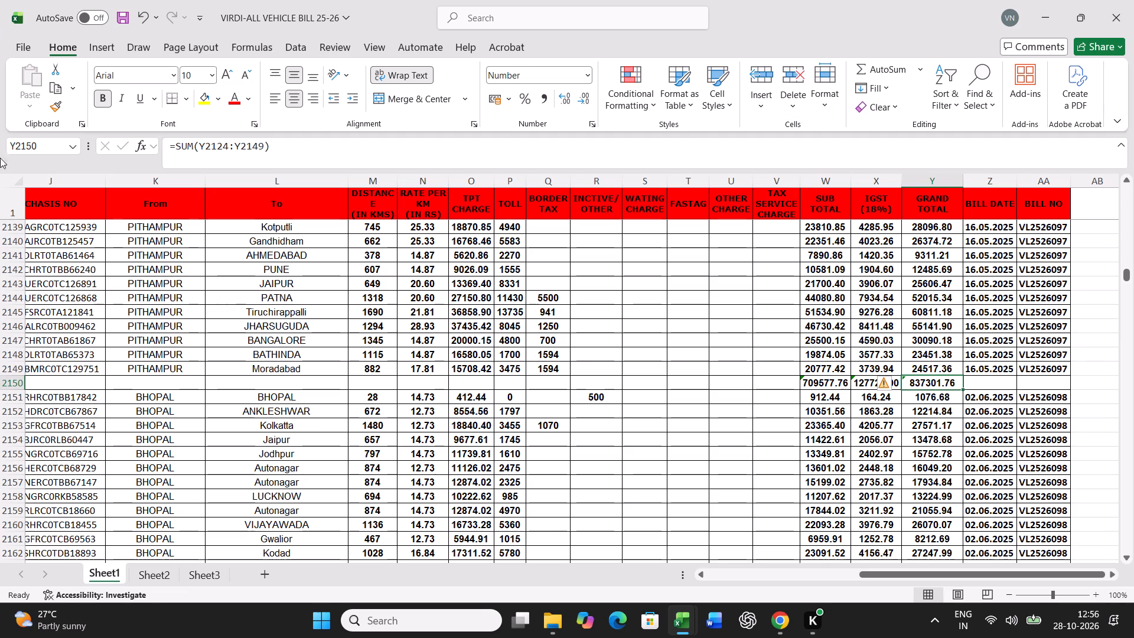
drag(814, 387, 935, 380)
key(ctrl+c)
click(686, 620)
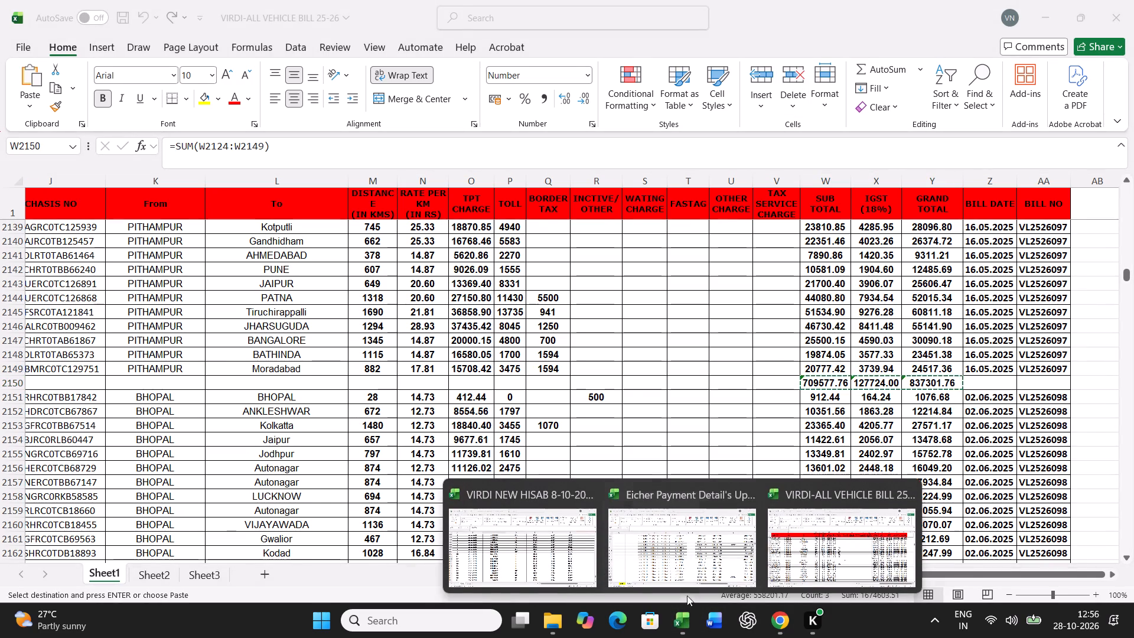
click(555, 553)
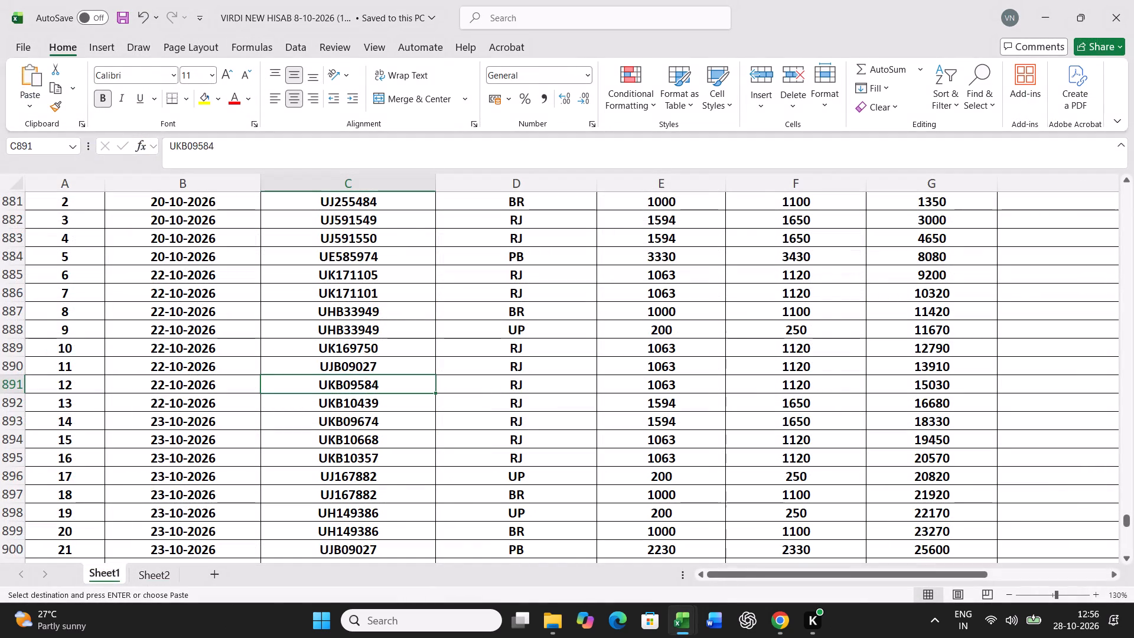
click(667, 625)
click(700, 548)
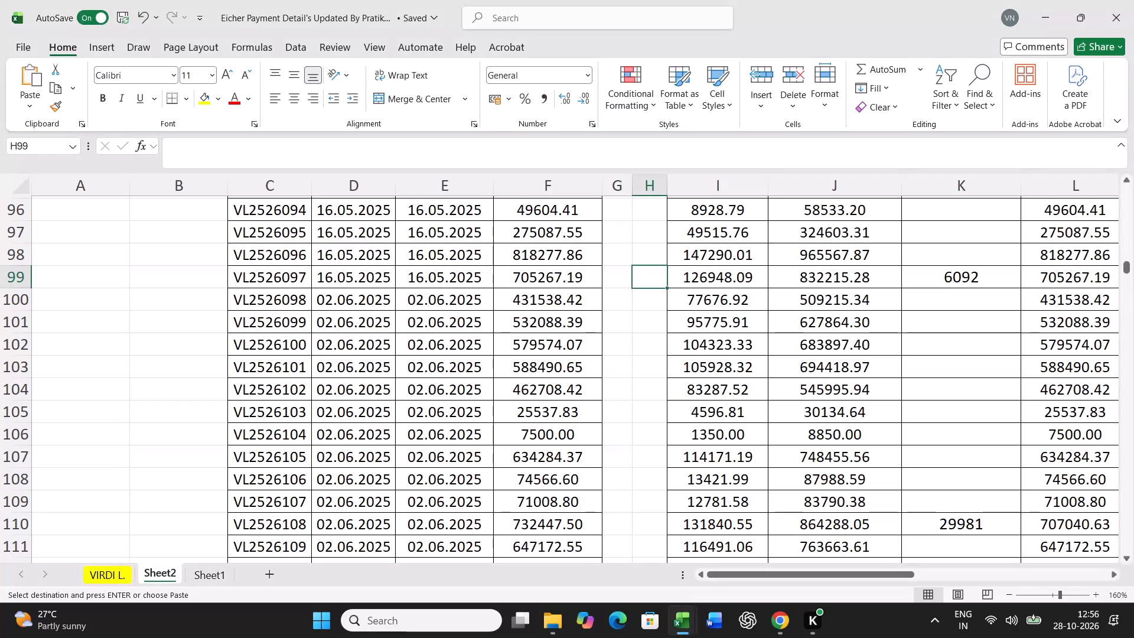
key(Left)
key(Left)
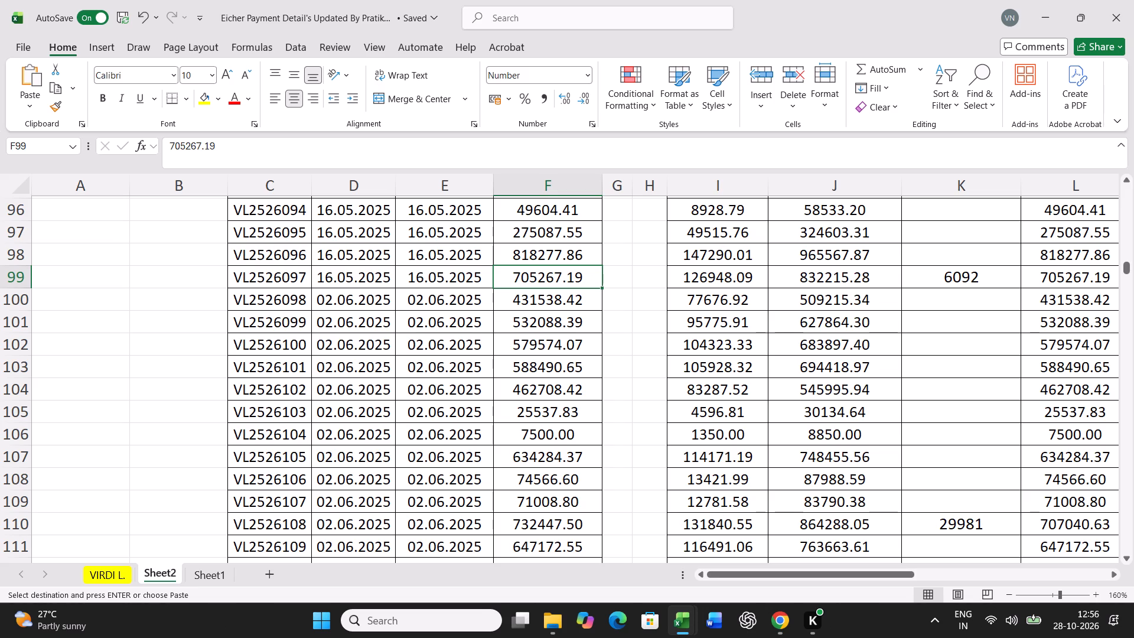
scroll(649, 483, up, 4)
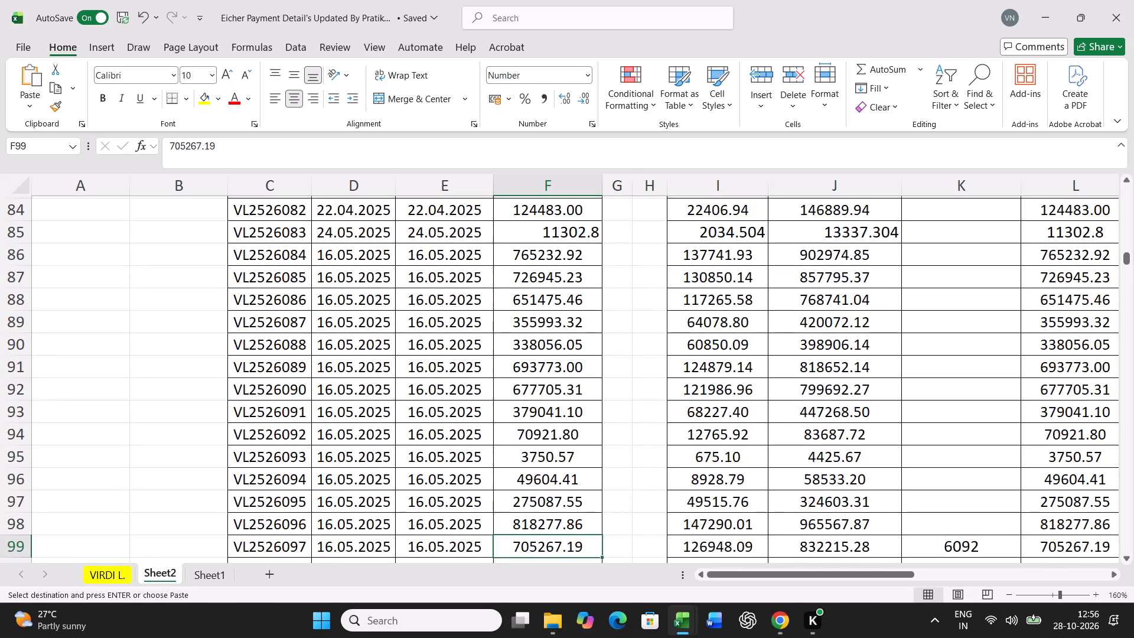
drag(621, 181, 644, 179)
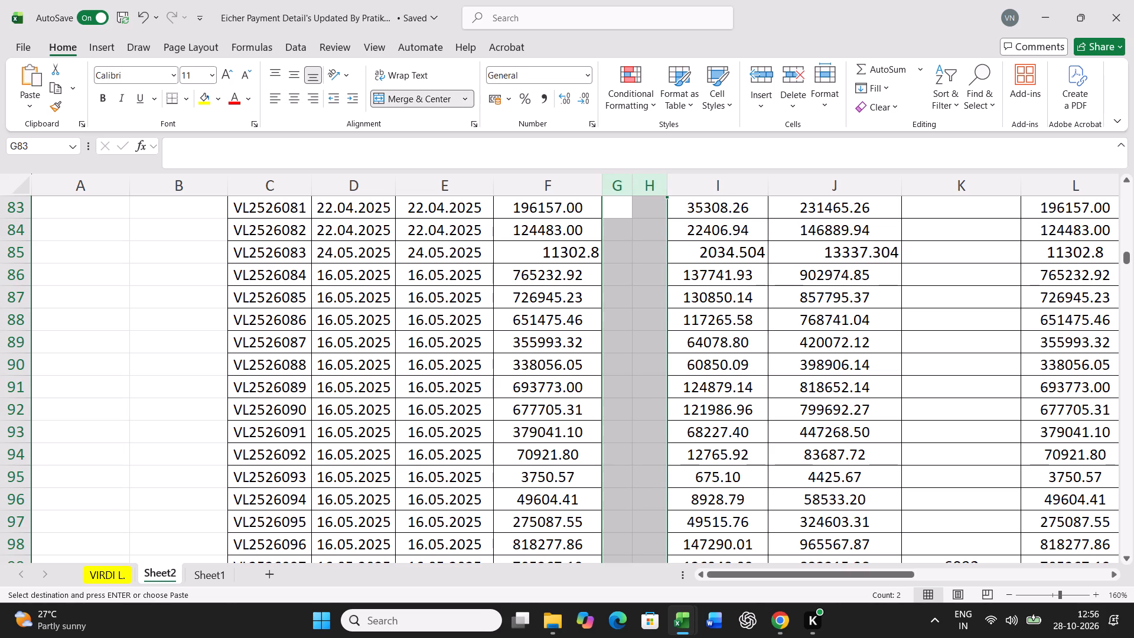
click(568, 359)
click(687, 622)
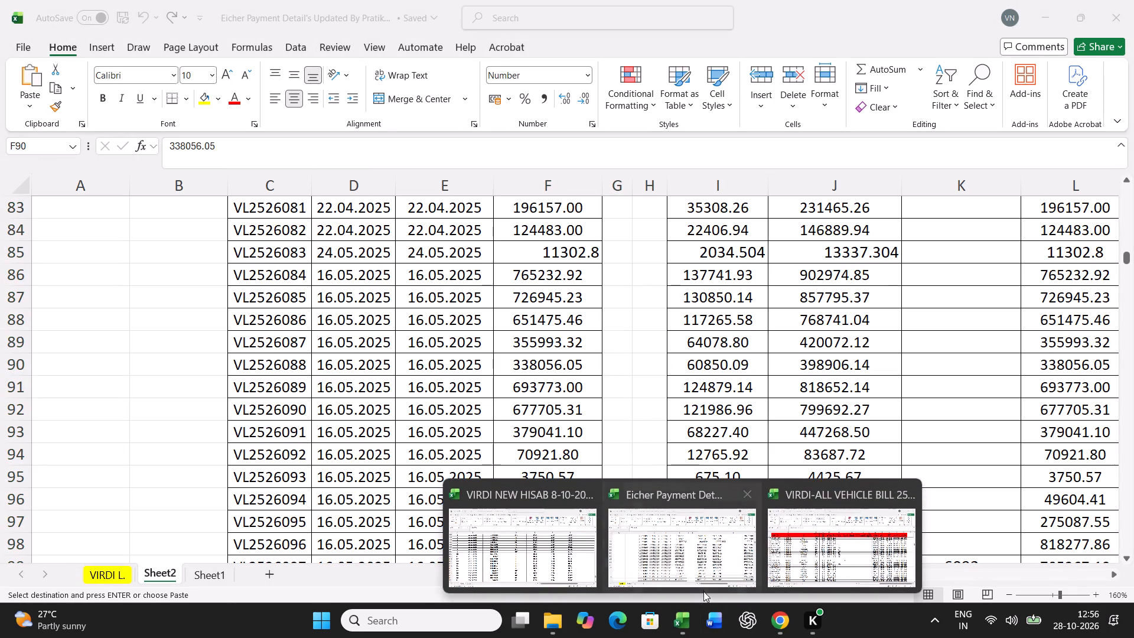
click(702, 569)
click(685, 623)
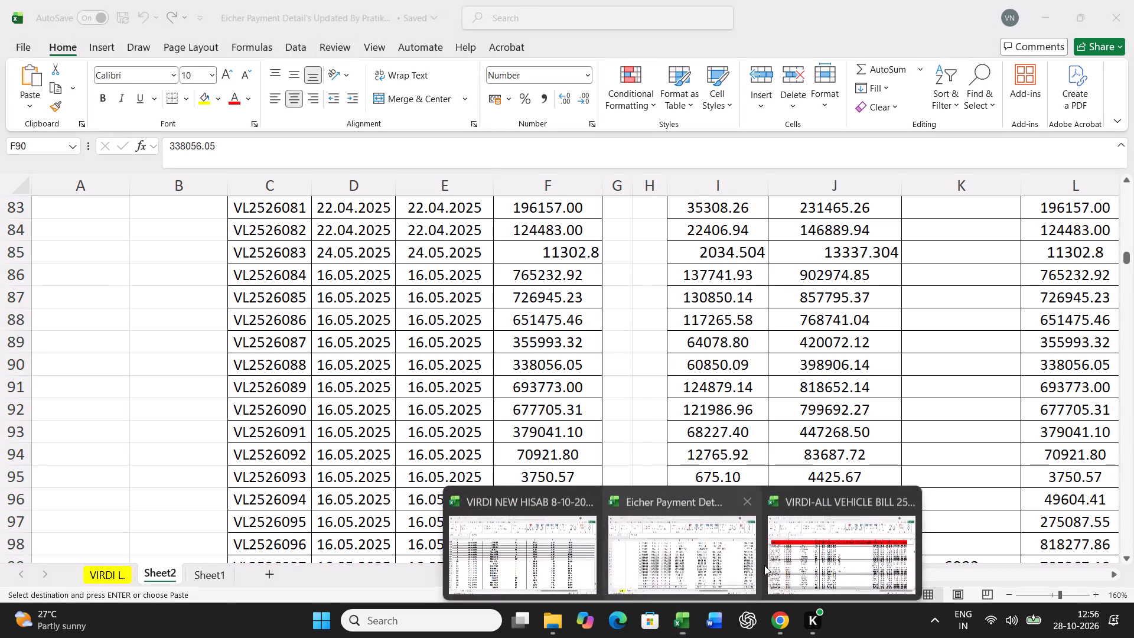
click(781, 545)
Copy the Sub Total sum in W2150 and paste it as values into cell F90 on Sheet2 of the Eicher Payment workbook.
click(828, 379)
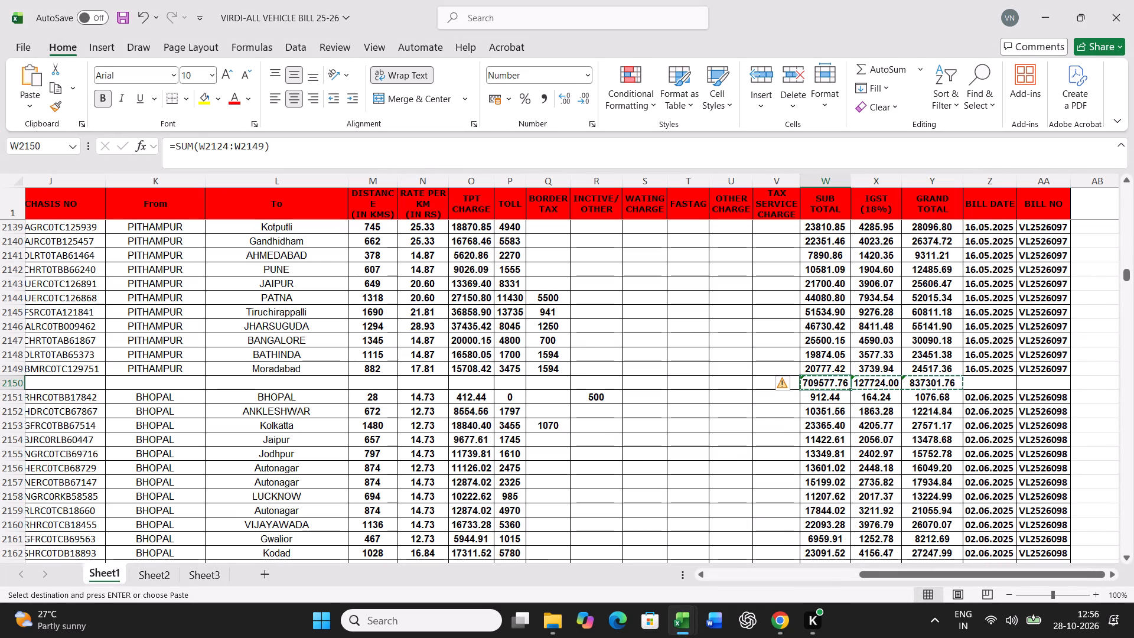
key(ctrl+c)
click(694, 629)
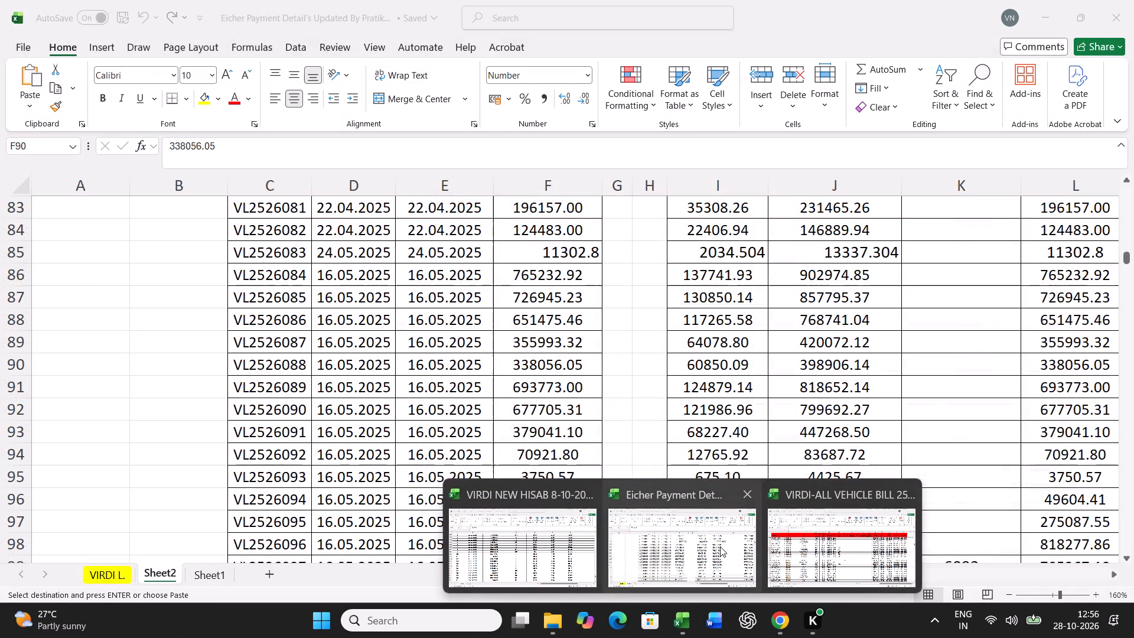
click(720, 546)
right_click(579, 366)
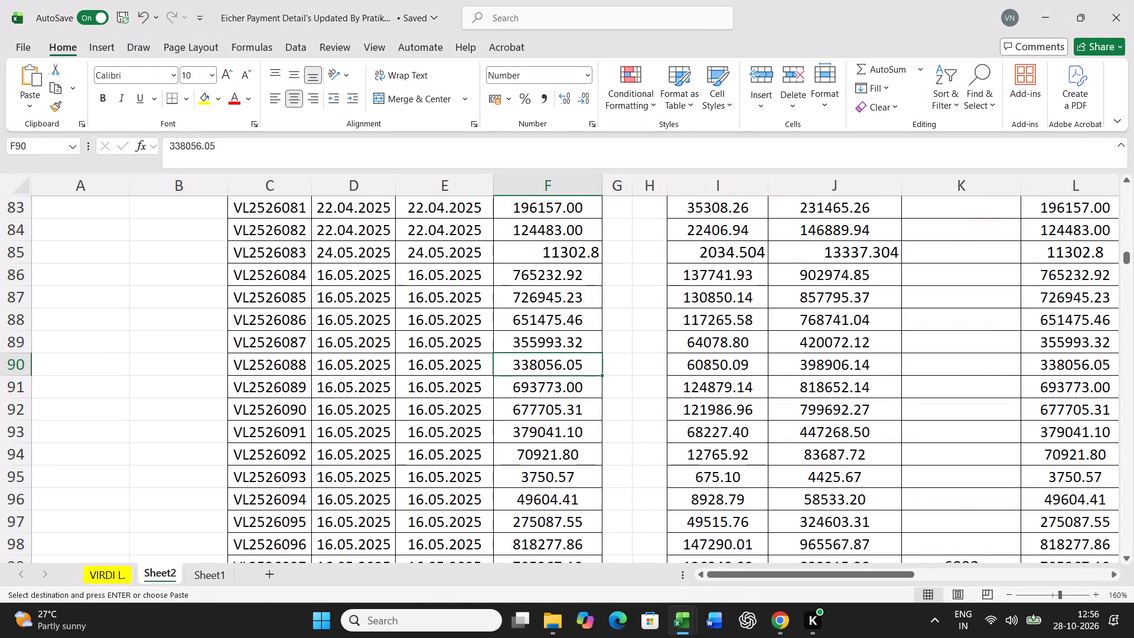
click(644, 242)
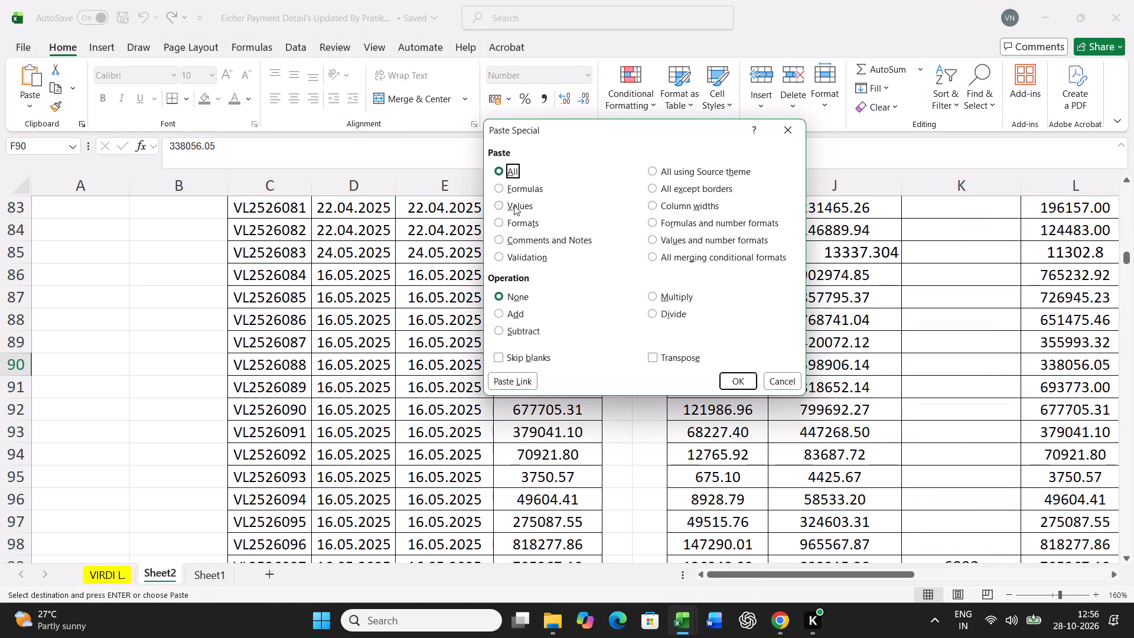
click(514, 205)
click(728, 381)
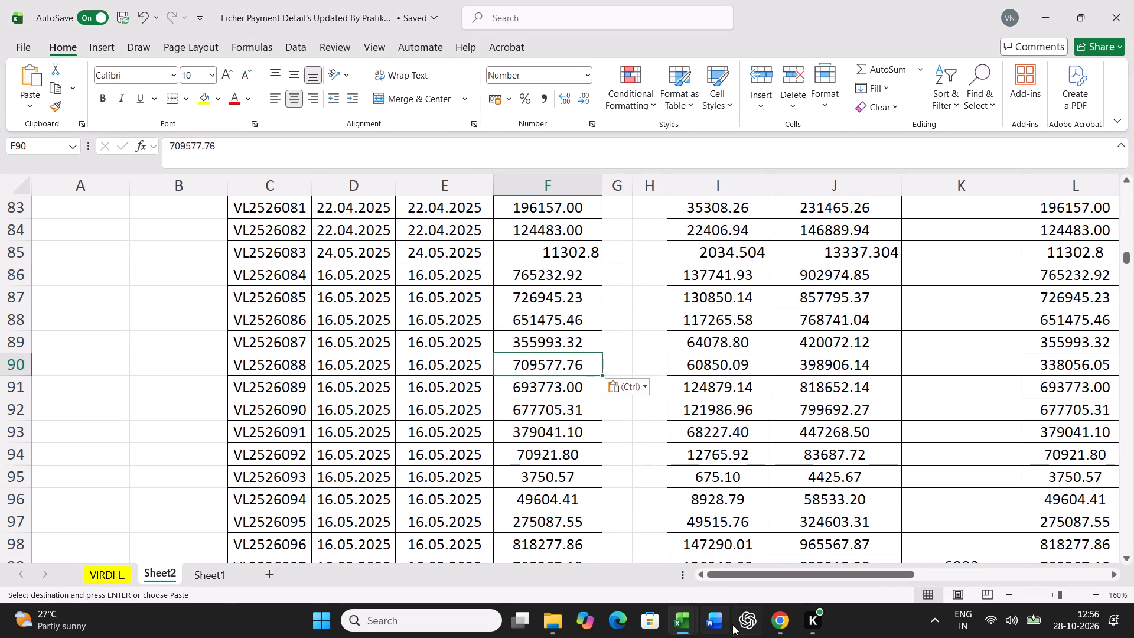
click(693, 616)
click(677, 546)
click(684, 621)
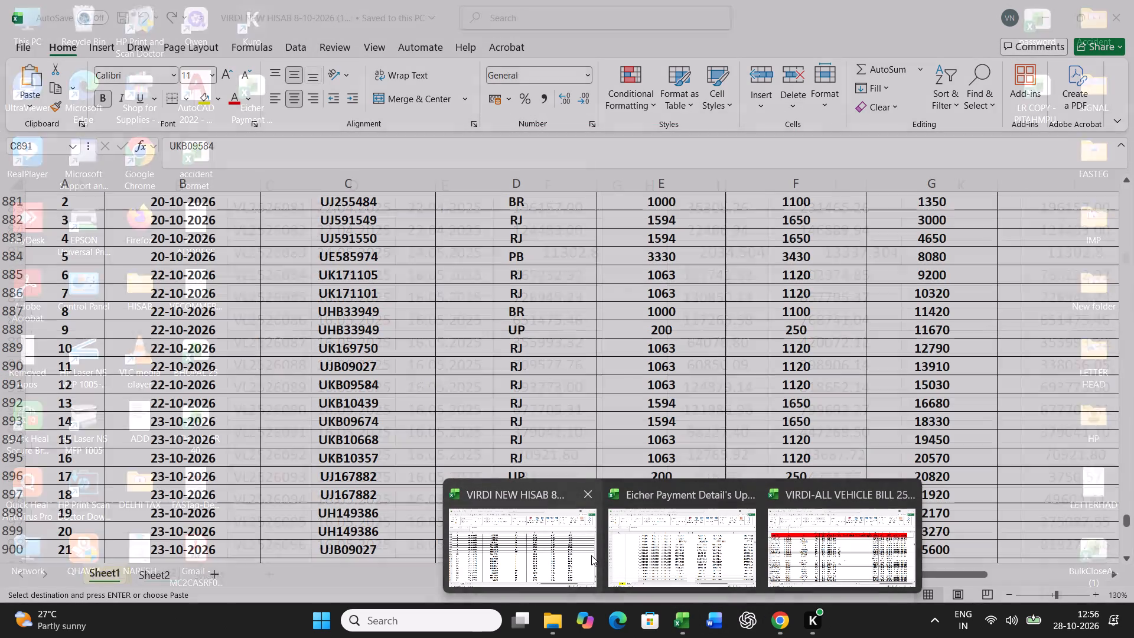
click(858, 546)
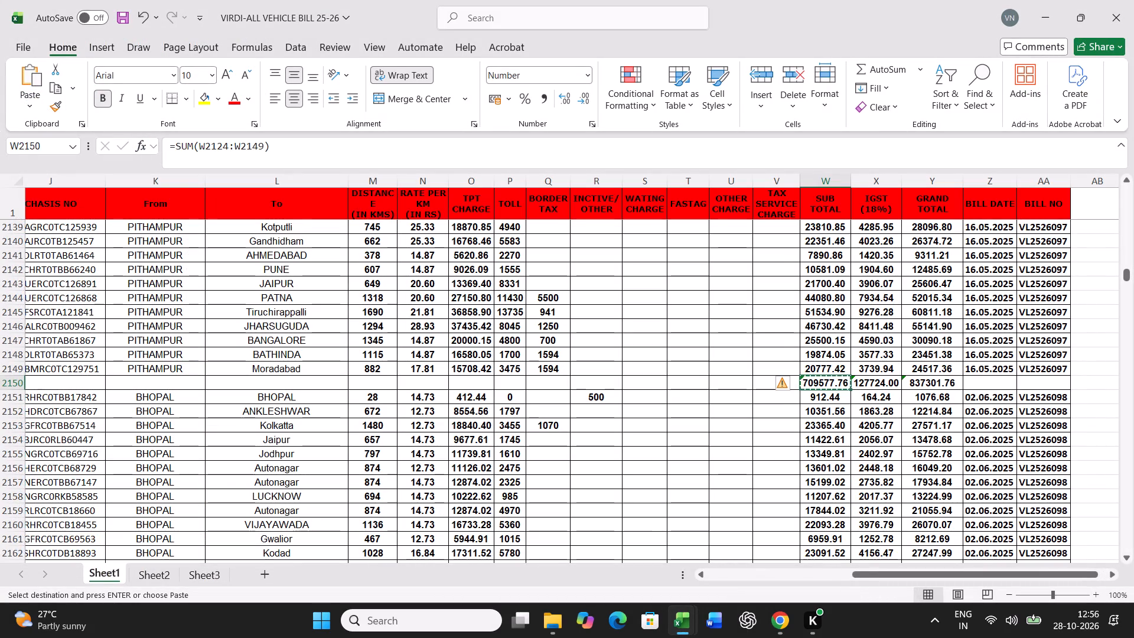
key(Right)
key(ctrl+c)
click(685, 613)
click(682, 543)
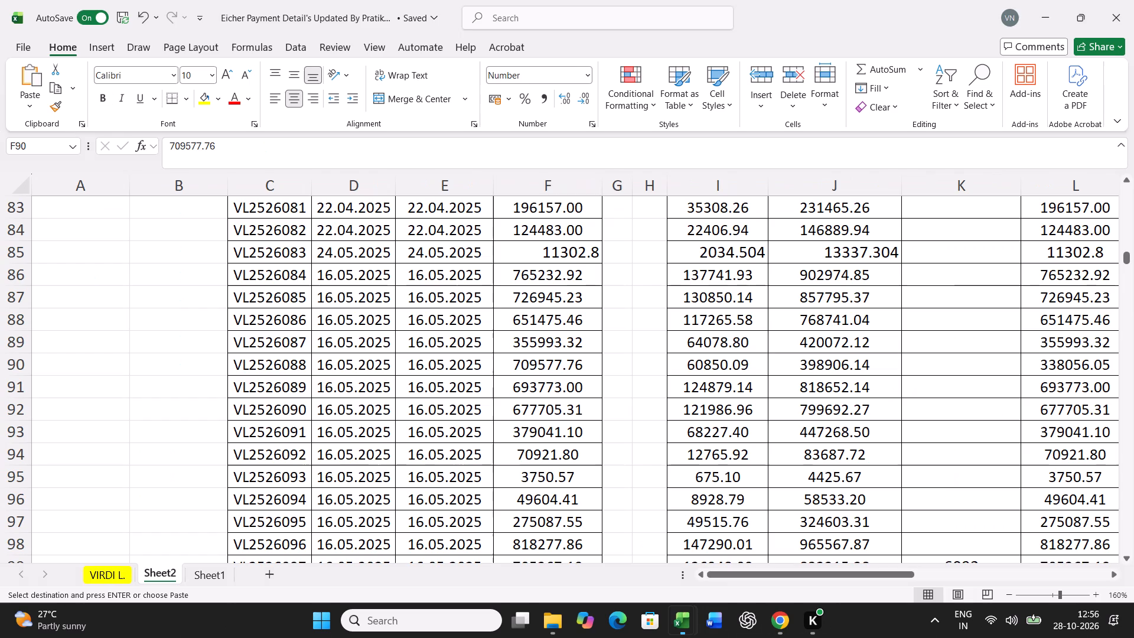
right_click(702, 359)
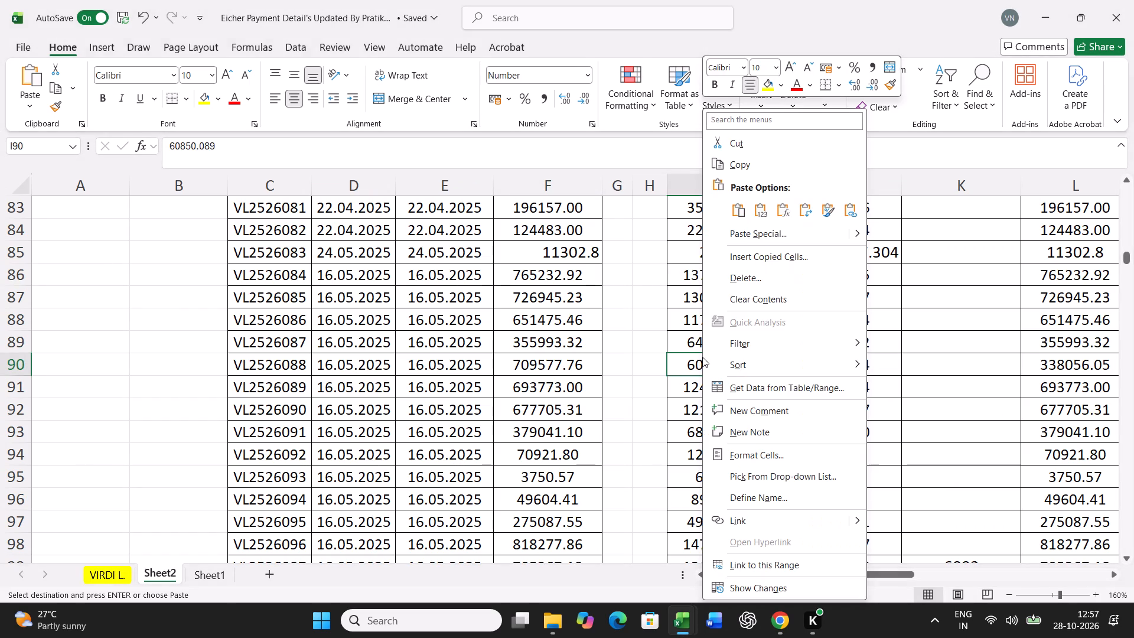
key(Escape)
Copy the IGST and Grand Total sums X2150:Y2150 from VIRDI-ALL VEHICLE BILL 25-26 and paste them as values into I90:J90 on Eicher Sheet2.
click(685, 624)
click(809, 545)
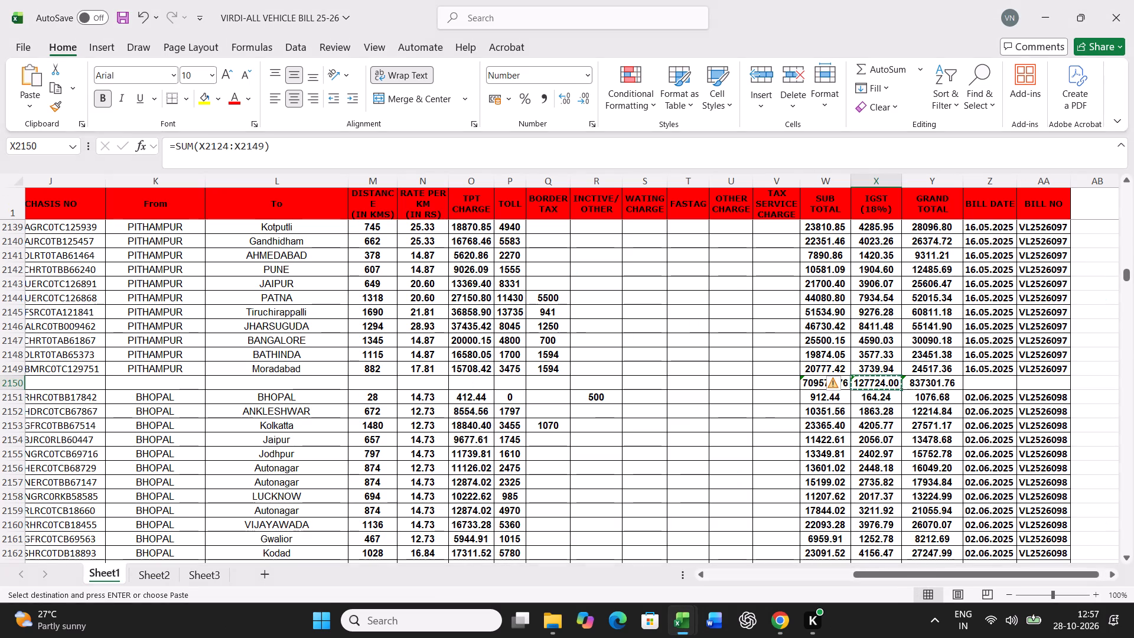
key(Right)
key(Left)
key(shift+Right)
key(ctrl+c)
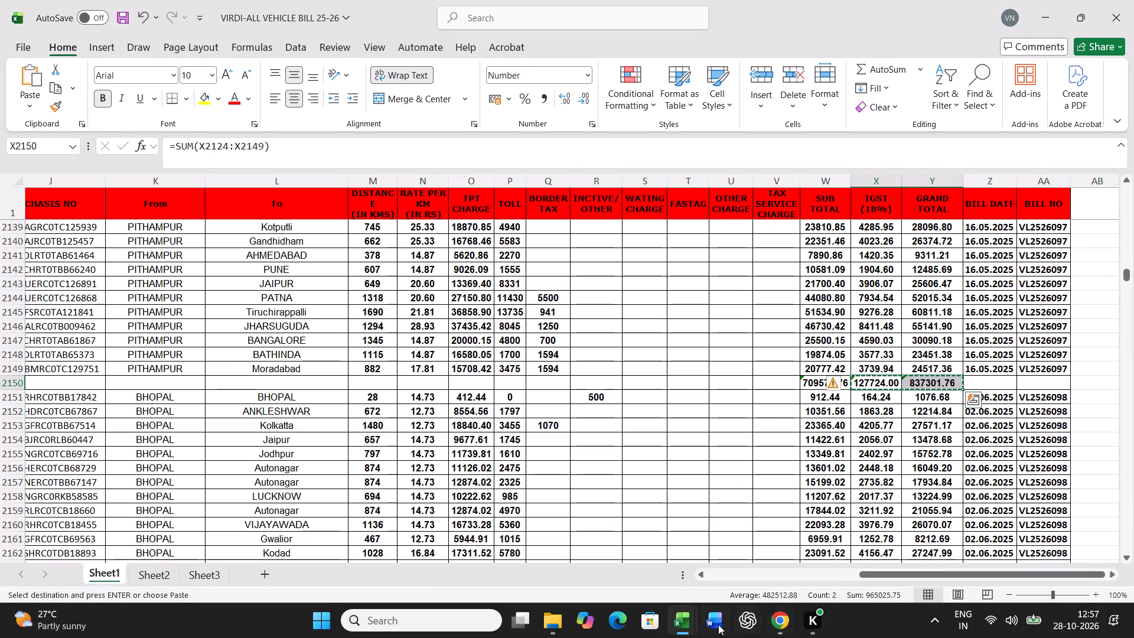
click(691, 624)
click(803, 551)
right_click(819, 382)
click(679, 629)
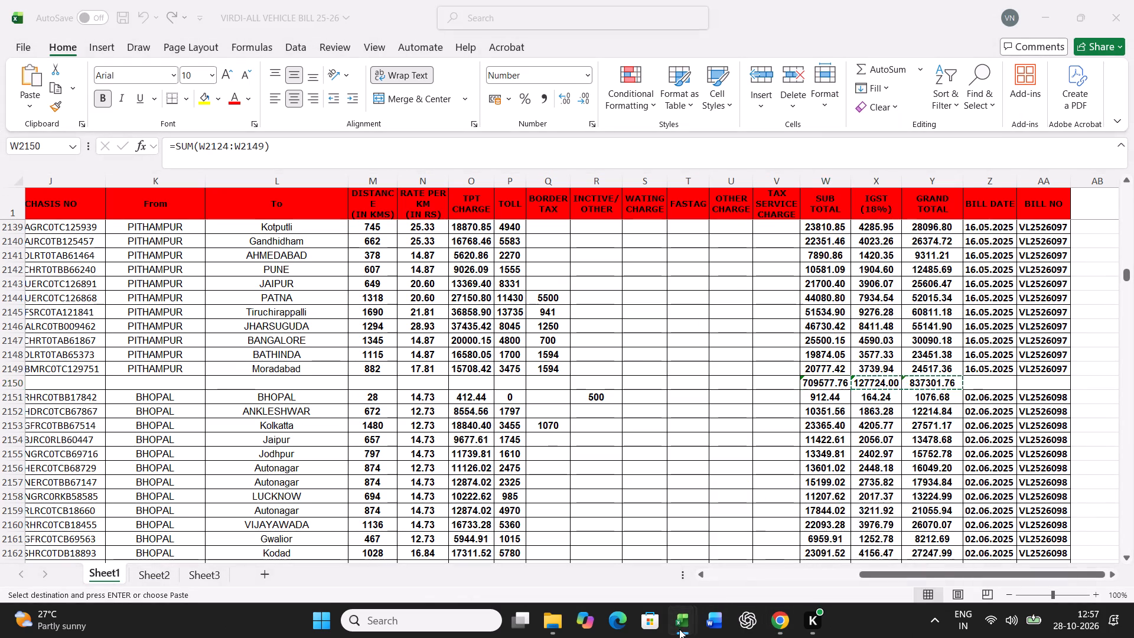
click(687, 569)
right_click(732, 365)
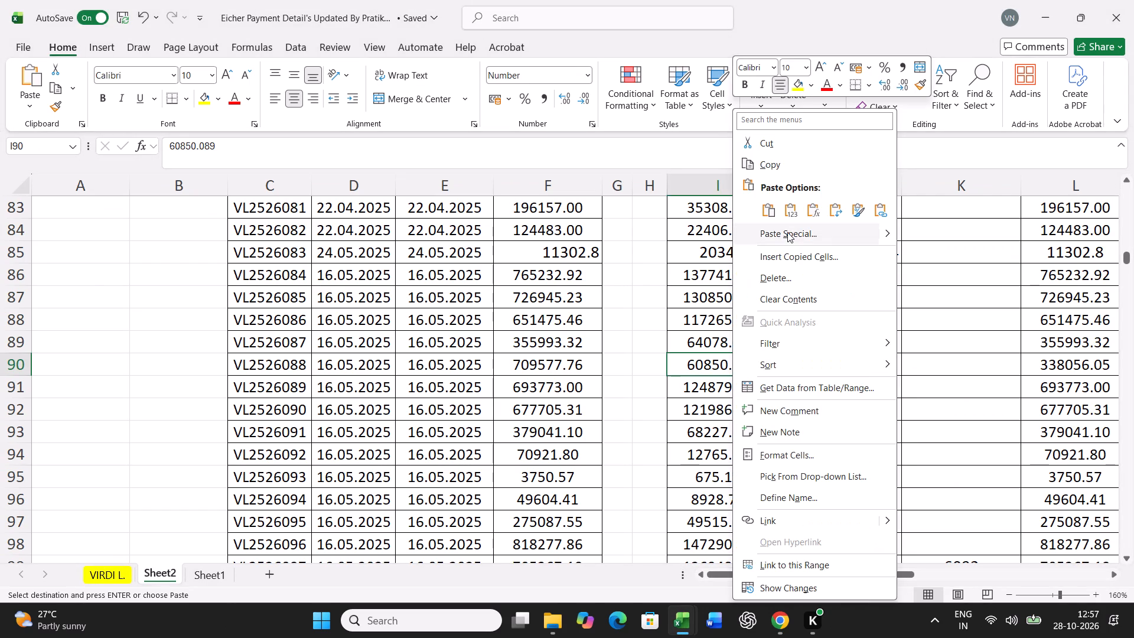
click(786, 234)
click(649, 197)
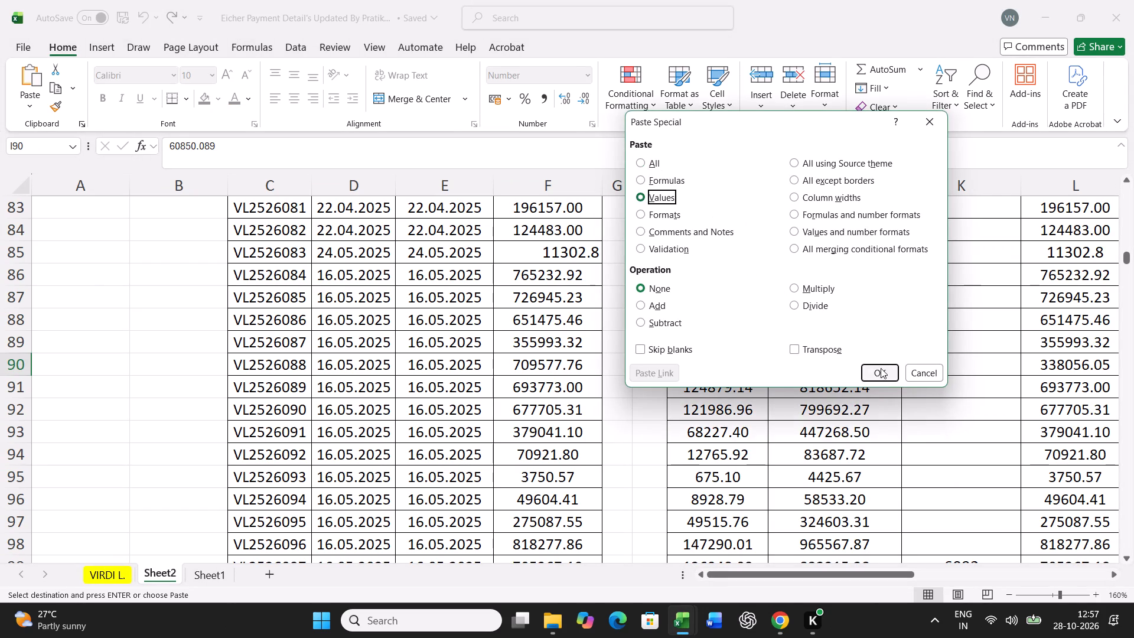
click(881, 368)
Examine row 90 across to the difference columns Q and R, comparing the pasted amounts with the second set of bill totals.
key(Right)
key(Right)
key(Right)
key(Right)
key(Right)
key(Right)
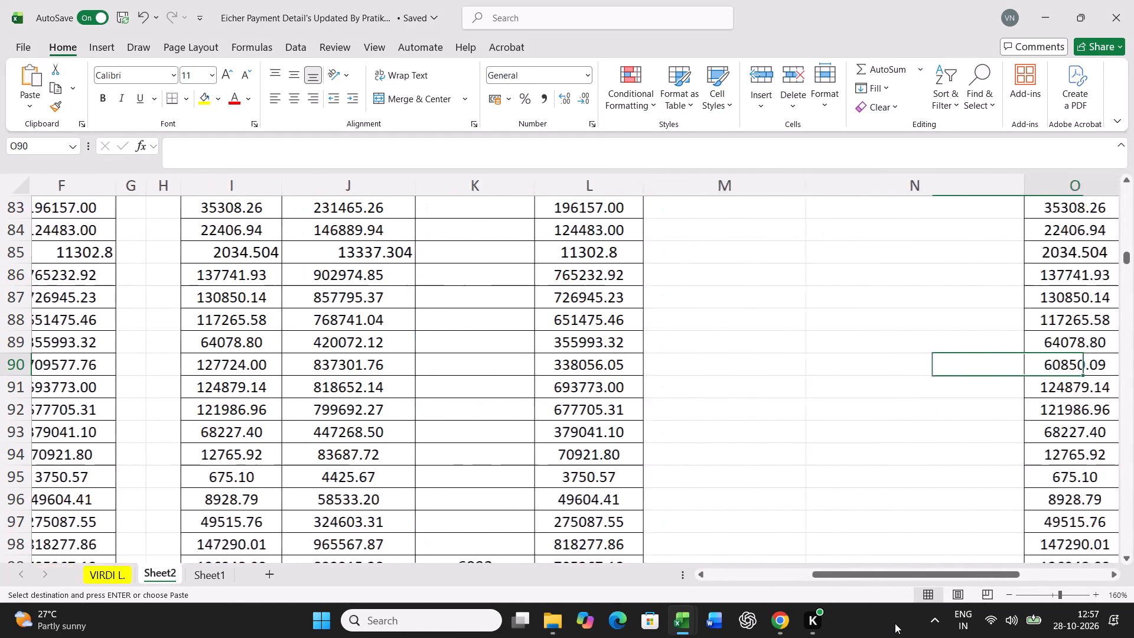
key(Right)
key(Right)
key(Right)
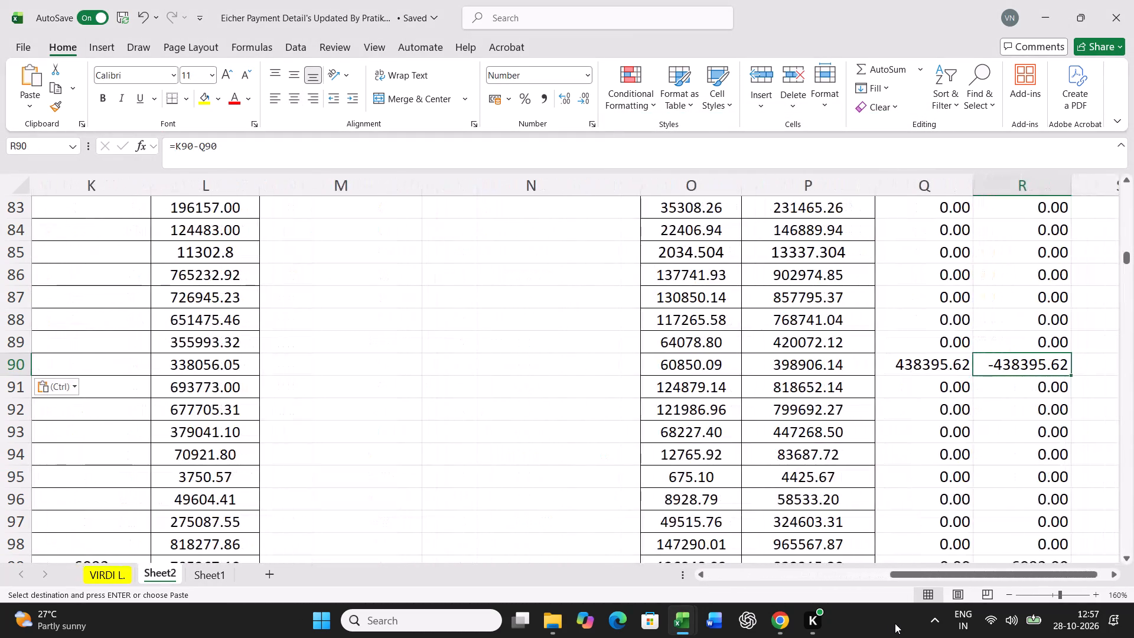
key(Left)
key(Left)
key(Left)
key(Left)
key(Left)
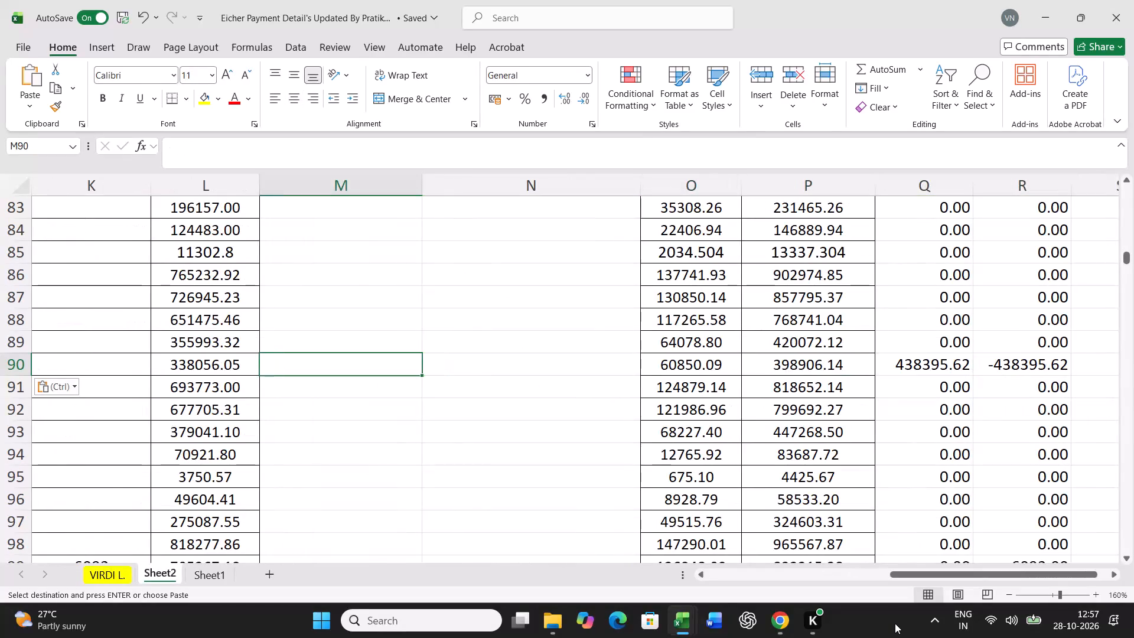
key(Left)
key(Left)
key(Left)
key(Left)
key(Left)
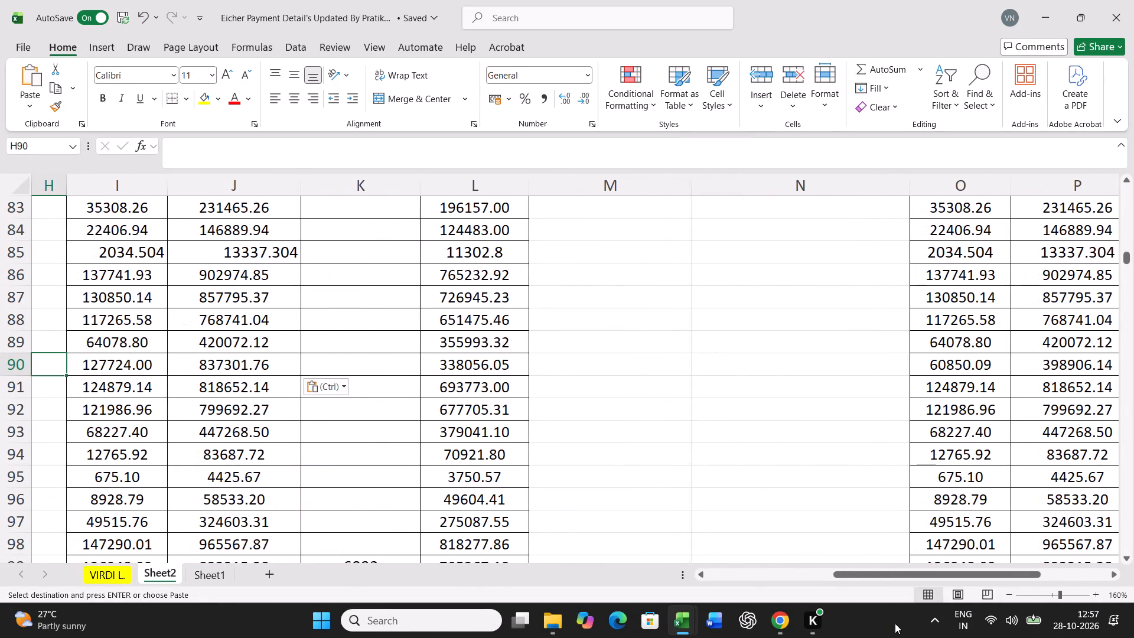
Examine row 90 from difference column Q back to its bill number, checking which bill received the pasted amounts.
key(Right)
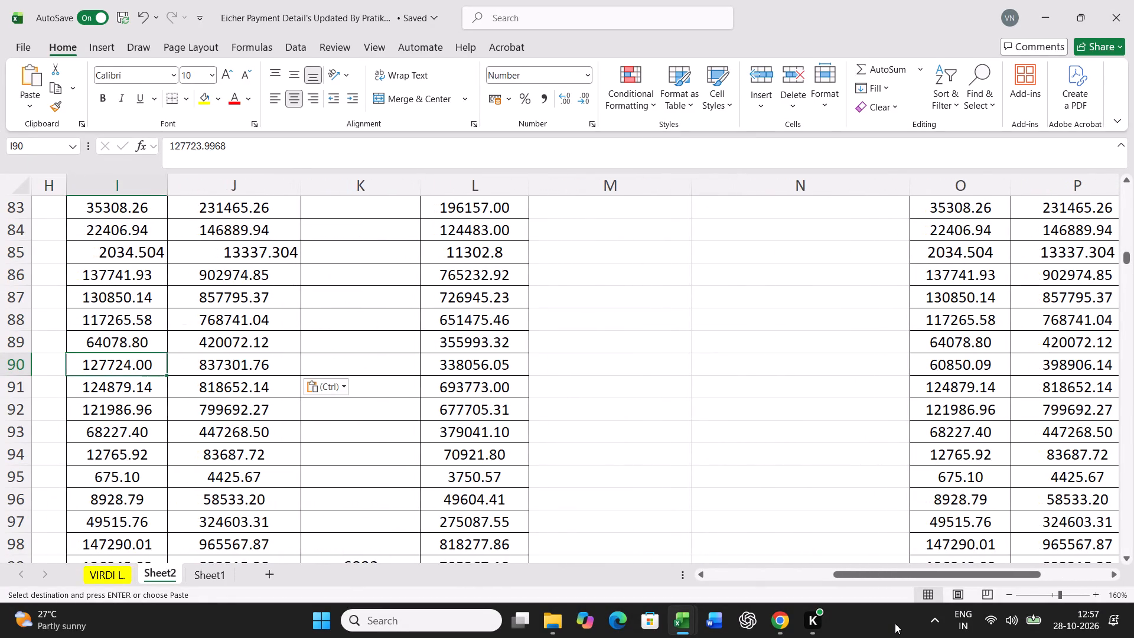
key(Right)
key(Right)
key(Right)
key(Right)
key(Right)
key(Right)
key(Right)
key(Right)
key(Right)
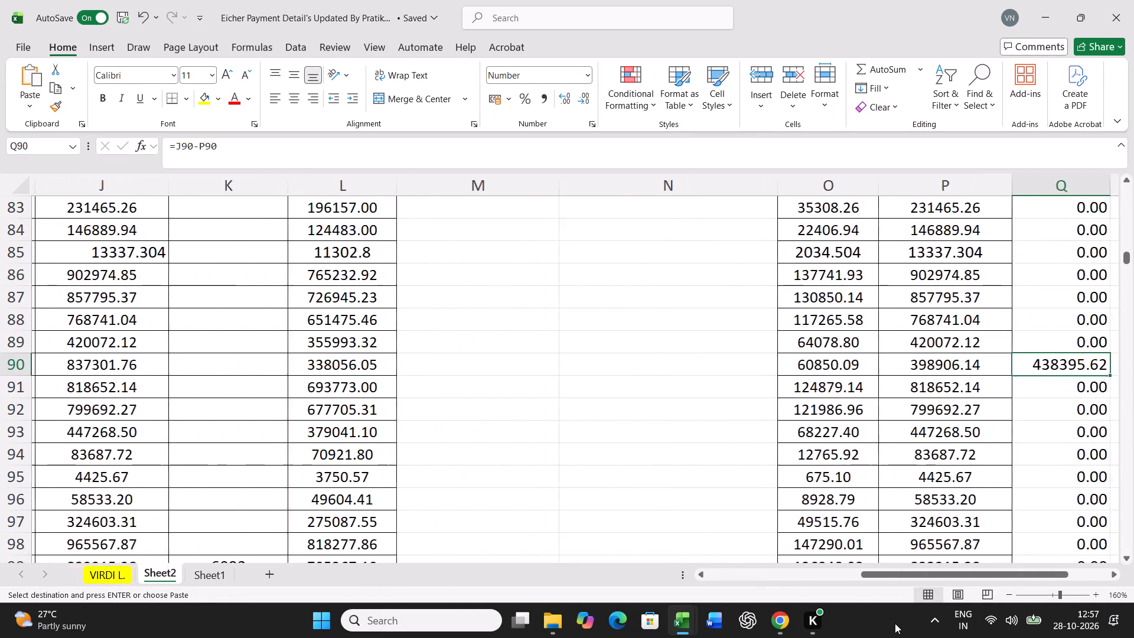
key(Left)
key(Left)
key(Left)
key(Left)
key(Left)
key(Left)
key(Left)
key(Left)
key(Left)
key(Left)
key(Left)
key(Left)
key(Left)
key(Left)
key(Left)
key(Left)
key(Left)
key(Left)
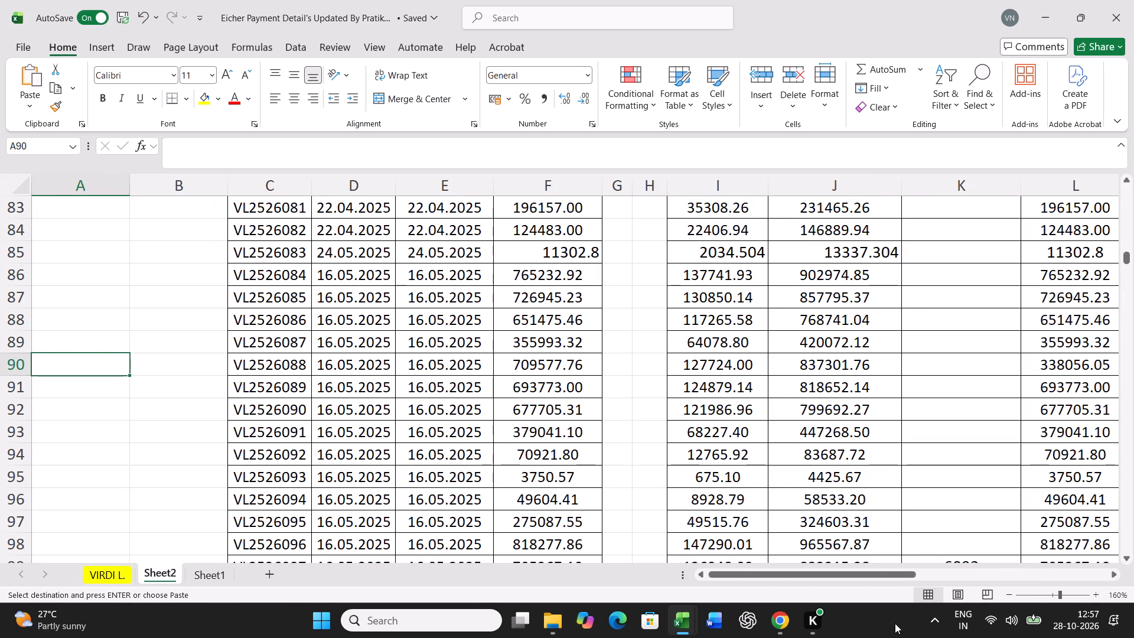
key(Right)
key(Right)
key(Right)
key(Right)
key(Right)
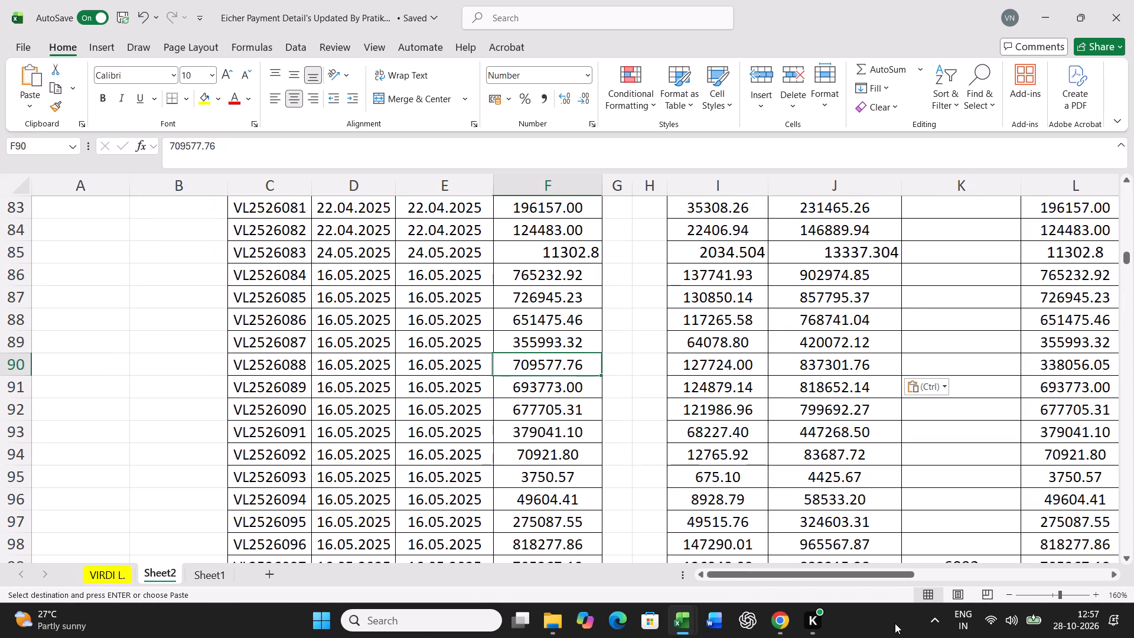
Undo the last two pastes on row 90 of Eicher Sheet2, covering F90 and I90:J90.
key(ctrl+z)
key(ctrl+z)
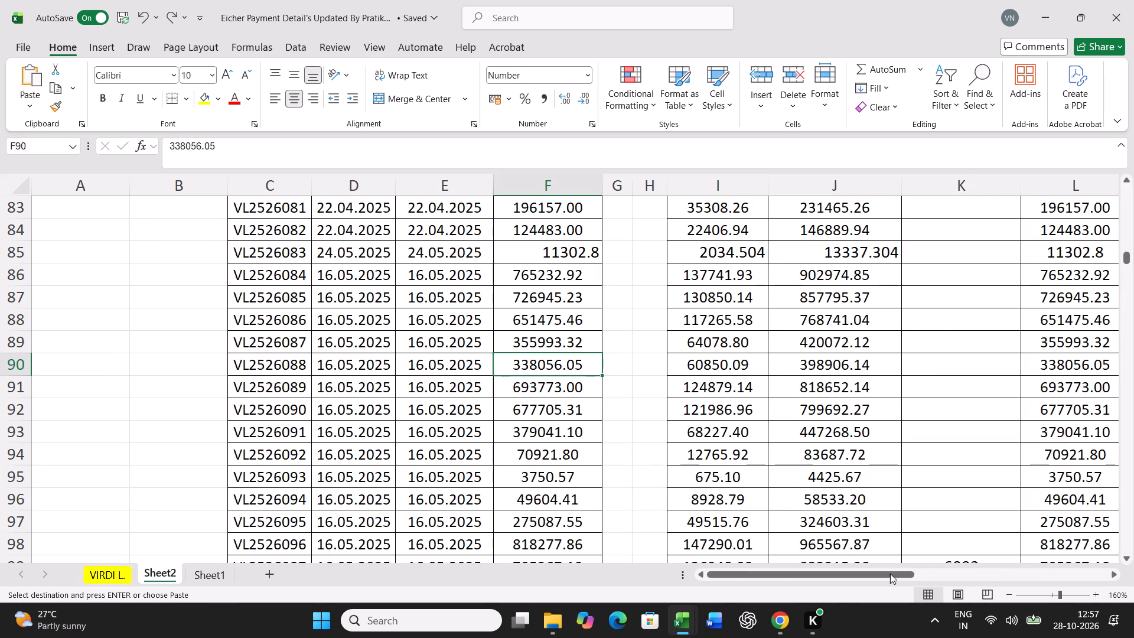
Locate bill VL2526097 in row 99 and examine its bill amounts, column K amount, and differences in Q and R.
drag(890, 574, 967, 568)
scroll(895, 466, down, 4)
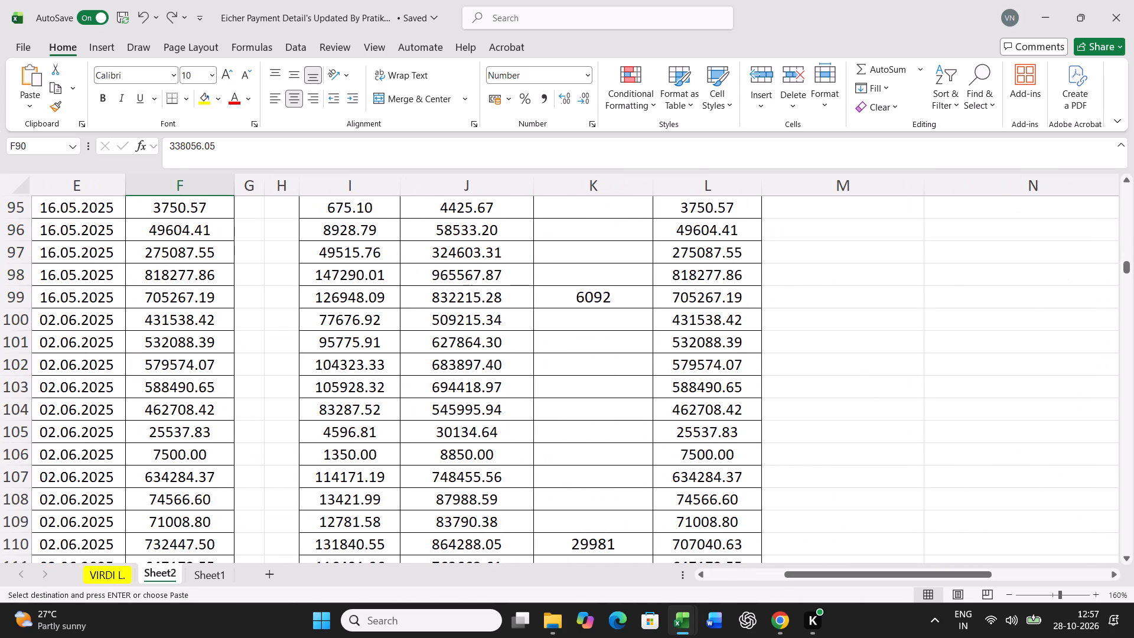
drag(858, 578, 777, 599)
drag(784, 577, 983, 554)
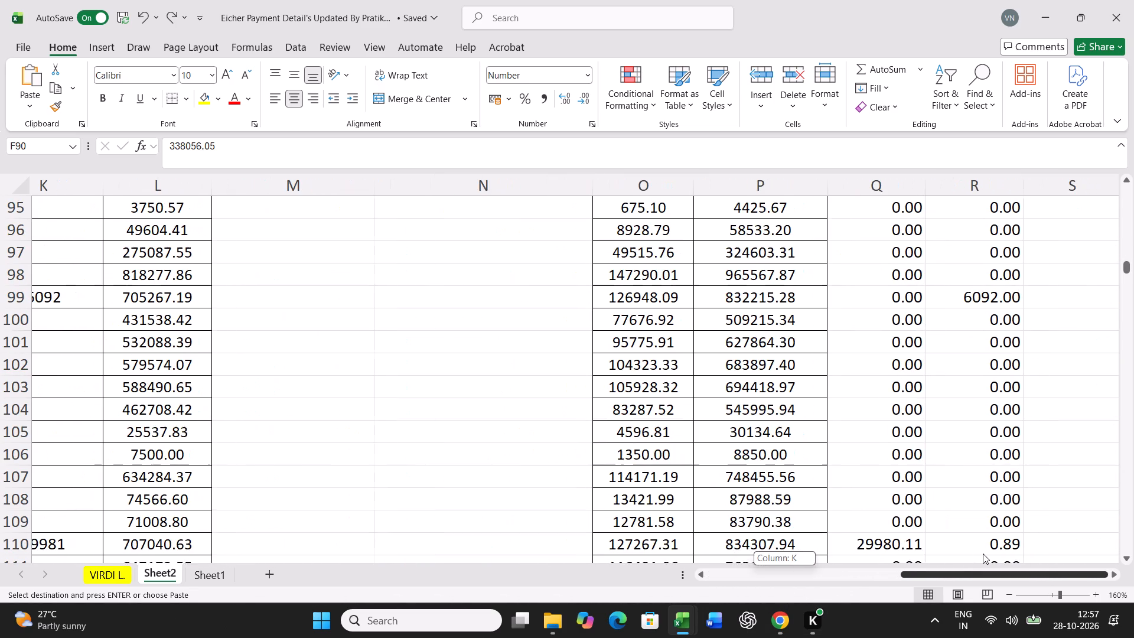
drag(983, 554, 958, 565)
click(852, 291)
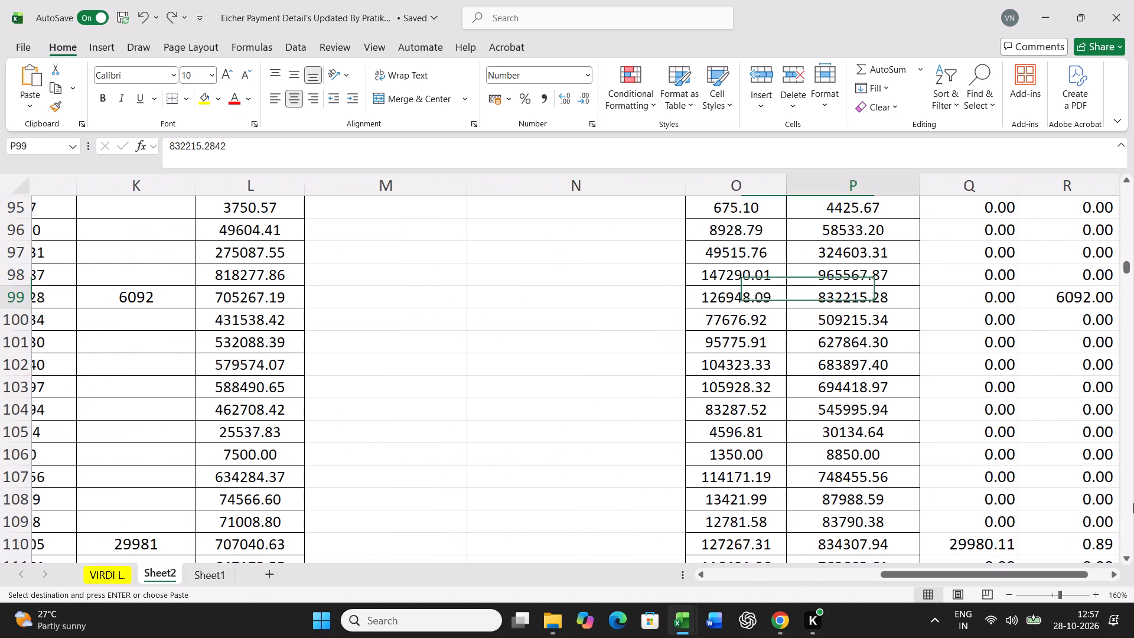
key(Left)
key(Left)
key(Left)
key(Left)
key(Left)
key(Left)
key(Left)
key(Left)
key(Left)
key(Right)
key(Right)
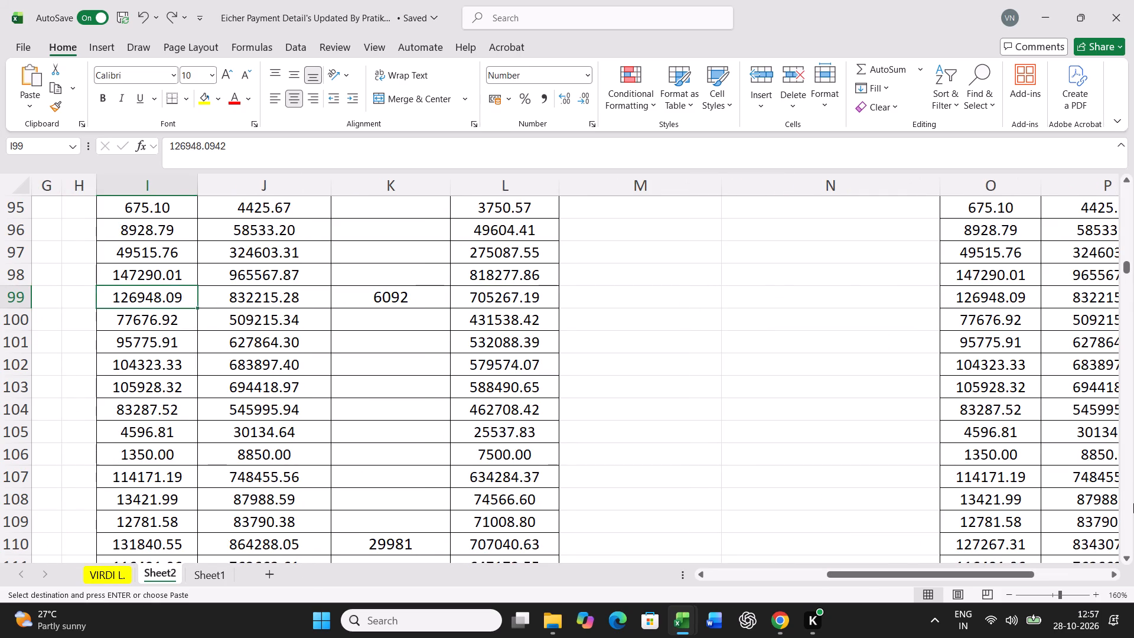
key(Left)
key(Left)
key(Left)
key(Left)
key(Left)
key(Left)
key(Left)
key(Left)
key(Left)
key(Left)
key(Left)
key(Left)
key(Left)
key(Left)
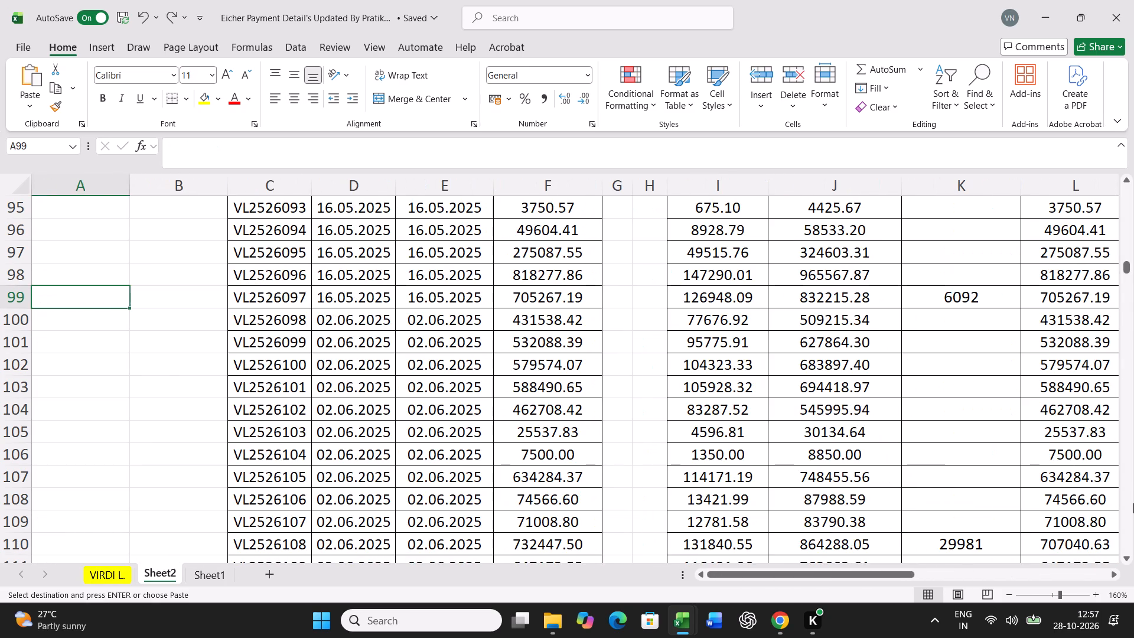
Copy the Sub Total sum in W2150 of VIRDI-ALL VEHICLE BILL 25-26 and paste it as values into F99 on Eicher Sheet2.
key(Right)
key(Right)
key(Right)
key(Right)
key(Right)
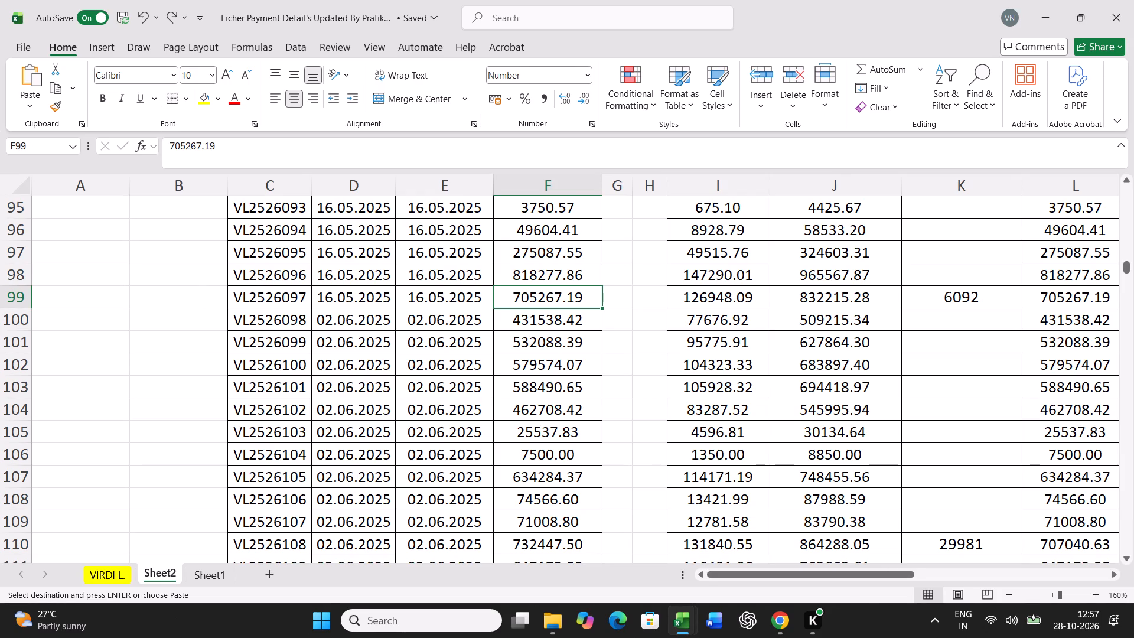
click(686, 619)
click(687, 559)
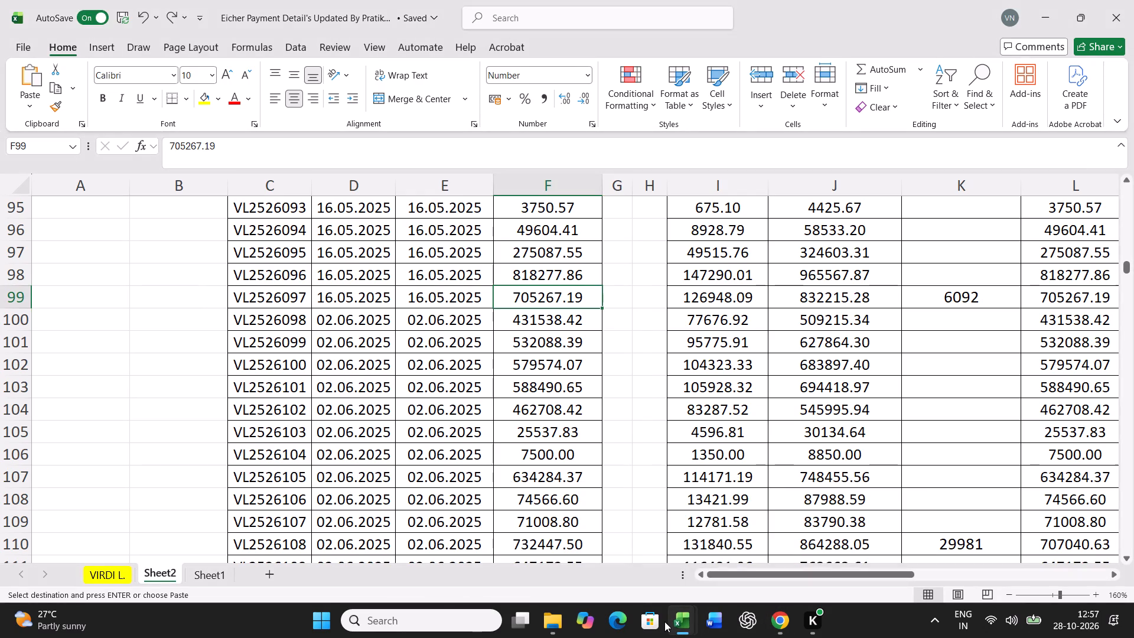
click(664, 621)
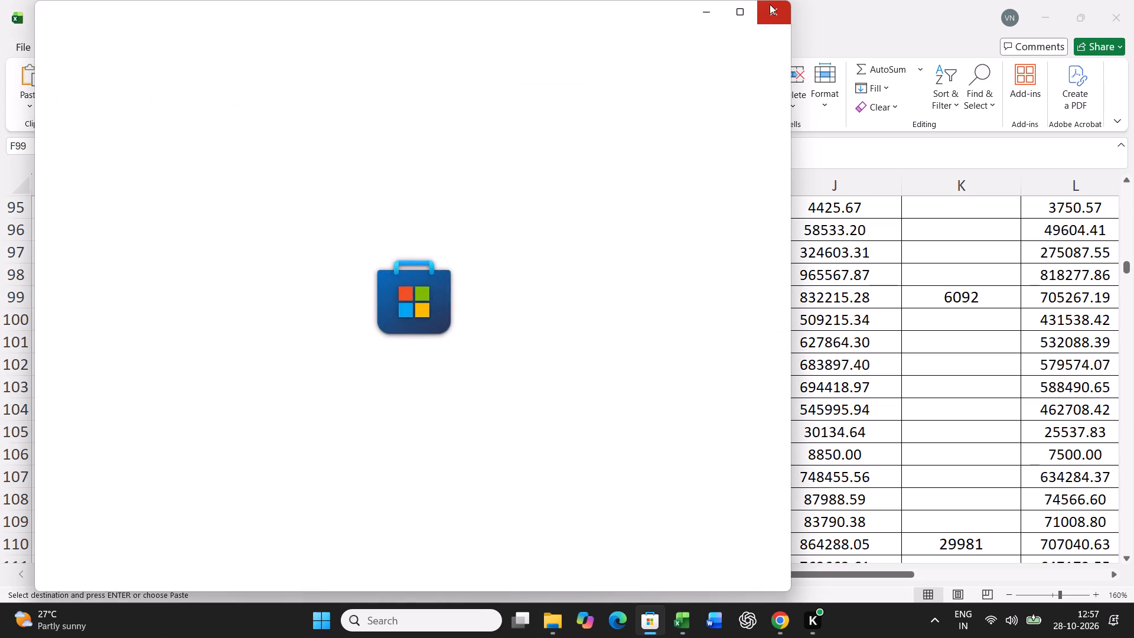
click(770, 4)
click(693, 614)
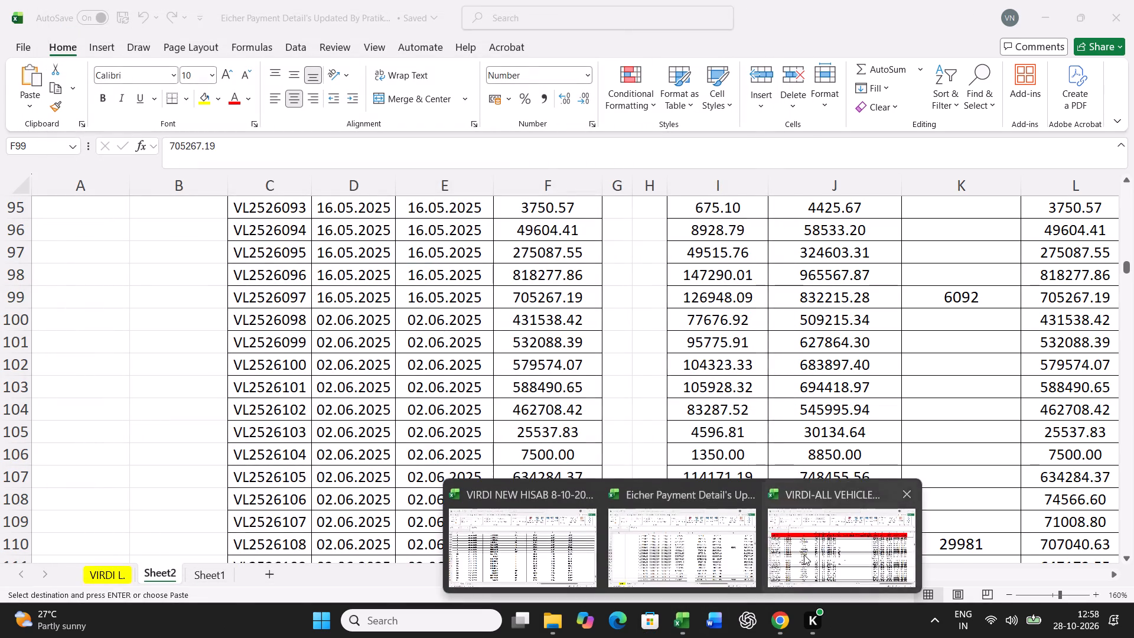
click(804, 555)
key(ctrl+c)
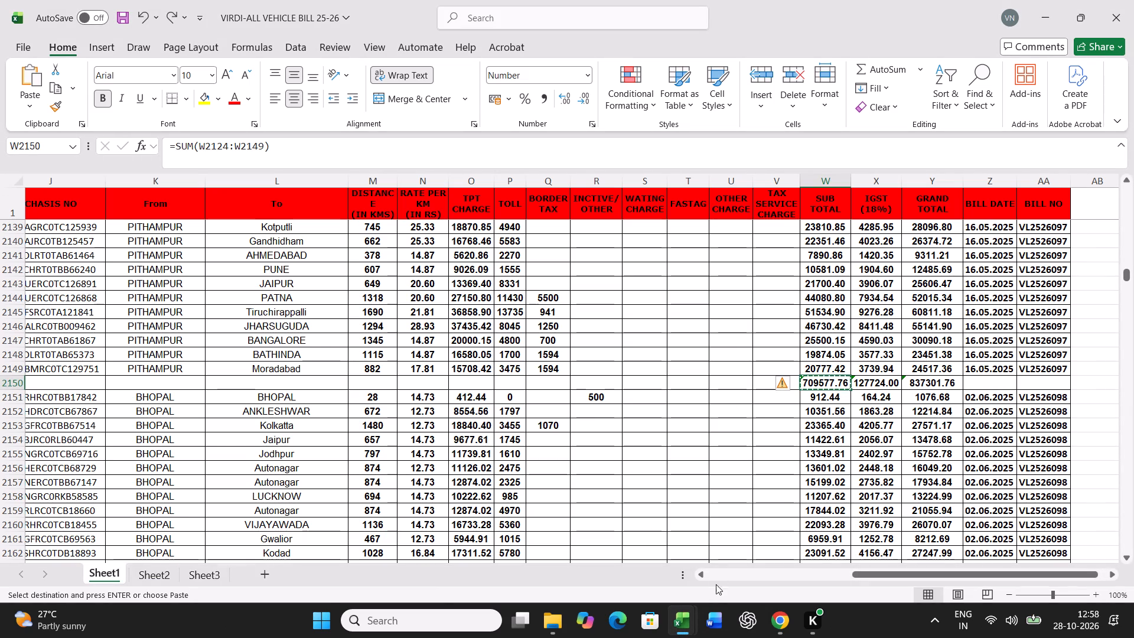
click(679, 610)
click(818, 543)
click(687, 617)
click(706, 564)
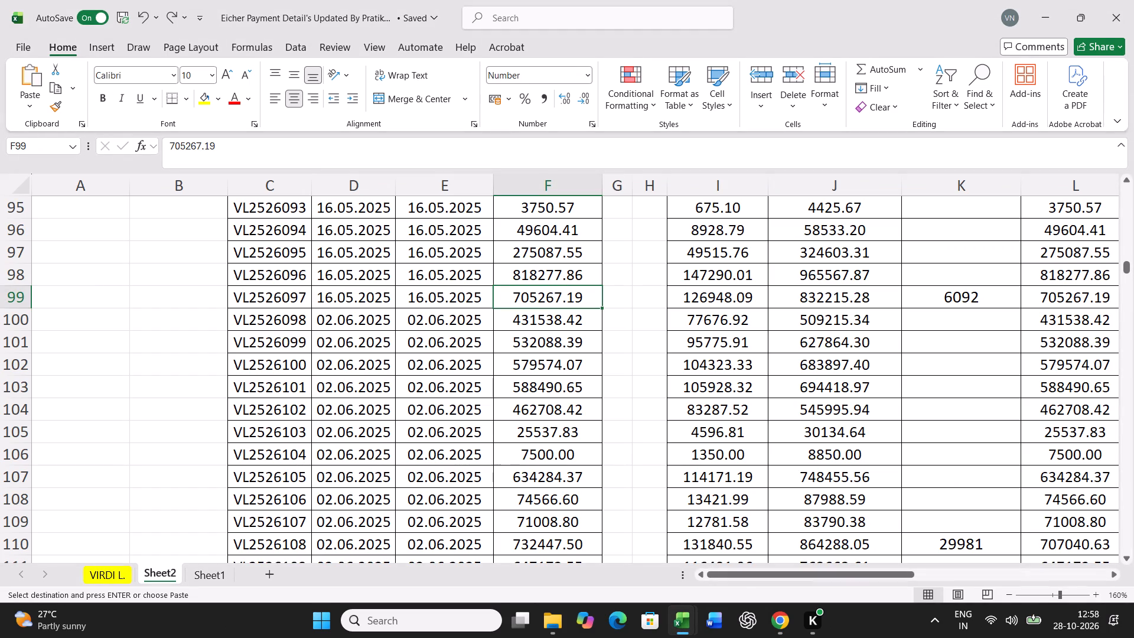
right_click(579, 297)
click(634, 239)
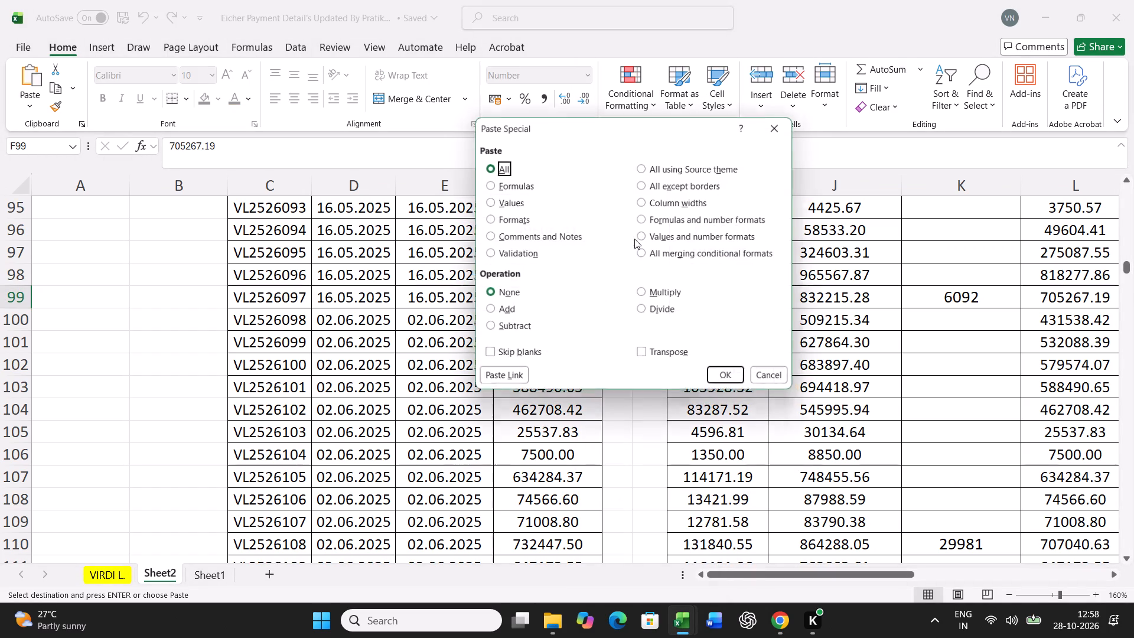
click(504, 207)
click(730, 377)
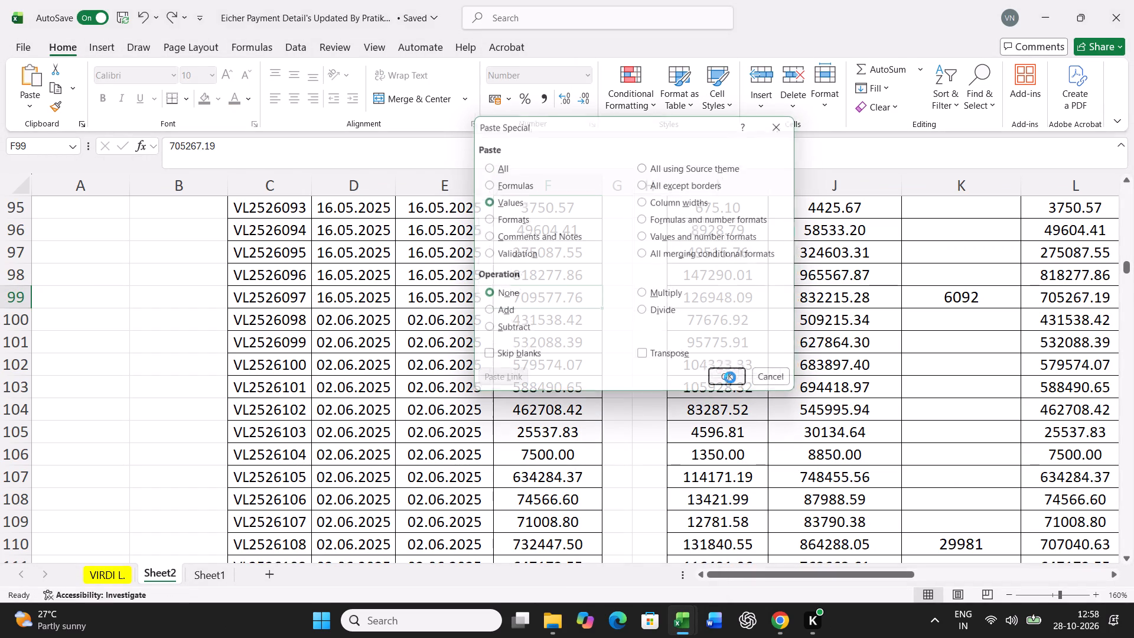
Copy the IGST and Grand Total sums X2150:Y2150 from VIRDI-ALL VEHICLE BILL 25-26 and paste them as values into I99:J99 on Eicher Sheet2.
click(685, 613)
click(676, 562)
click(678, 625)
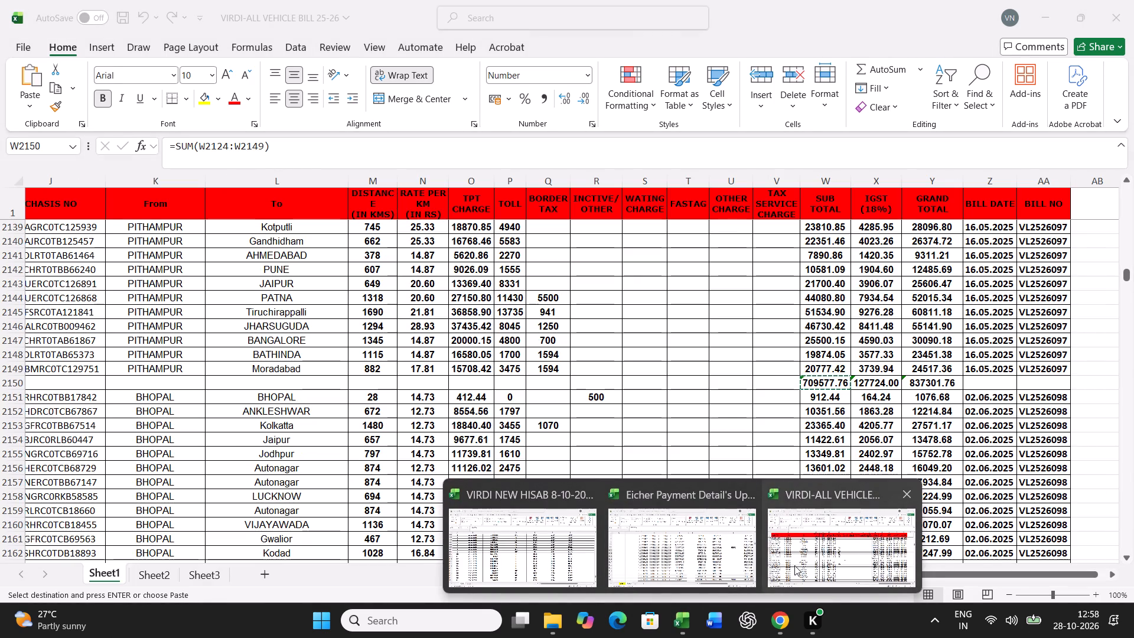
click(794, 565)
key(Right)
key(shift+Right)
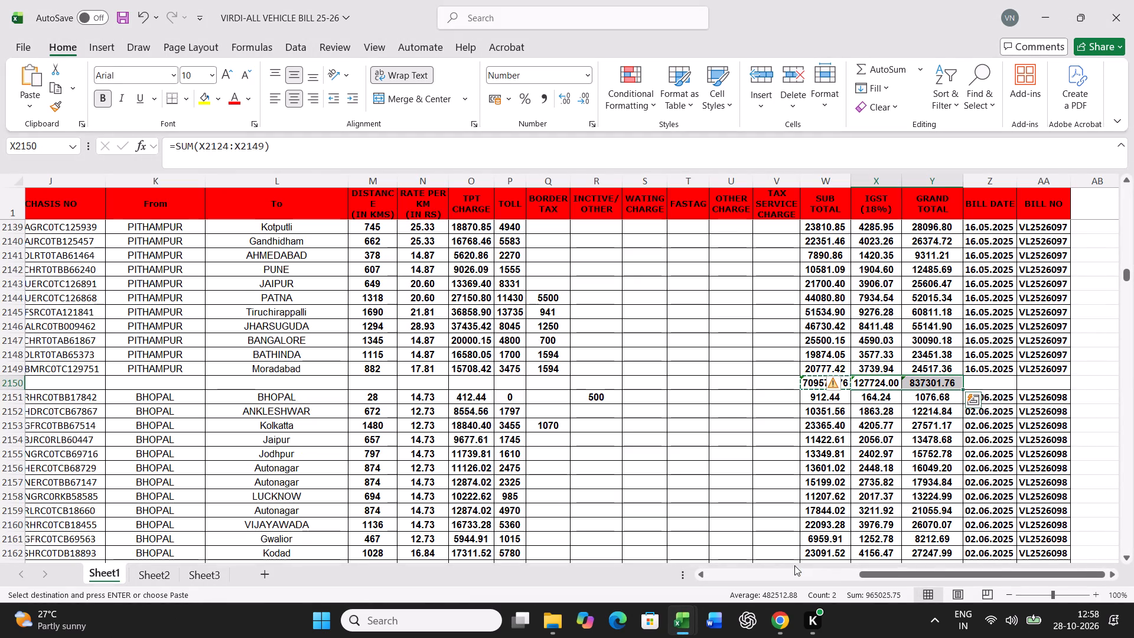
key(ctrl+c)
click(680, 623)
click(683, 554)
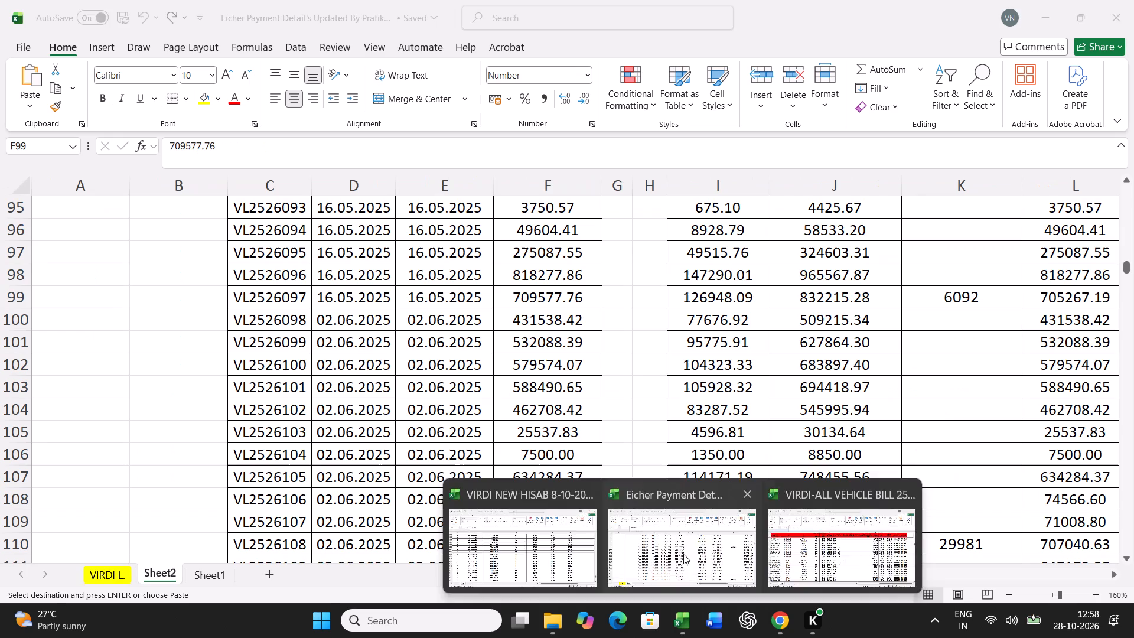
right_click(721, 300)
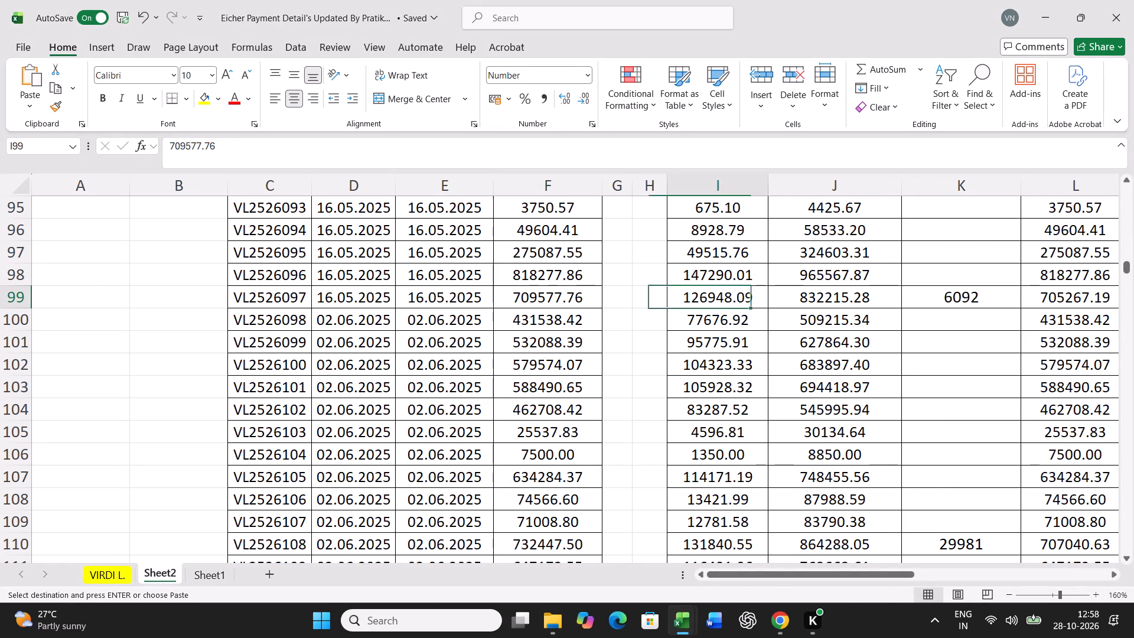
click(782, 238)
click(673, 197)
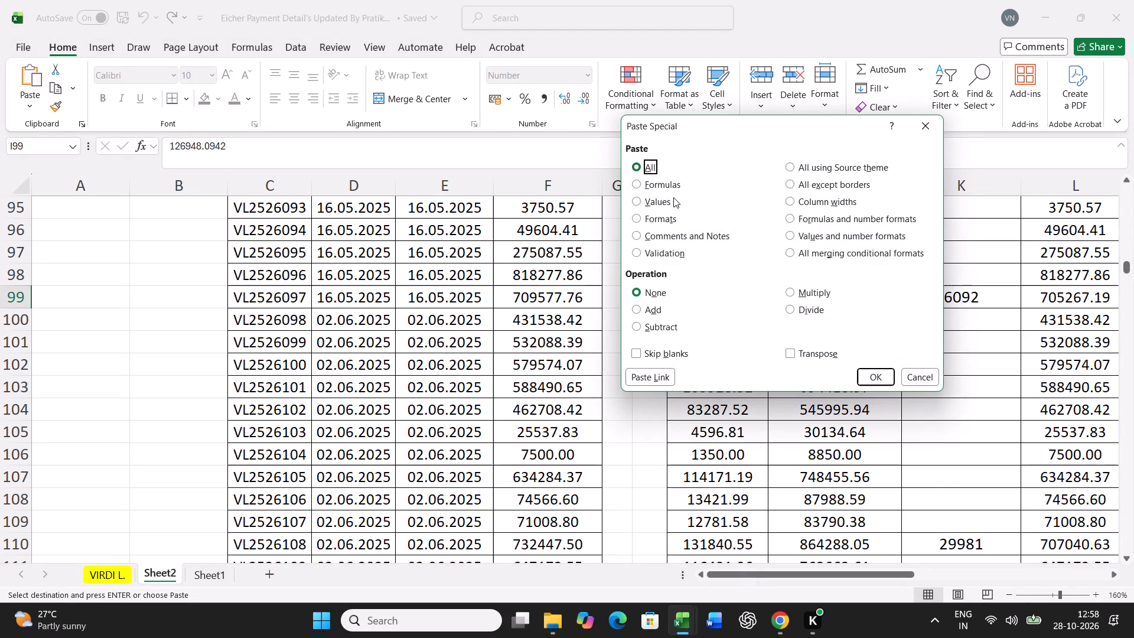
click(657, 198)
click(867, 386)
click(867, 383)
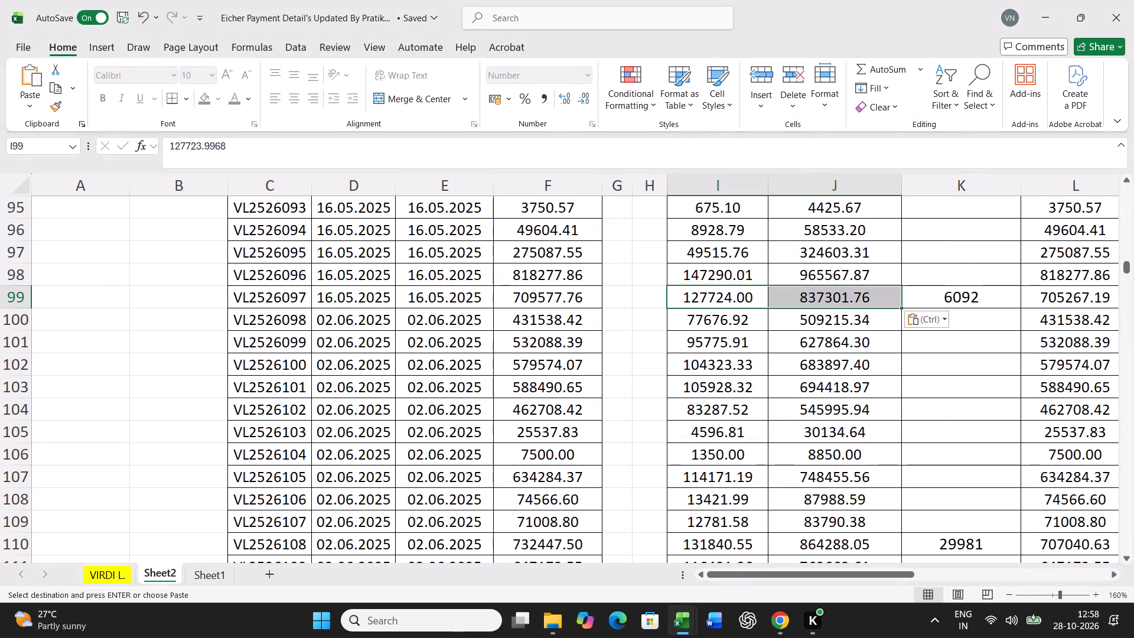
Examine row 99 across, comparing the pasted totals with column K, the second set of totals, and differences in Q and R.
key(Right)
key(Right)
key(Right)
key(Right)
key(Right)
key(Right)
key(Right)
key(Right)
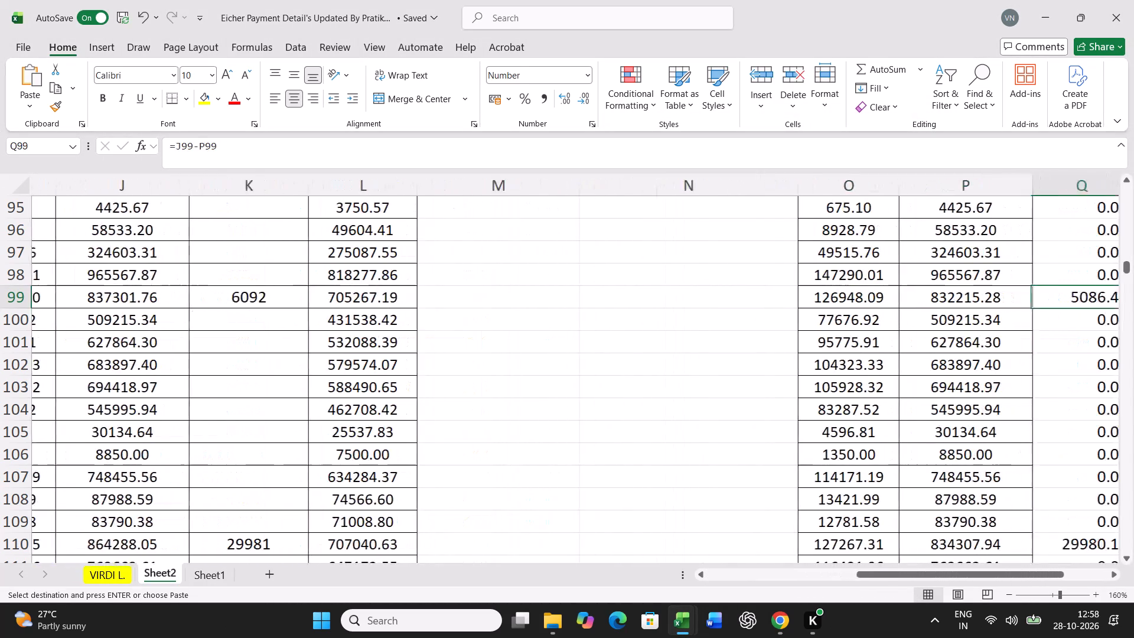
key(Right)
key(Left)
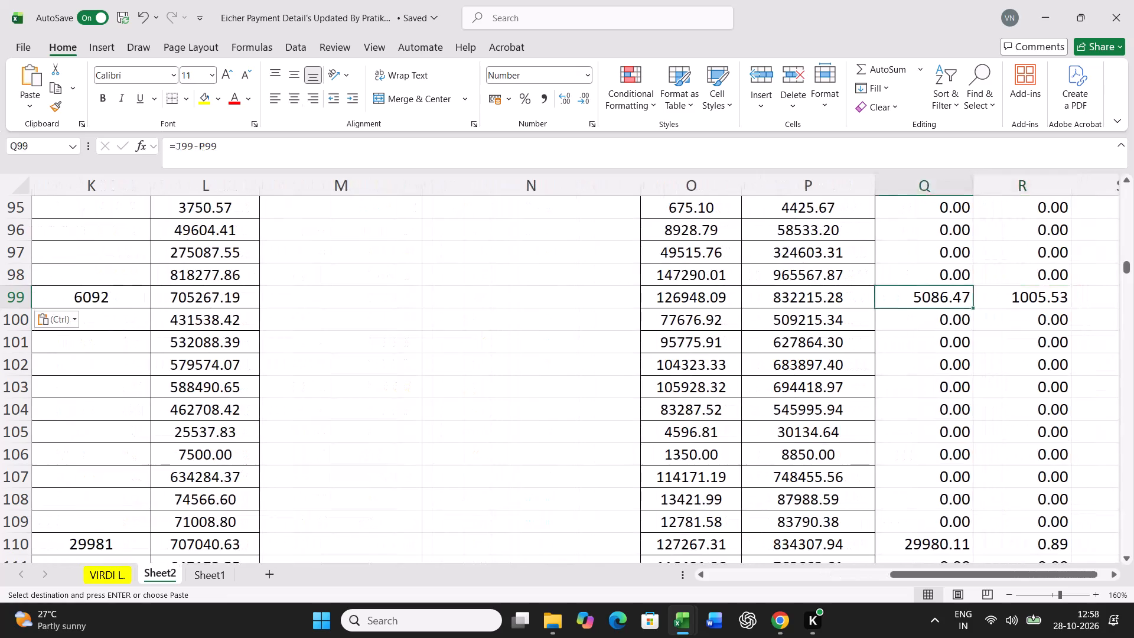
key(Left)
key(Left)
key(Left)
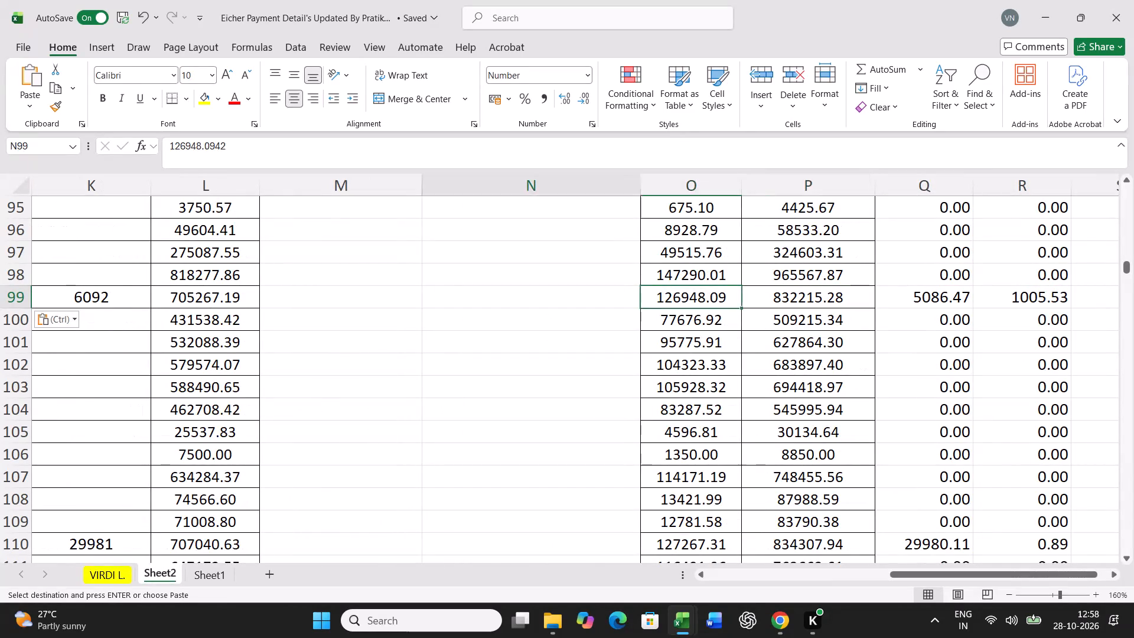
key(Left)
key(Left)
key(Left)
key(Left)
key(Left)
key(Left)
key(Left)
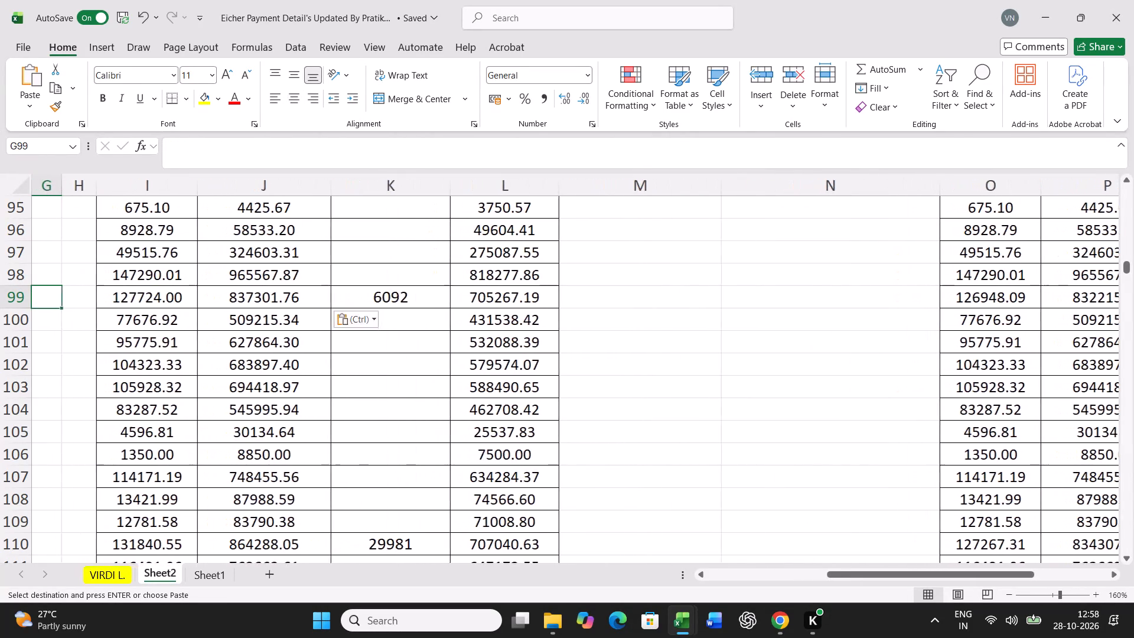
key(Left)
key(Left)
key(Left)
key(Right)
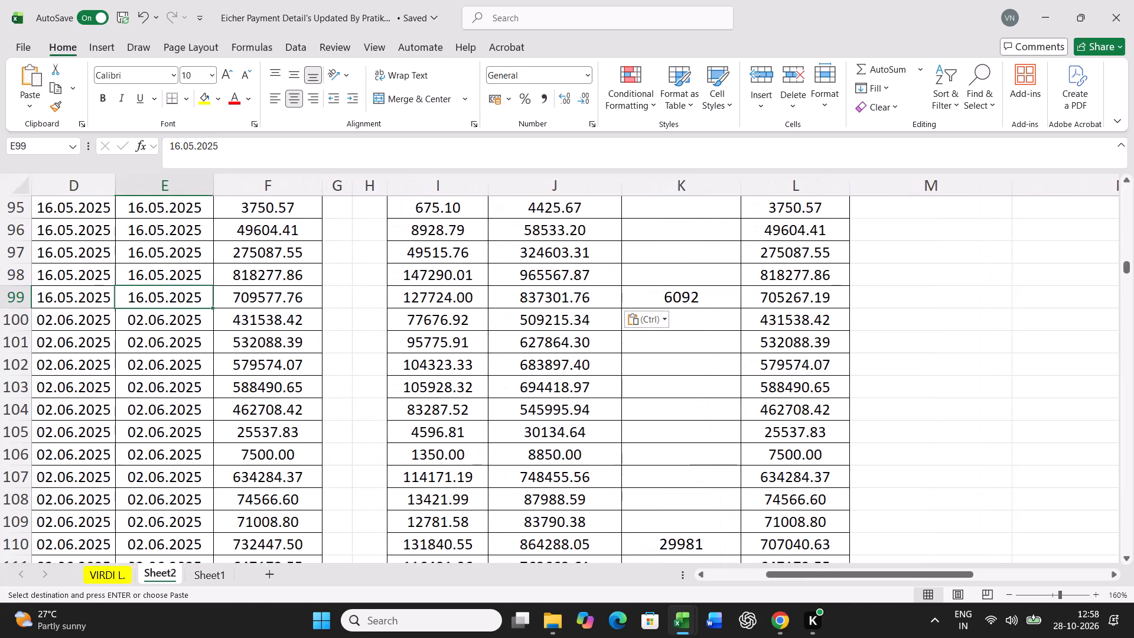
key(Right)
key(Right)
key(Right)
key(Right)
key(Right)
key(Right)
key(Right)
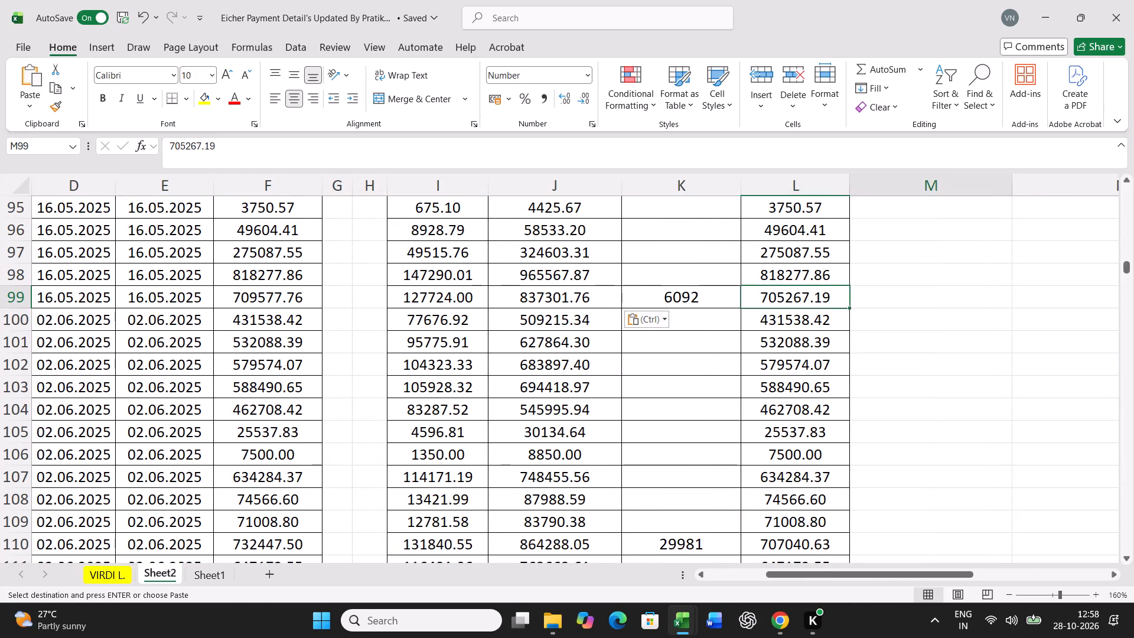
key(Right)
key(Right)
key(Right)
key(Left)
key(Left)
key(Left)
key(Left)
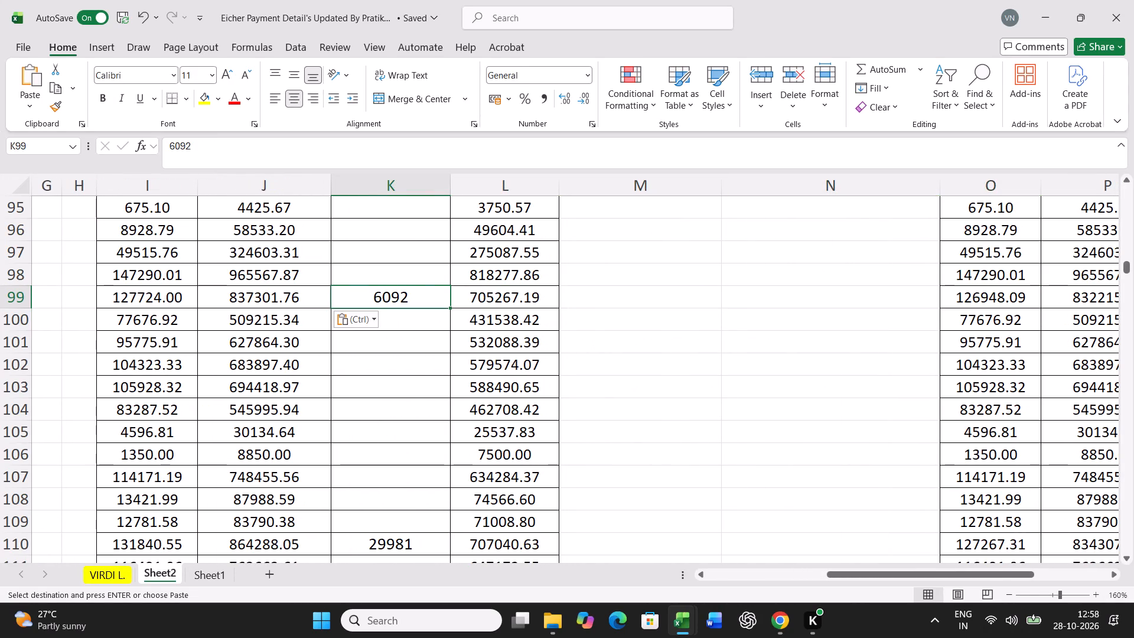
key(Right)
key(Right)
key(Right)
key(Right)
key(Right)
key(Right)
key(Right)
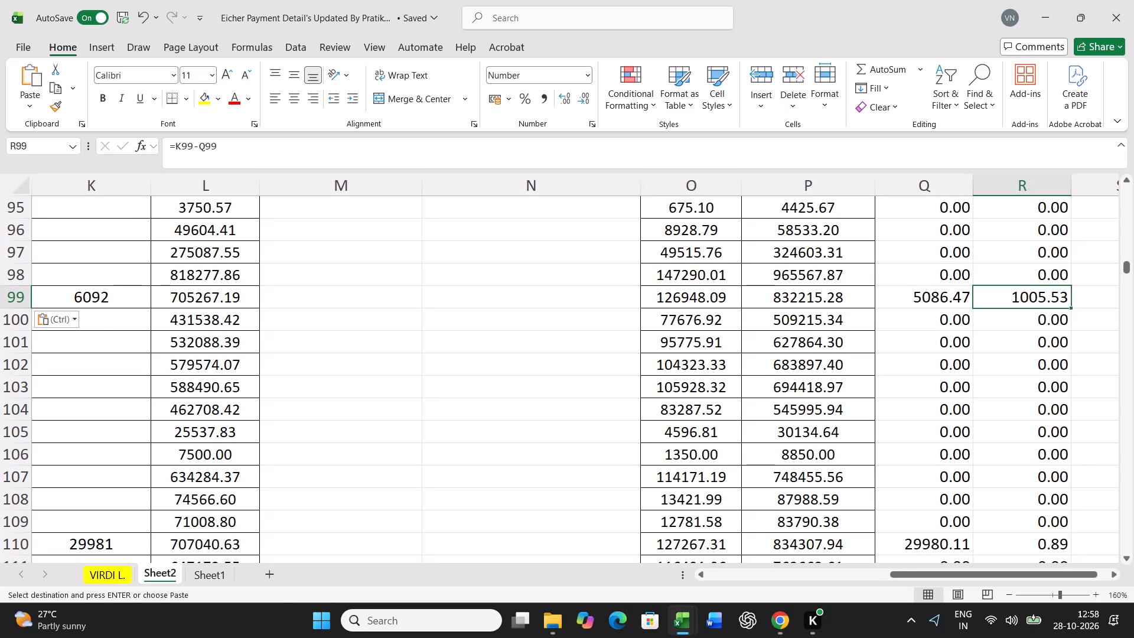
key(Right)
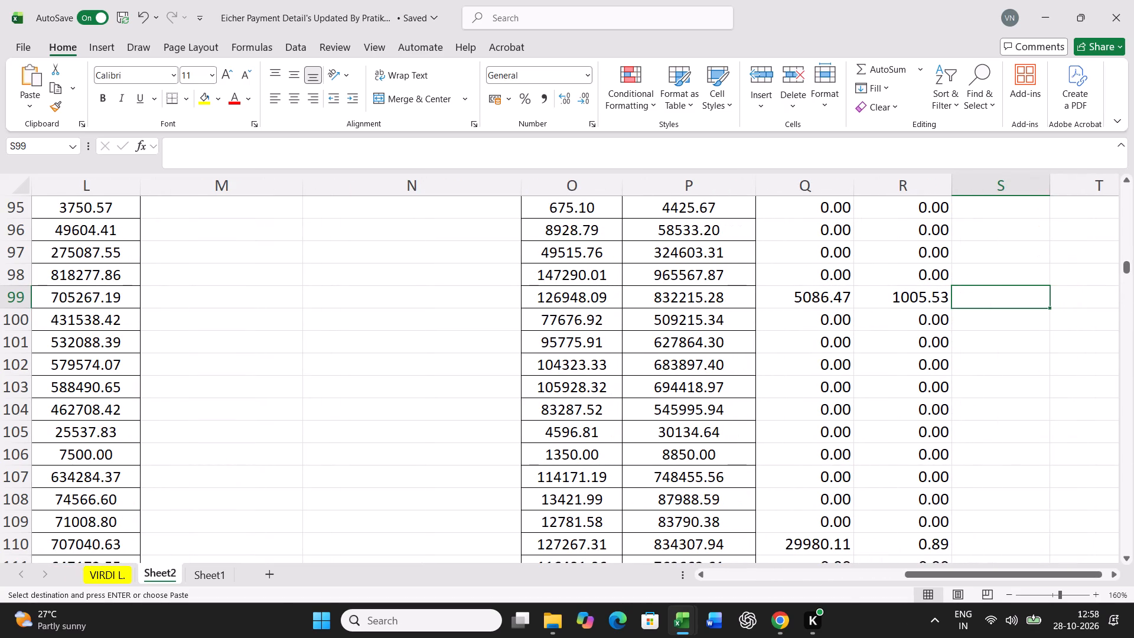
Scan the differences in columns Q and R for the rows above row 99 on Sheet2.
scroll(1050, 450, up, 4)
scroll(1050, 450, up, 19)
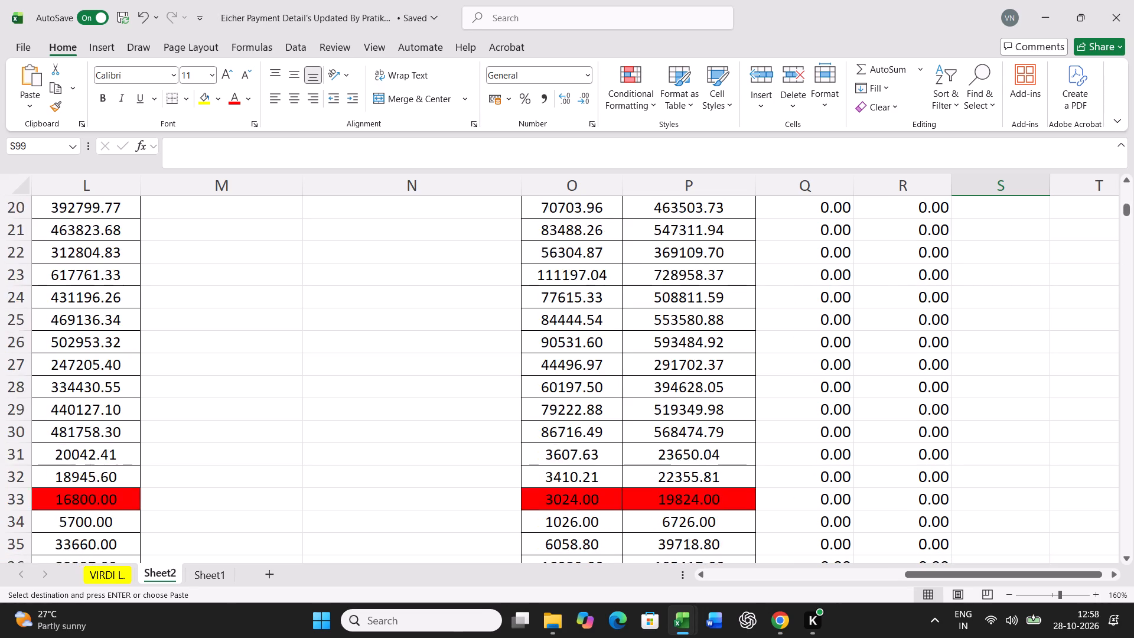
scroll(1050, 450, up, 13)
scroll(1050, 450, down, 14)
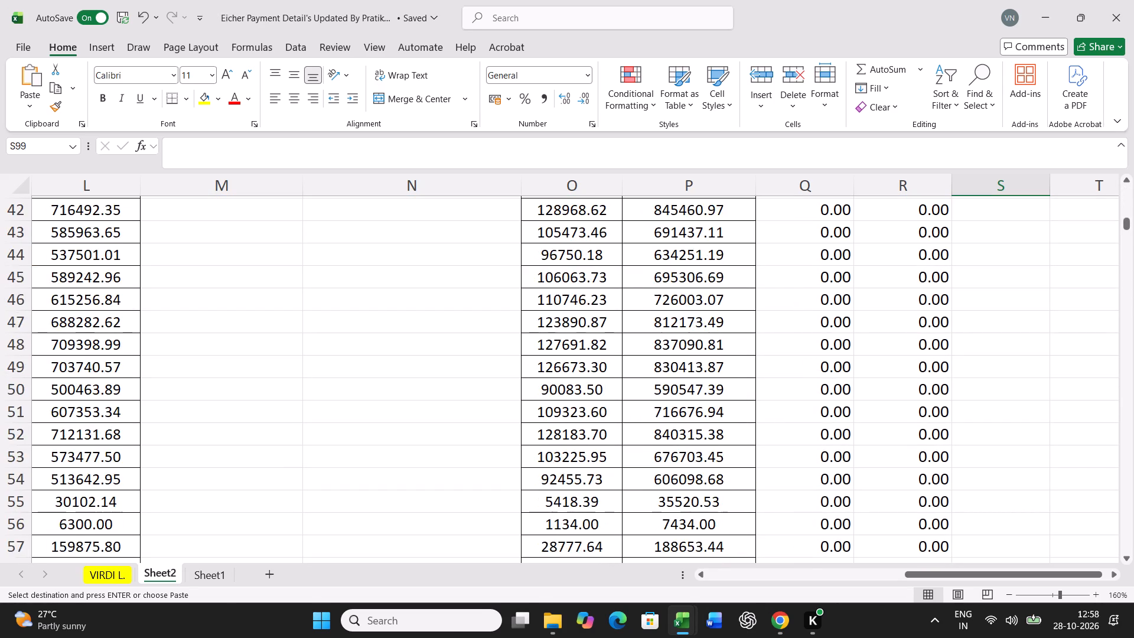
scroll(1050, 450, up, 5)
scroll(1050, 450, down, 20)
scroll(1050, 450, down, 2)
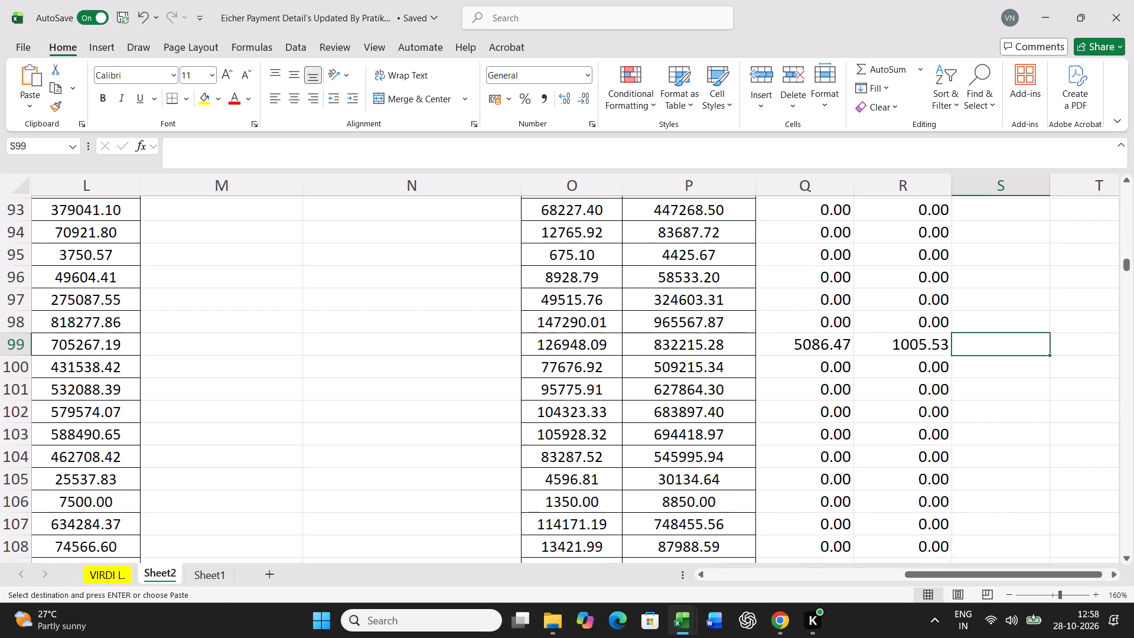
Trace row 99 from the differences in Q and R back through both sets of totals to bill VL2526097.
click(914, 344)
key(Left)
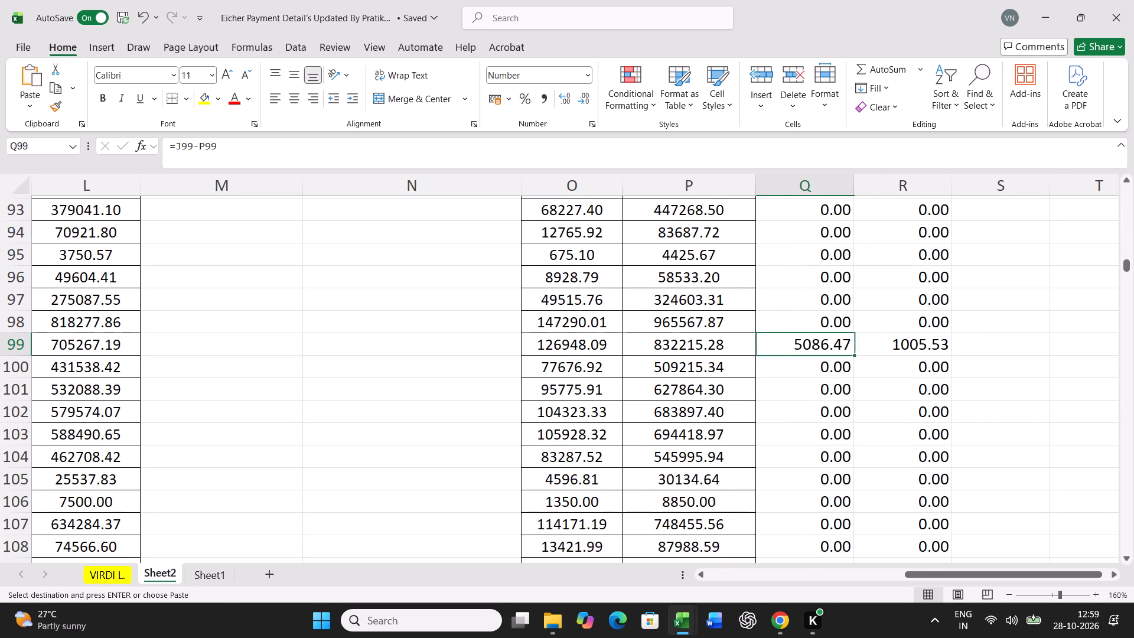
key(Left)
key(Left)
key(Left)
key(Left)
key(Left)
key(Left)
key(Left)
key(Right)
key(Right)
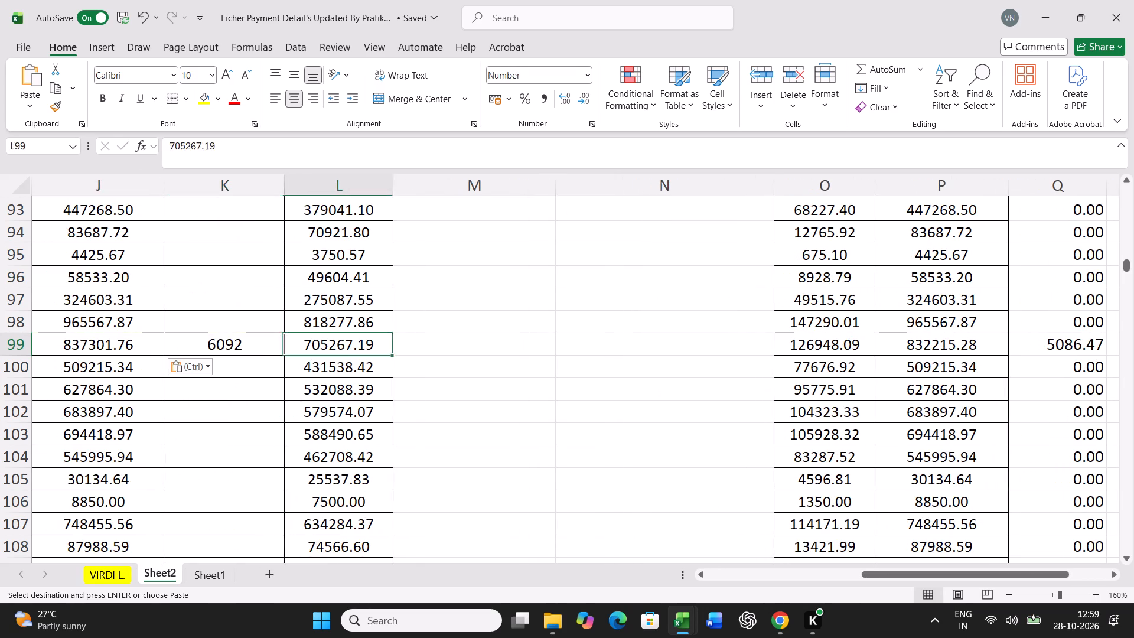
key(Right)
key(Right)
key(Right)
key(Left)
key(Left)
key(Left)
key(Left)
key(Left)
key(Left)
key(Left)
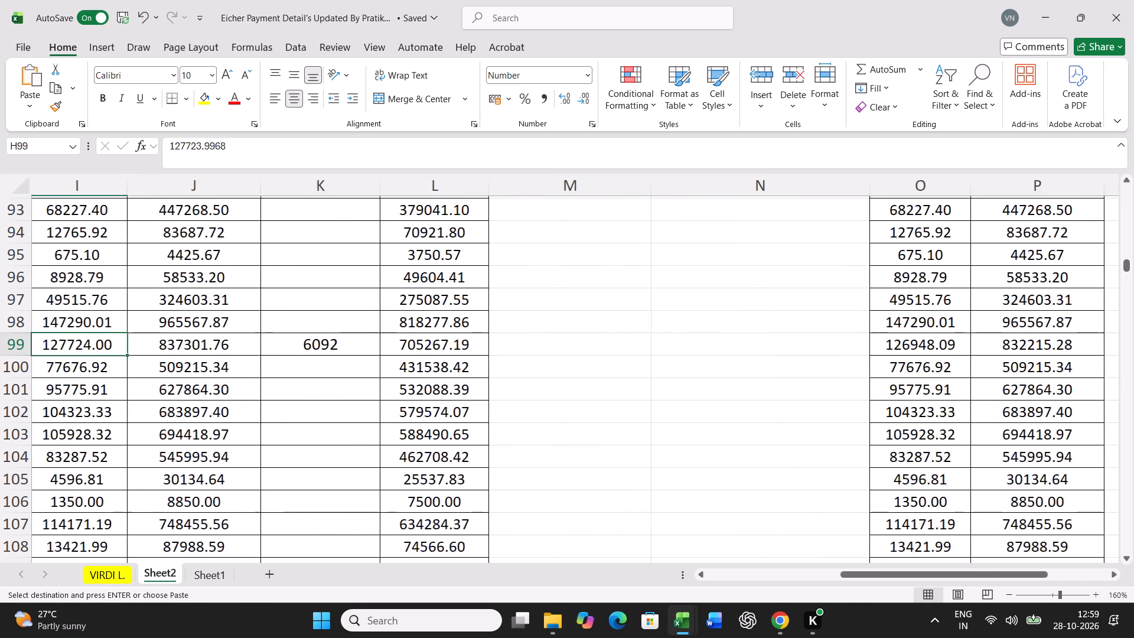
key(Left)
key(Left)
key(Left)
key(Left)
key(Left)
key(Left)
key(Left)
key(Left)
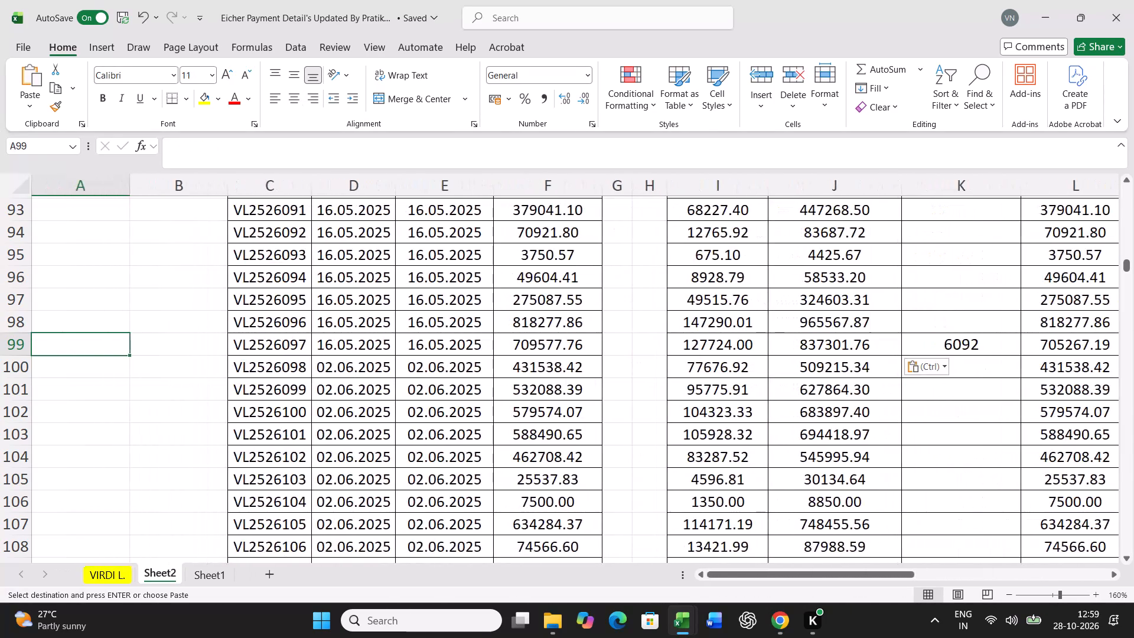
Compare the F, I and J totals of row 99 with column K, the L–P totals and the Q and R formulas.
key(Right)
key(Right)
key(Right)
key(Right)
key(Right)
key(Right)
key(Left)
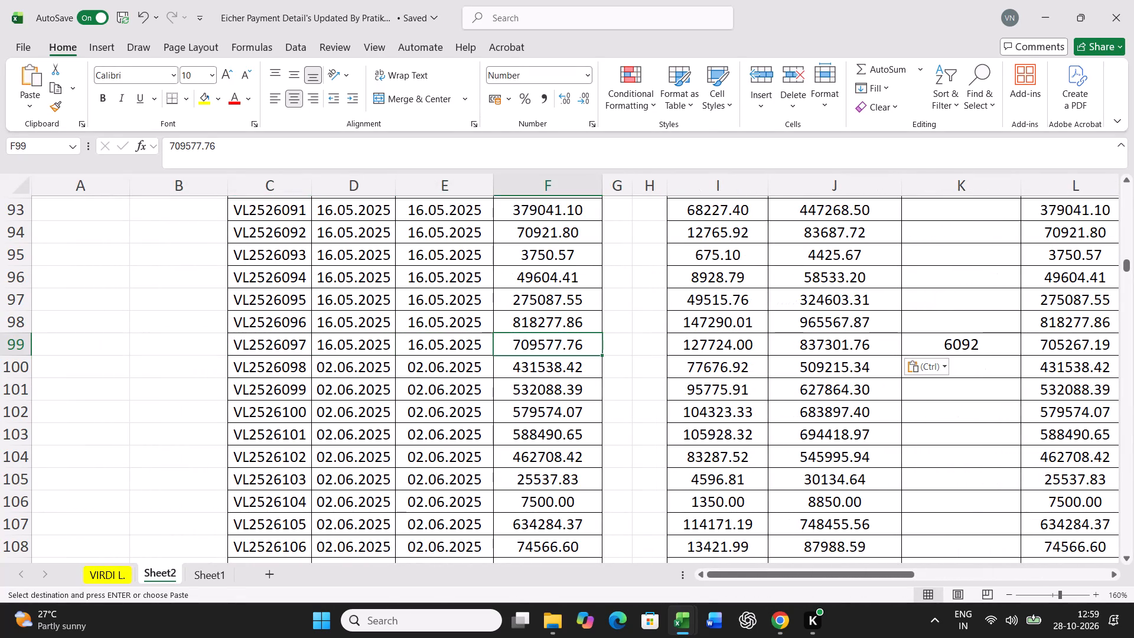
key(Right)
key(Right)
key(Right)
key(Right)
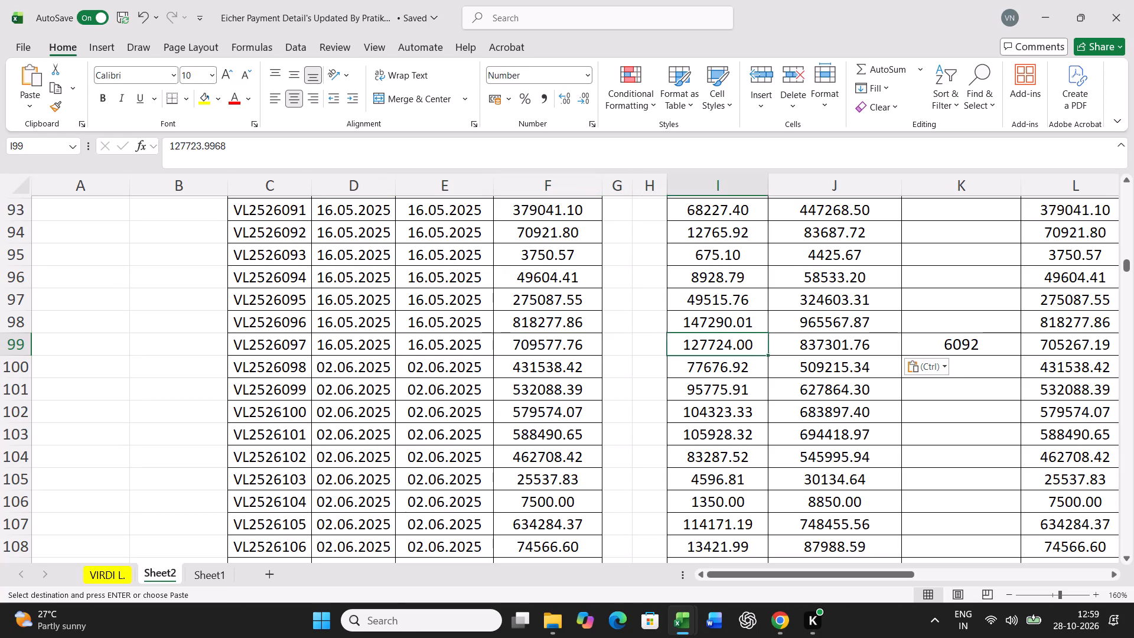
key(Right)
key(Right)
key(Right)
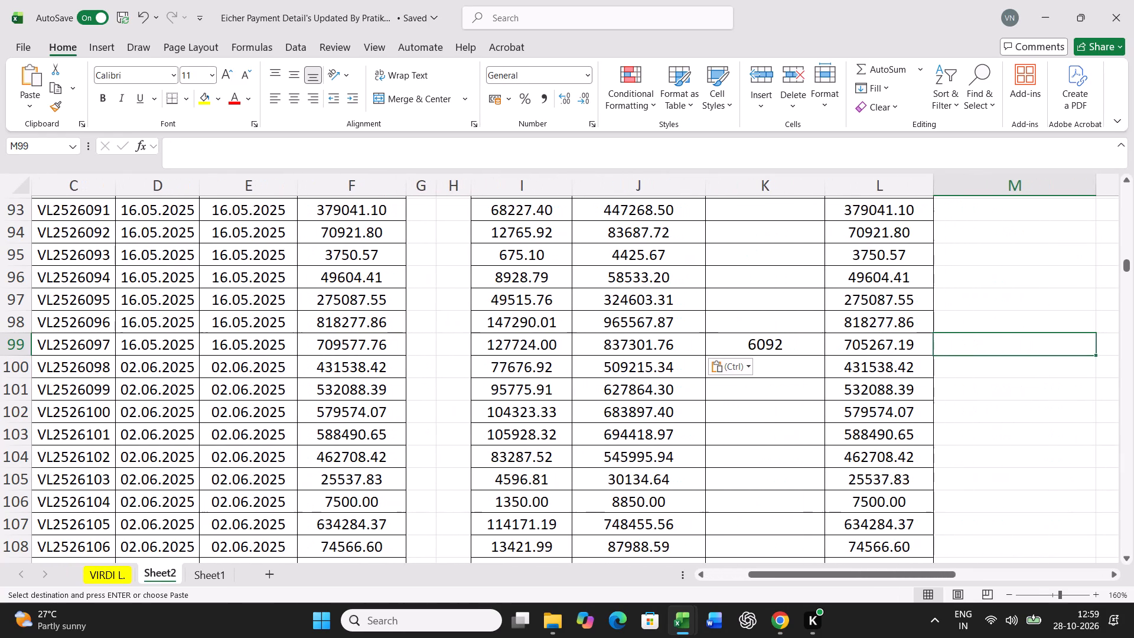
key(Left)
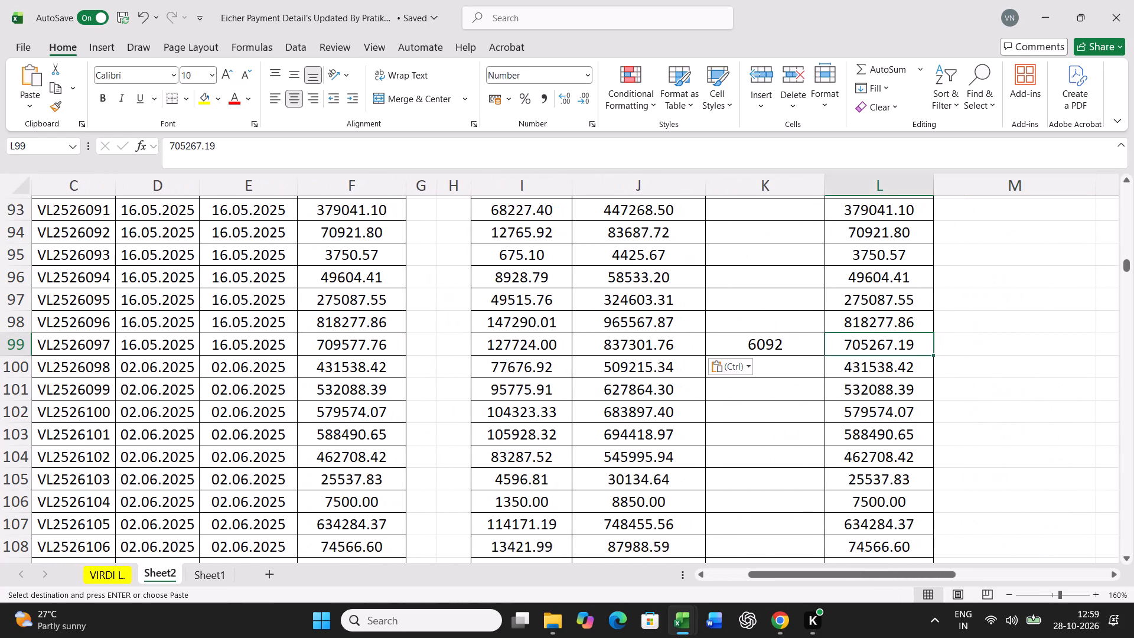
key(Right)
key(Right)
key(Right)
key(Right)
key(Right)
key(Right)
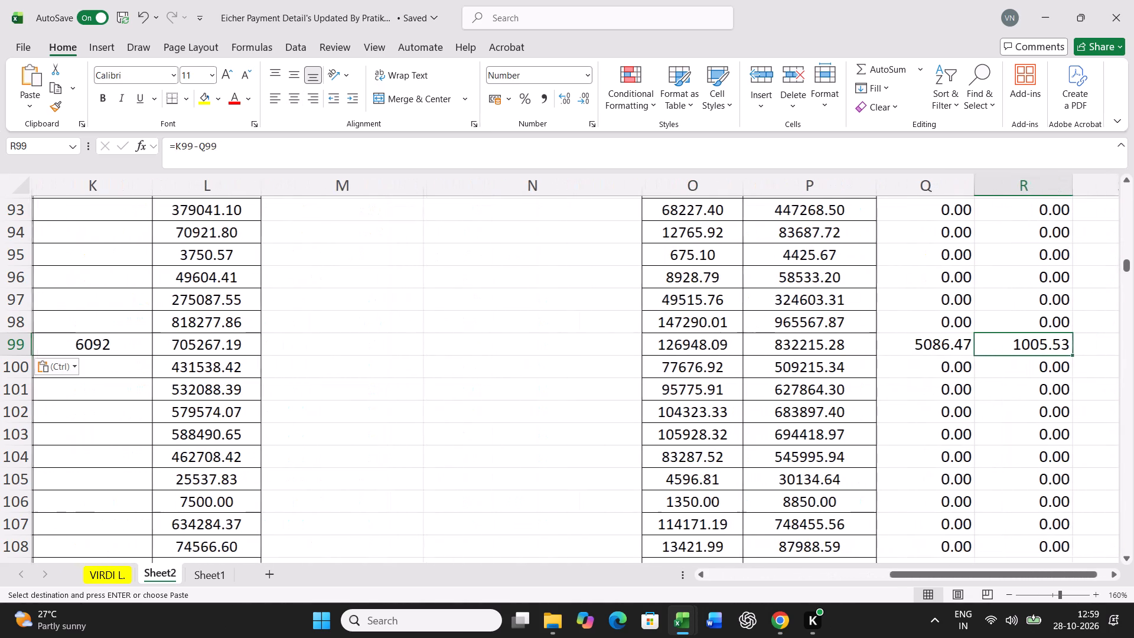
key(Left)
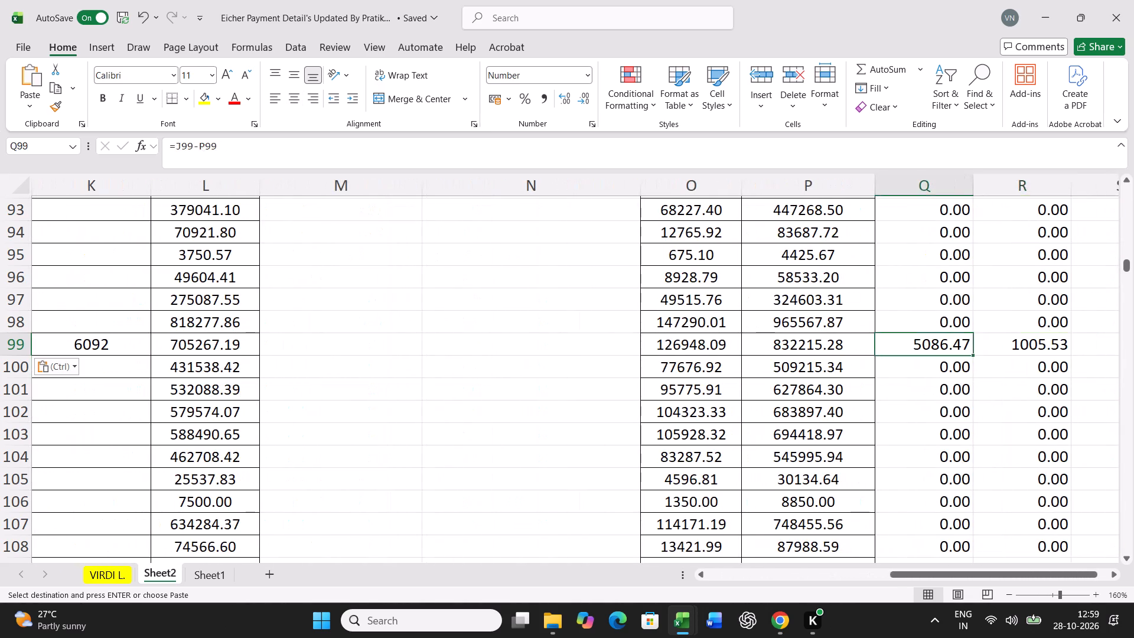
key(Right)
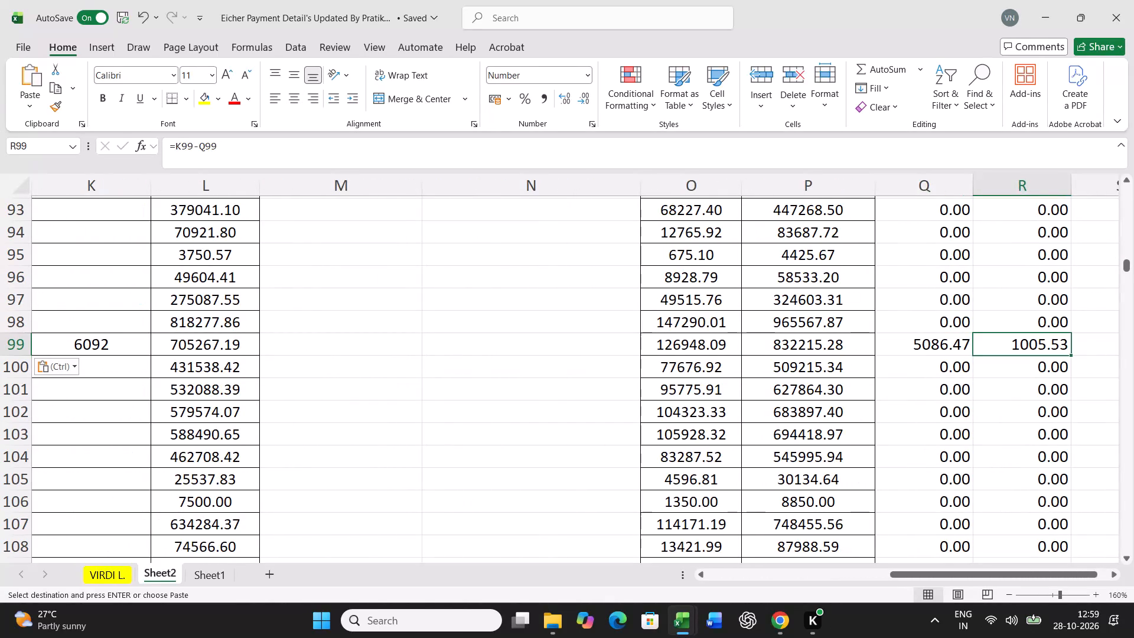
Recheck row 99 from the difference columns back to the bill number, including the column K amount and the pasted totals.
key(Left)
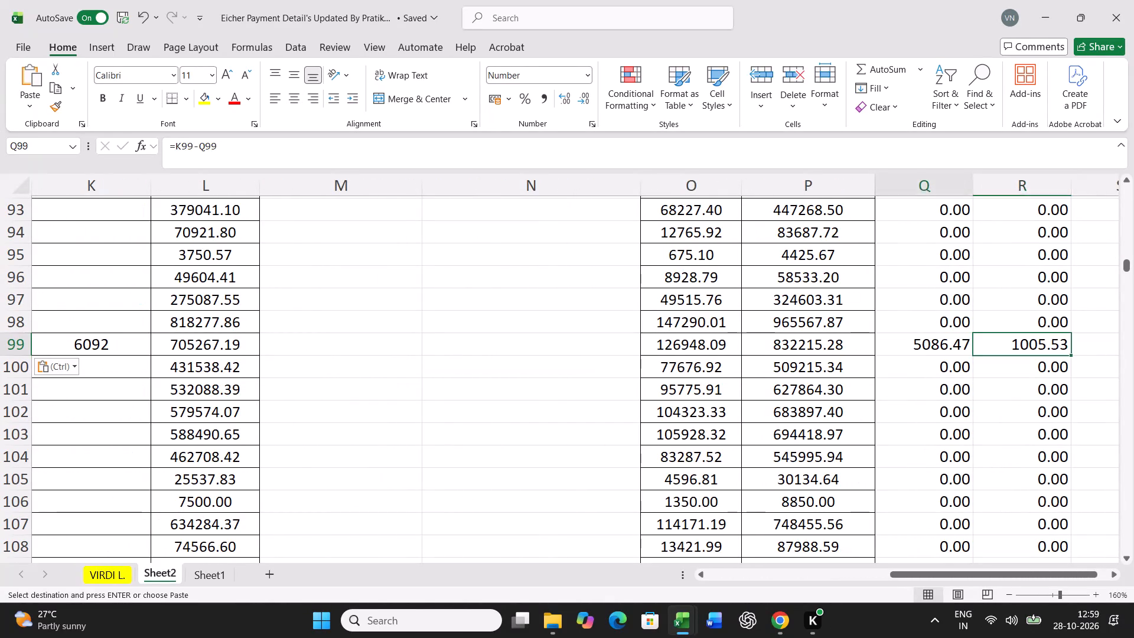
key(Left)
key(Left)
key(Left)
key(Left)
key(Left)
key(Left)
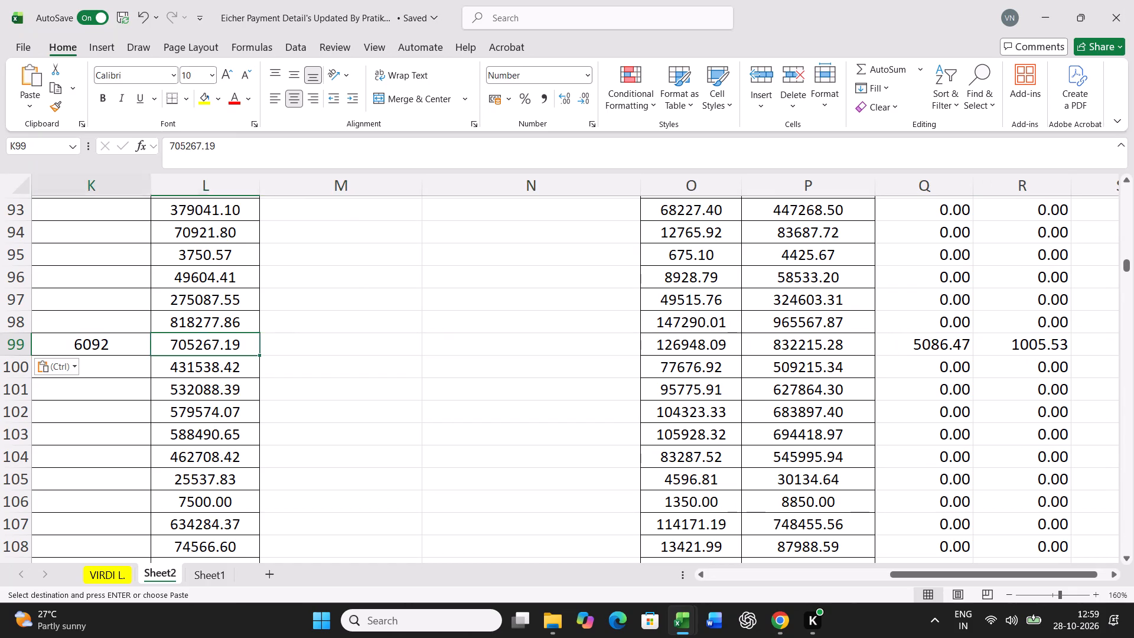
key(Left)
key(Left)
key(Left)
key(Left)
key(Left)
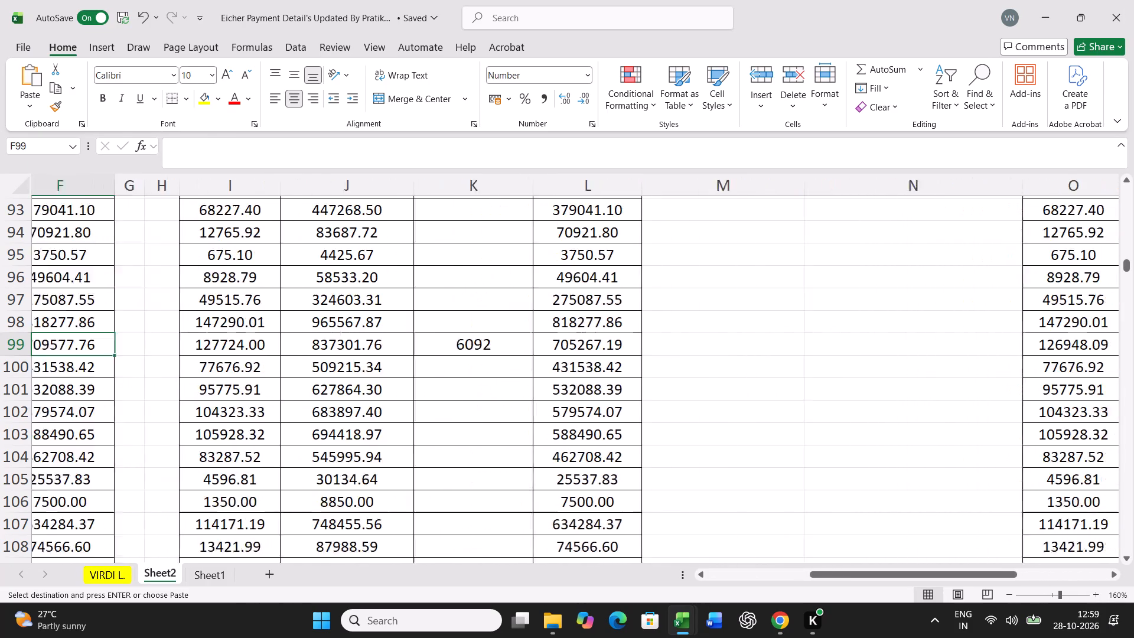
key(Left)
key(Right)
key(Right)
key(Right)
key(Right)
key(Right)
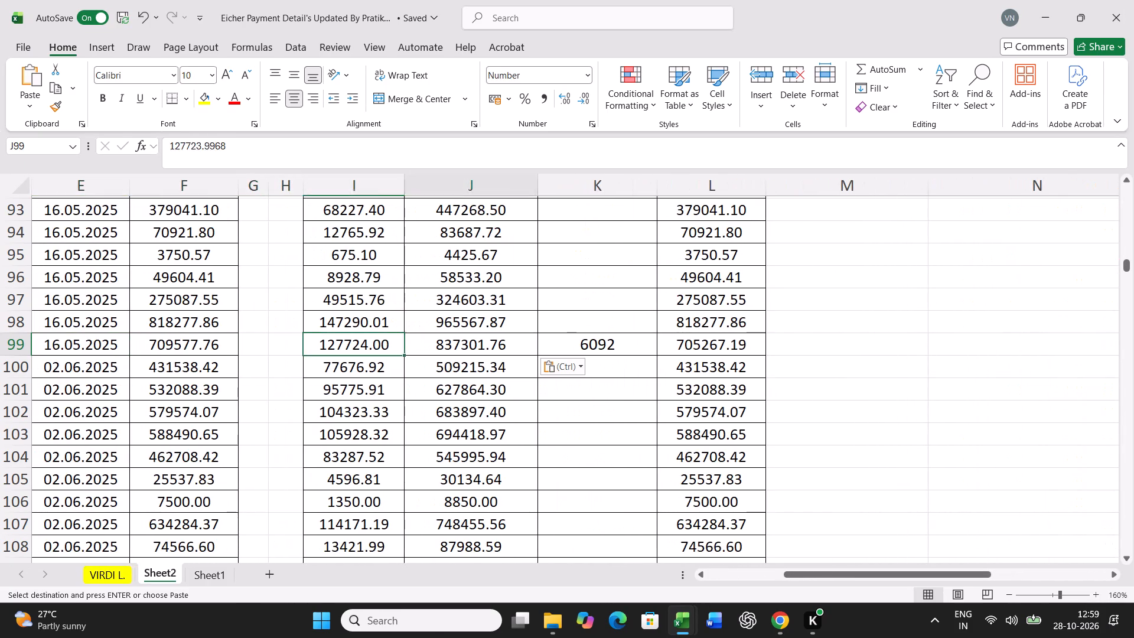
key(Right)
key(Left)
key(Left)
key(Left)
key(Left)
key(Left)
key(Left)
key(Left)
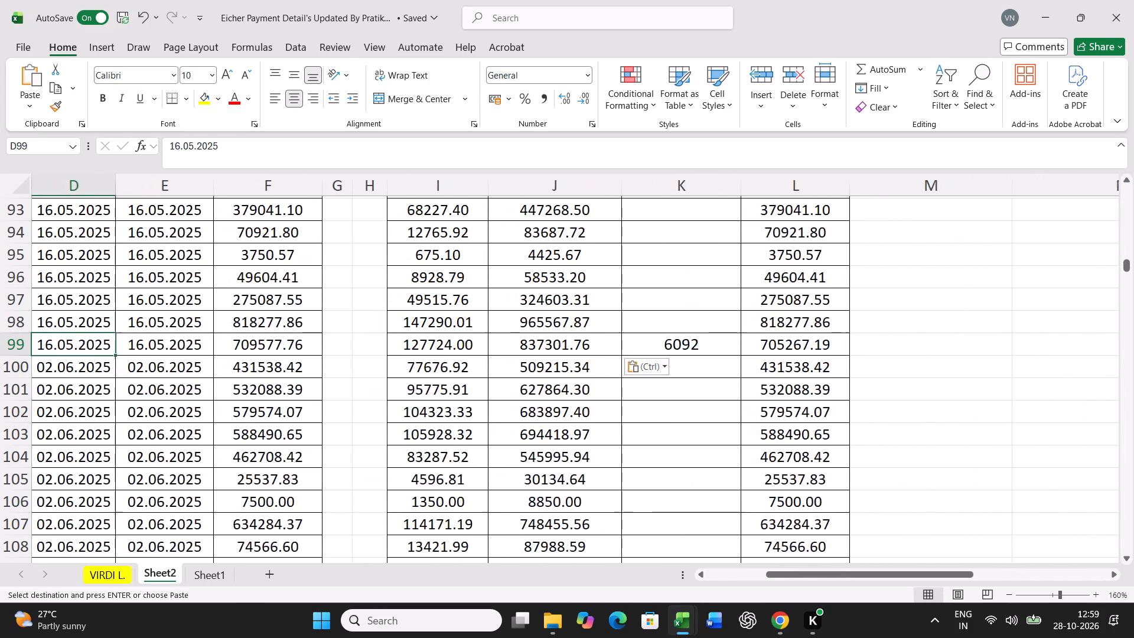
key(Left)
key(Left)
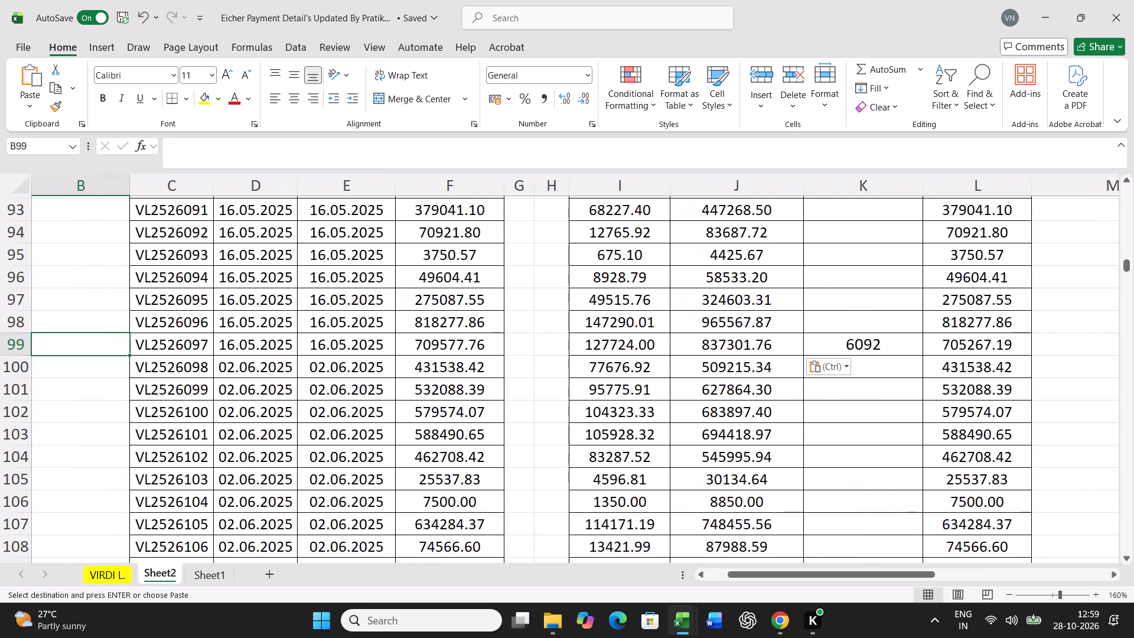
In VIRDI-ALL VEHICLE BILL 25-26, select VL2526097's Grand Total entries Y2124:Y2149 to check their sum.
click(690, 612)
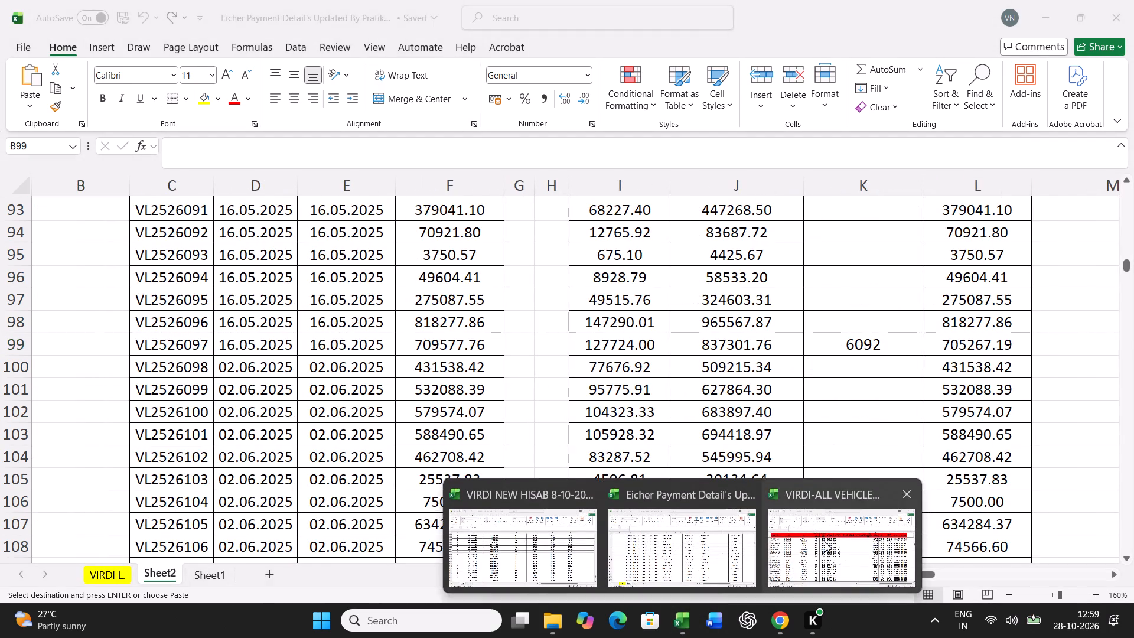
click(825, 542)
scroll(829, 492, up, 6)
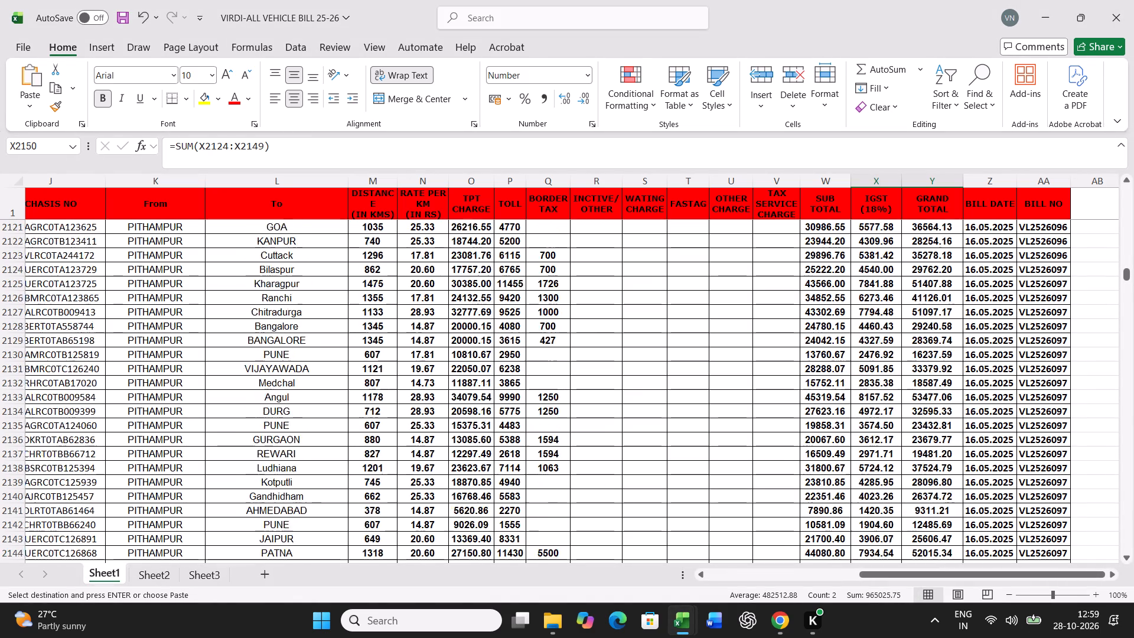
scroll(828, 486, up, 1)
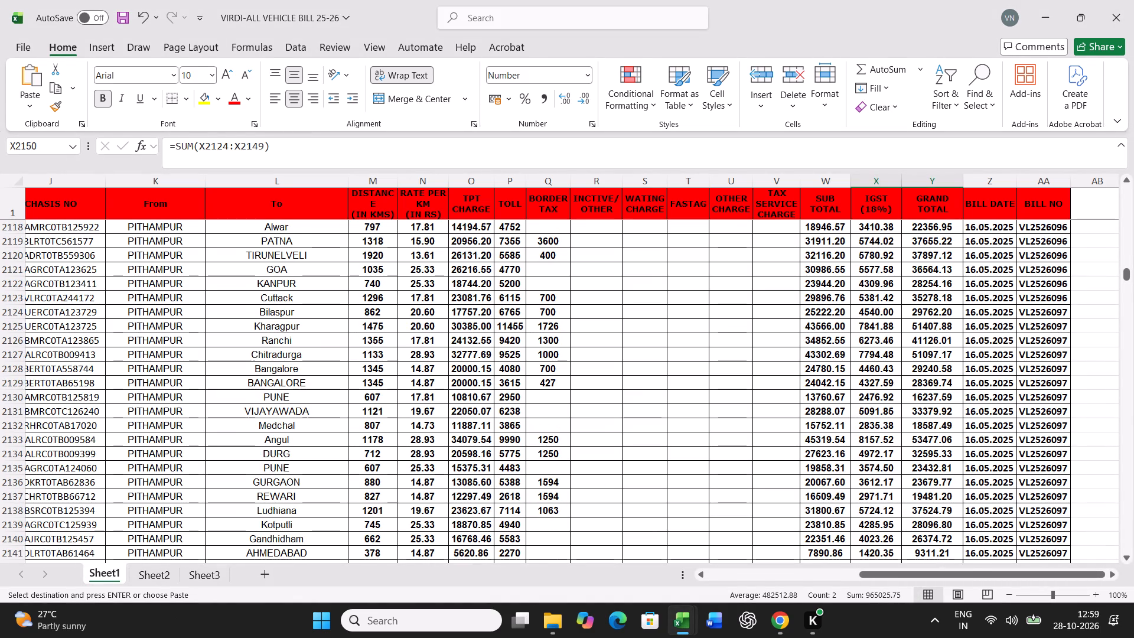
click(1056, 311)
drag(946, 314, 945, 581)
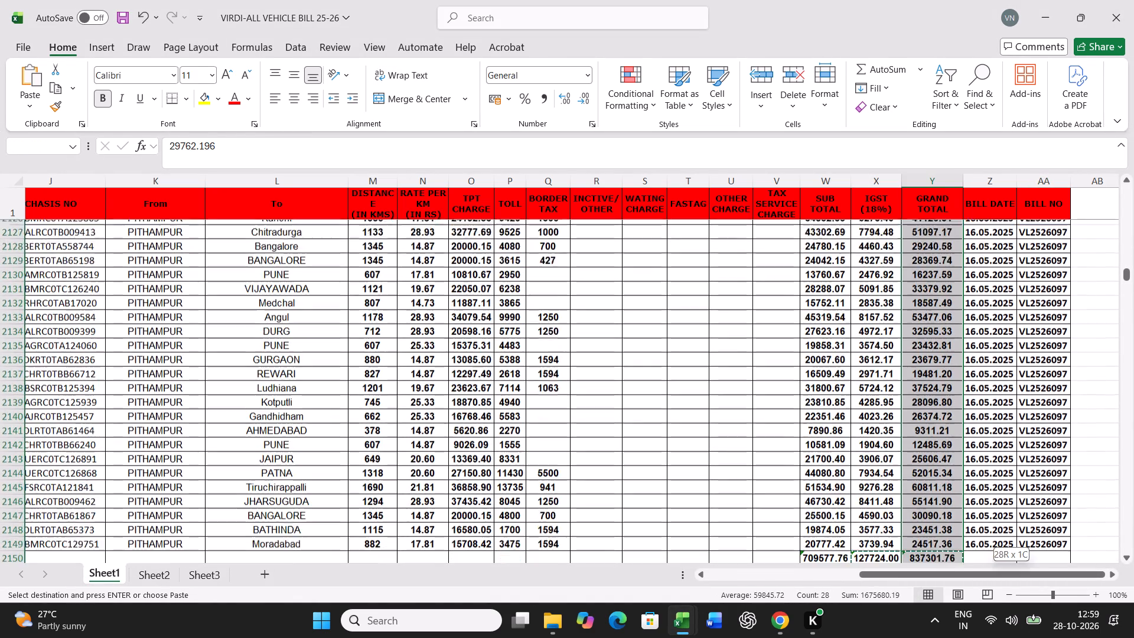
drag(945, 581, 944, 499)
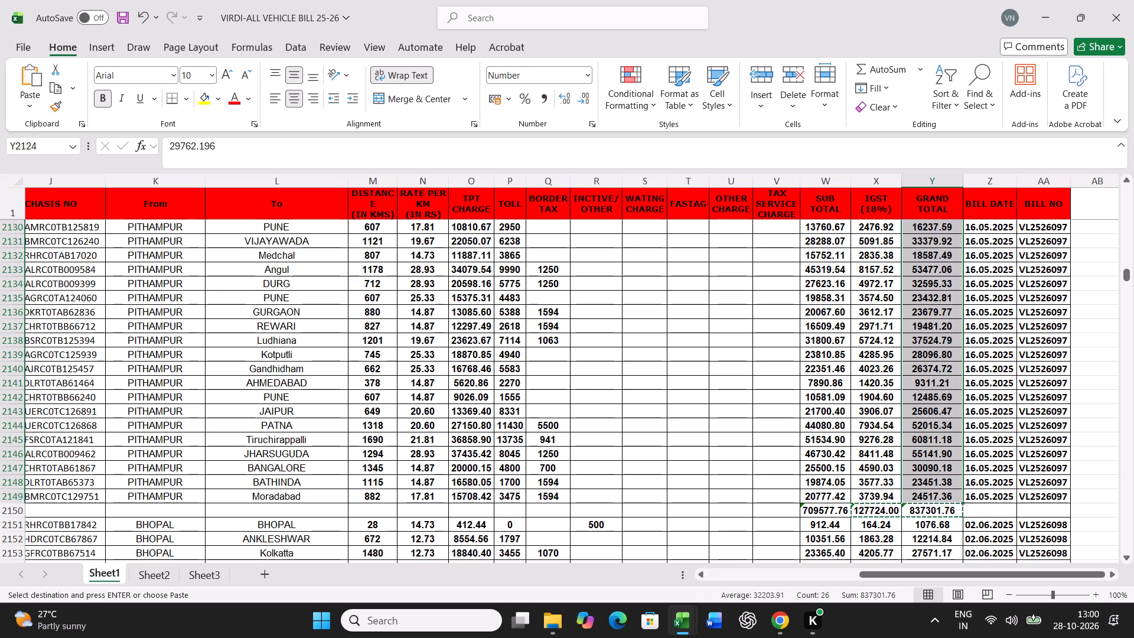
Switch to the Eicher payment workbook and compare row 99's pasted totals with column K and the second set of totals.
click(687, 613)
click(802, 545)
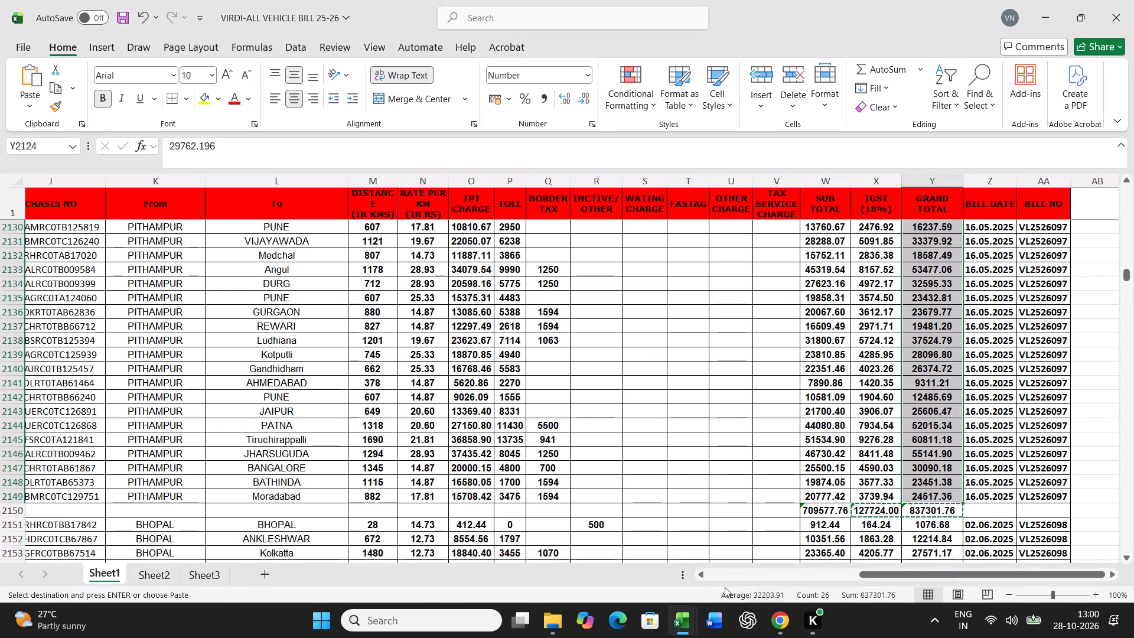
click(690, 621)
click(689, 556)
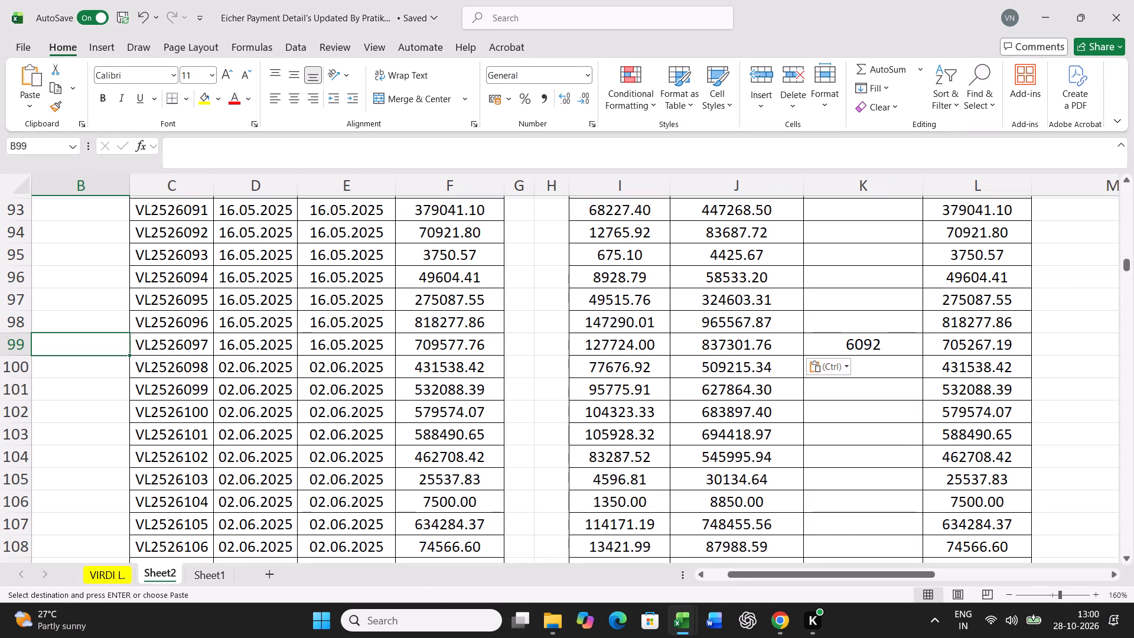
key(Right)
key(Right)
key(Right)
key(Right)
key(Right)
key(Right)
key(Right)
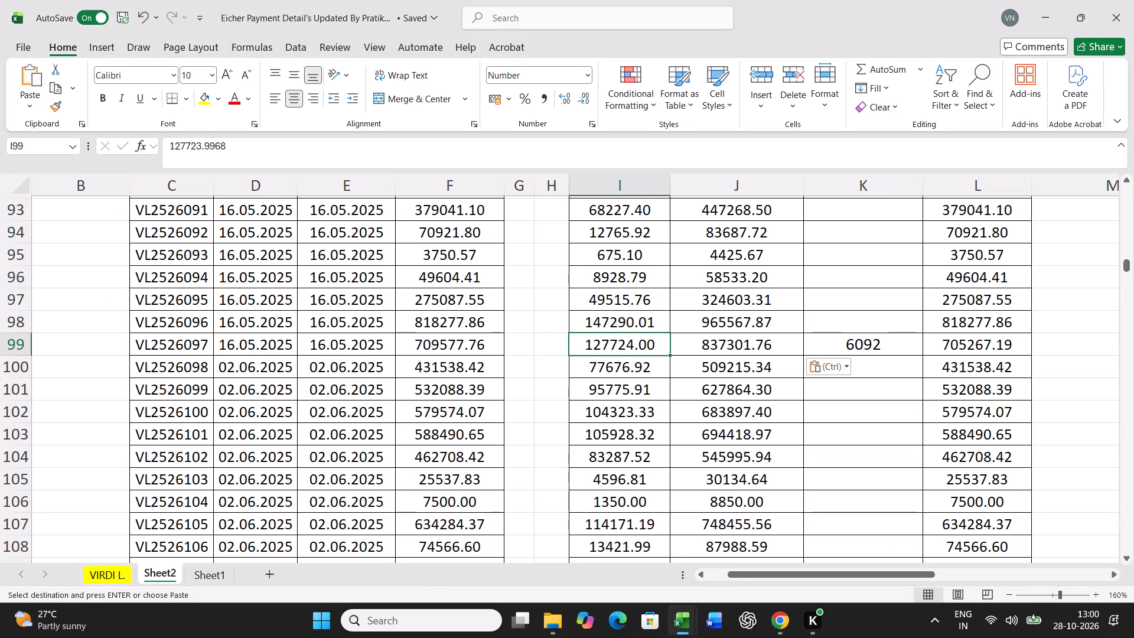
key(Right)
key(Right)
key(Right)
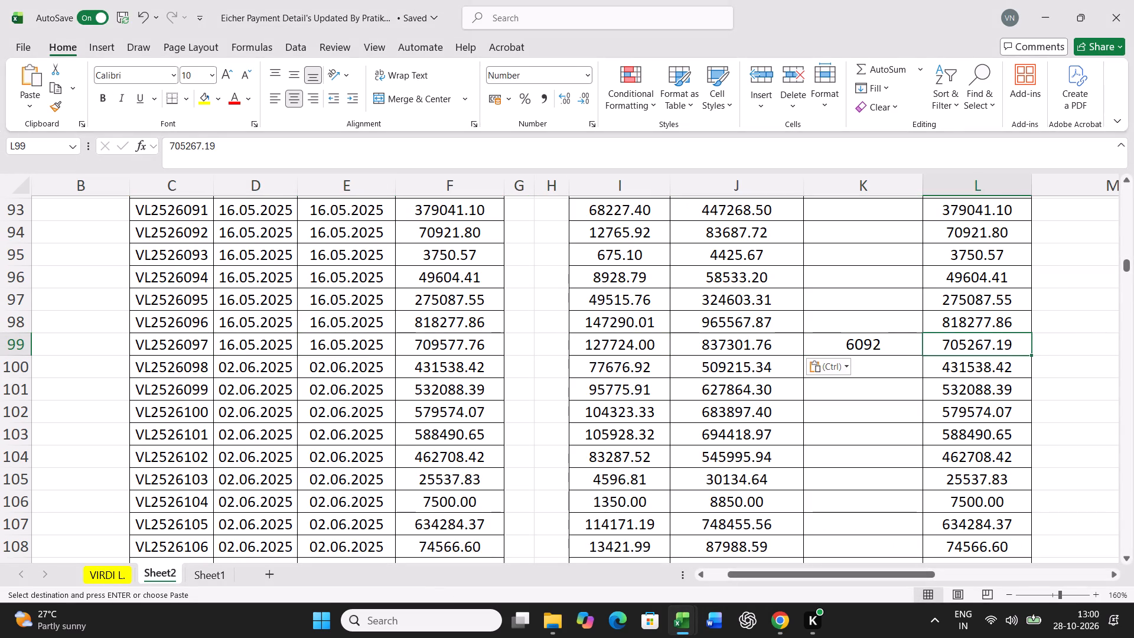
key(Right)
key(Right)
key(Right)
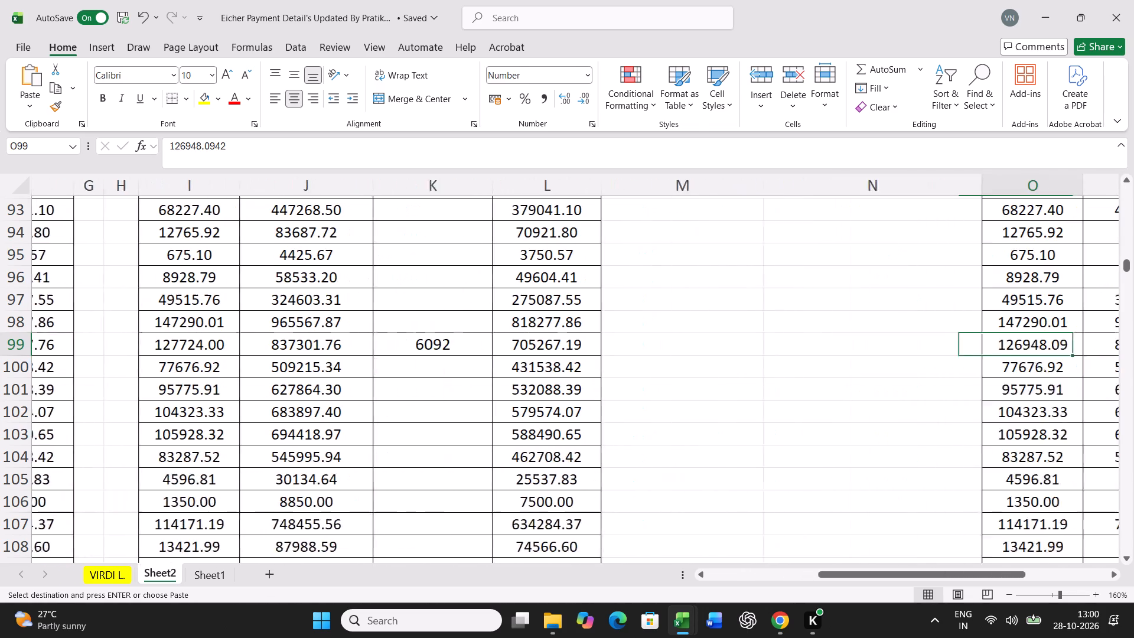
key(Right)
key(Right)
Clear the column K amount for bill VL2526097 in K99 on Sheet2.
key(Left)
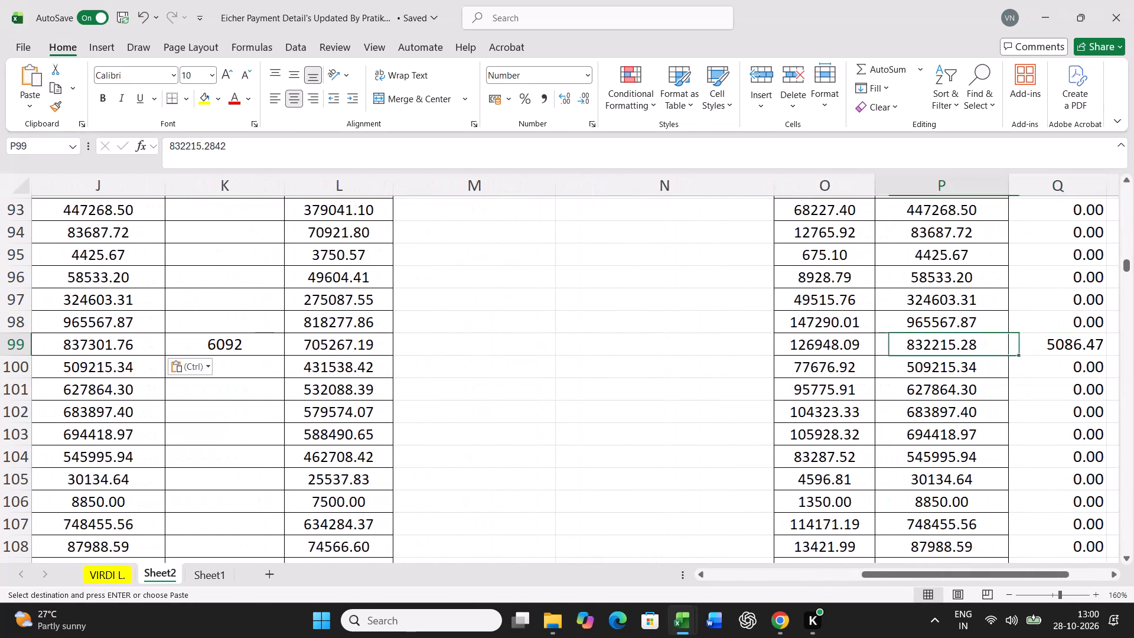
key(Left)
key(Left)
key(Left)
key(Left)
key(Left)
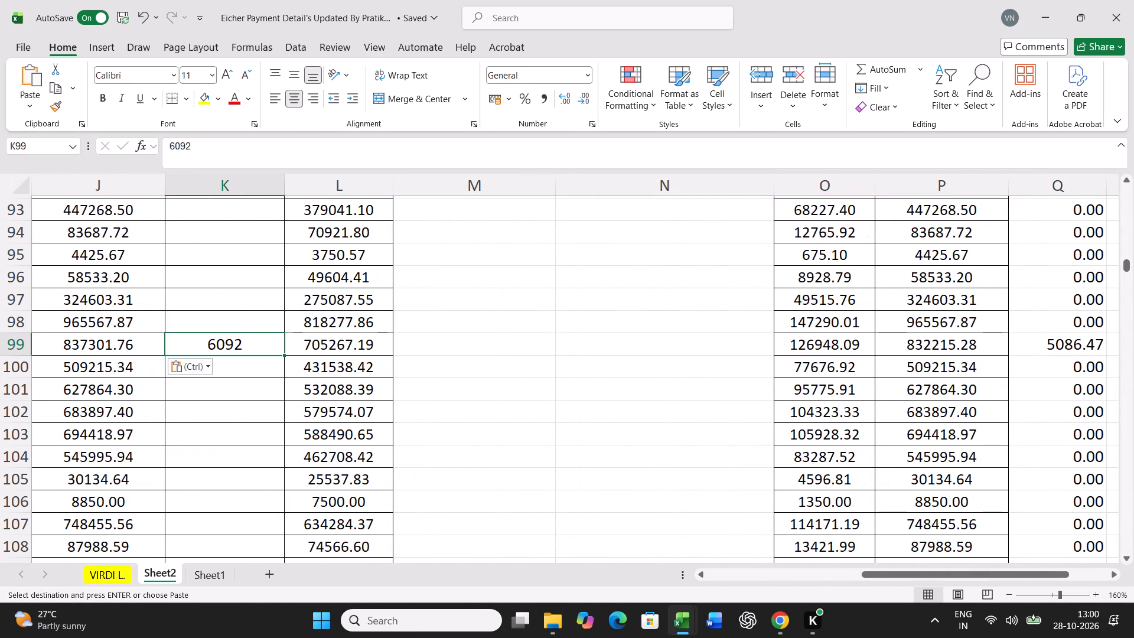
key(Delete)
Examine row 99's differences in Q and R against the cleared column K cell and both sets of totals.
key(Right)
key(Right)
key(Right)
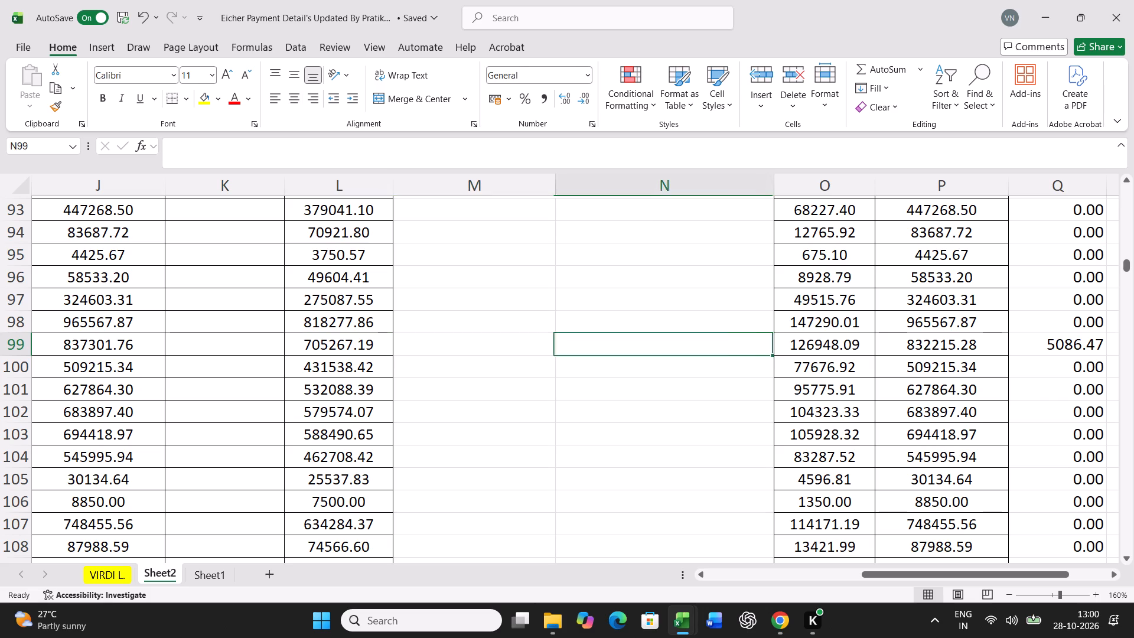
key(Right)
key(Right)
key(Right)
key(Right)
key(Right)
key(Left)
key(Left)
key(Left)
key(Left)
key(Left)
key(Left)
key(Left)
key(Left)
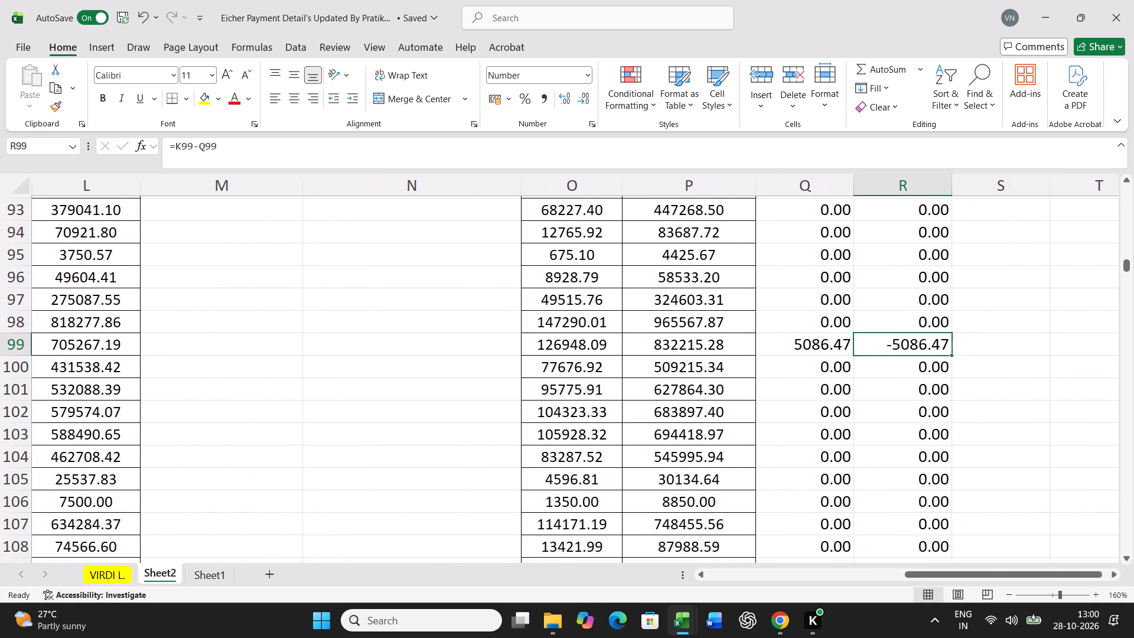
key(Left)
key(Left)
key(Right)
key(Right)
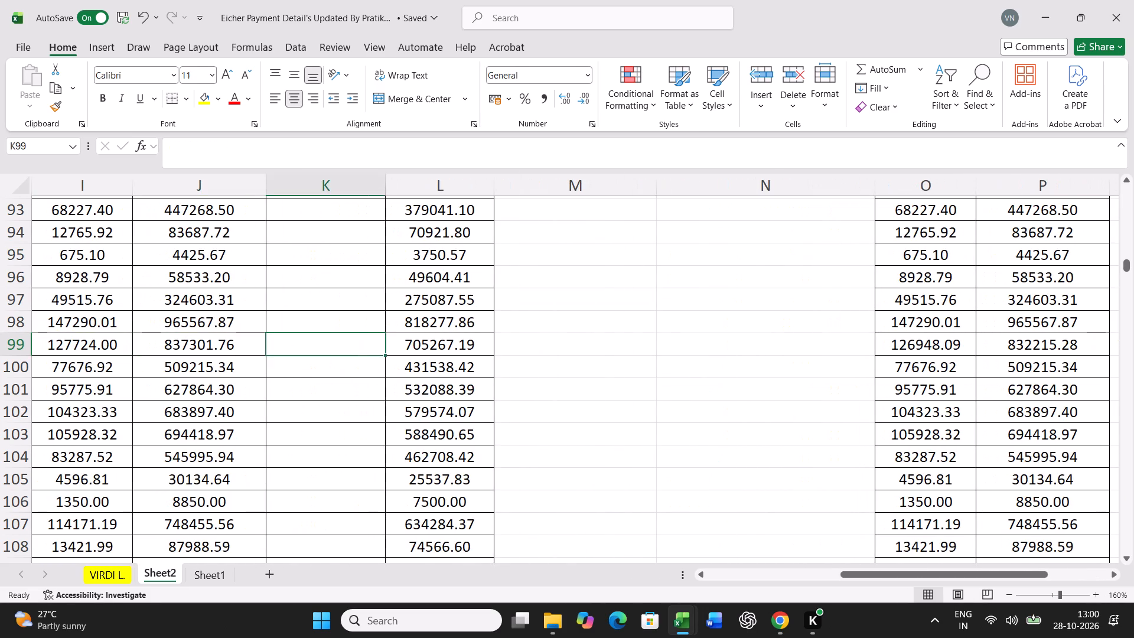
Enter 5086 in K99 for bill VL2526097 on Sheet2 and check row 99's difference in column R.
text(5086)
key(Right)
key(Right)
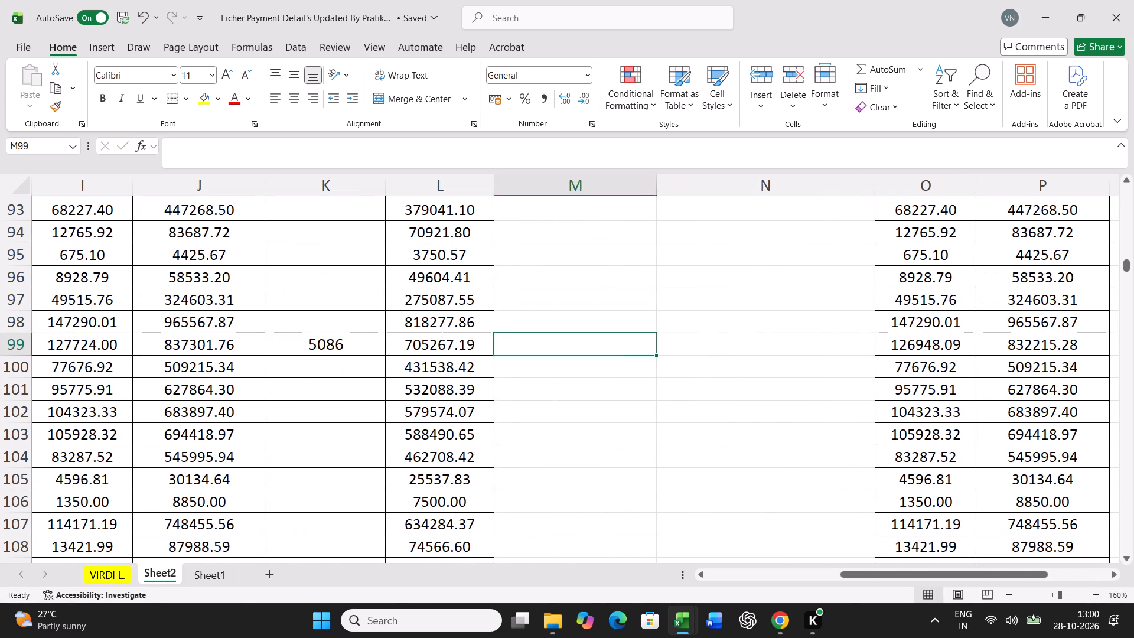
key(Right)
key(Right)
key(Right)
key(Right)
key(Right)
key(Right)
key(Left)
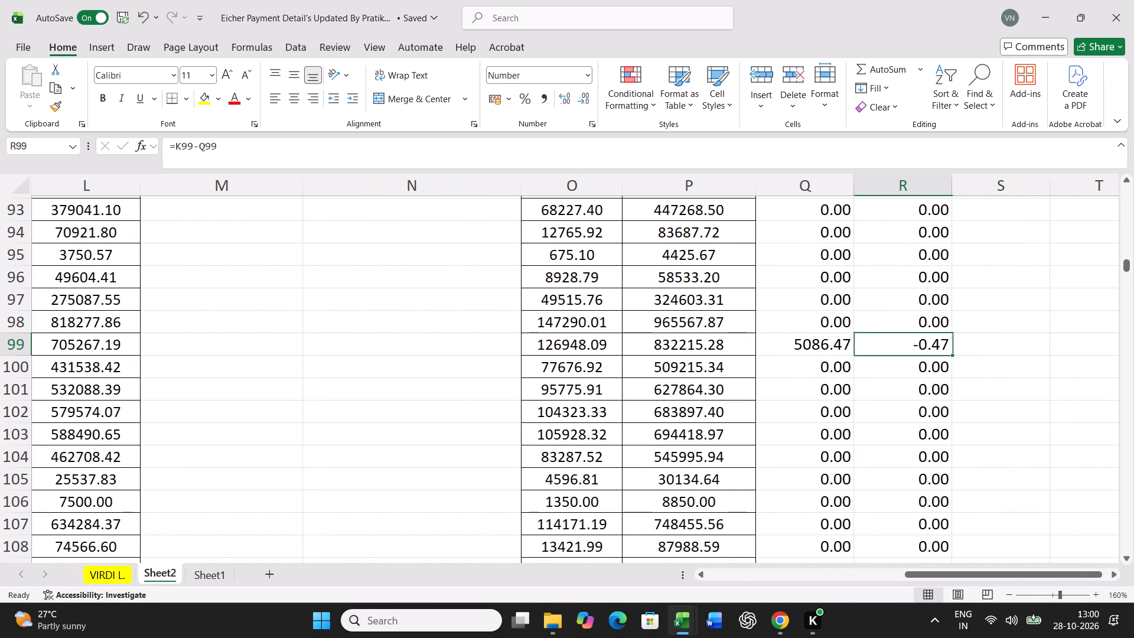
Review the differences in Q and R below row 99, then check row 159's discrepancy against its bill number and totals.
scroll(940, 494, down, 3)
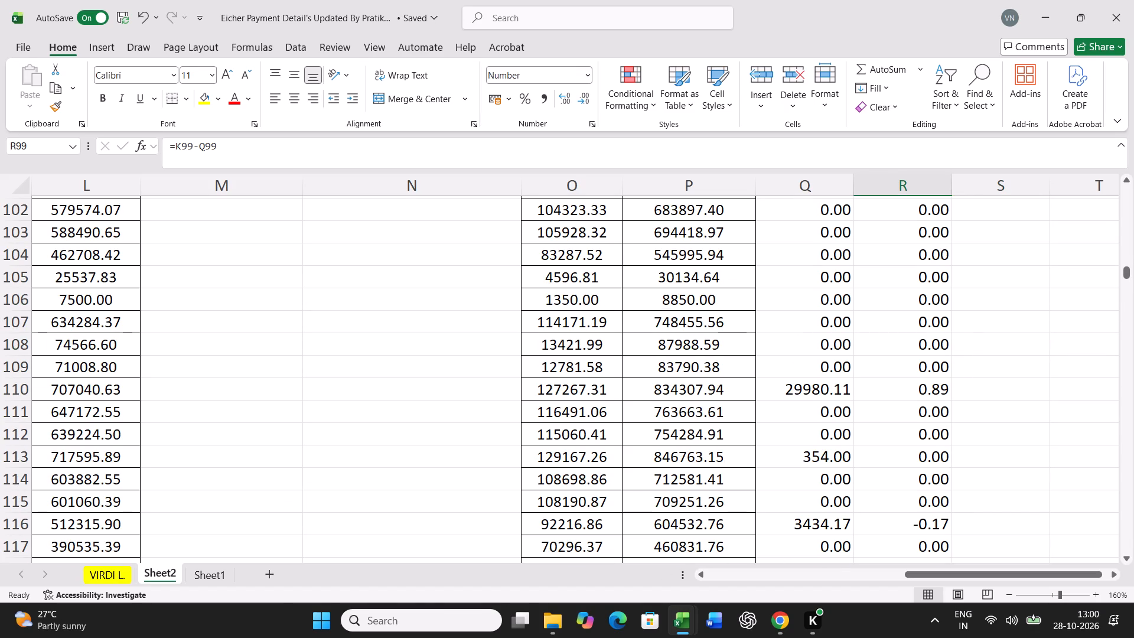
scroll(982, 437, down, 2)
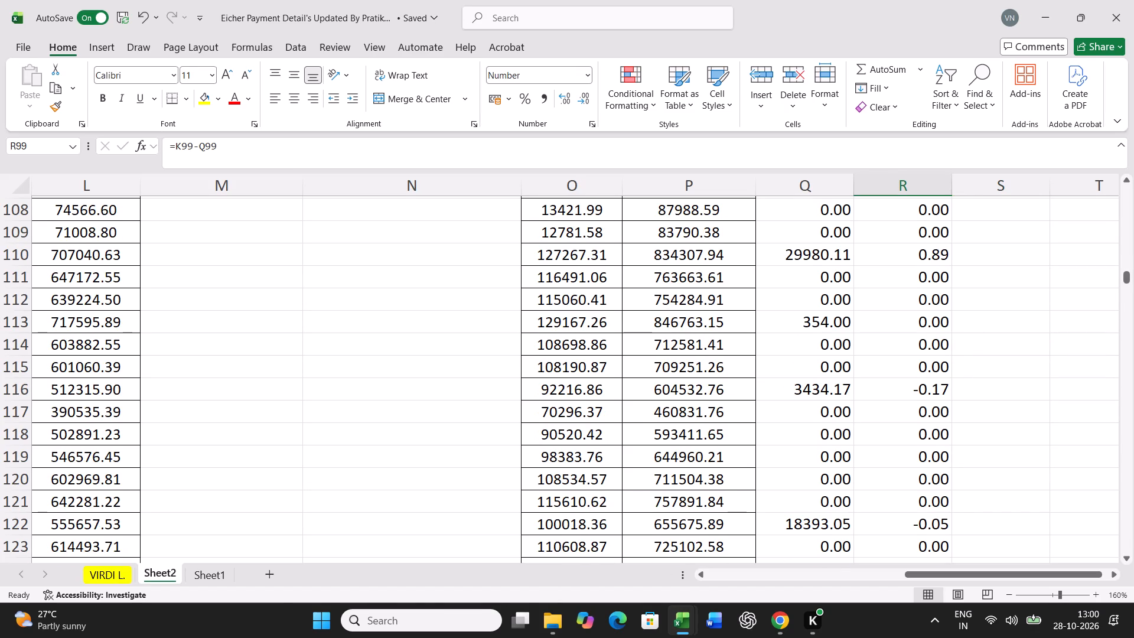
scroll(982, 437, down, 14)
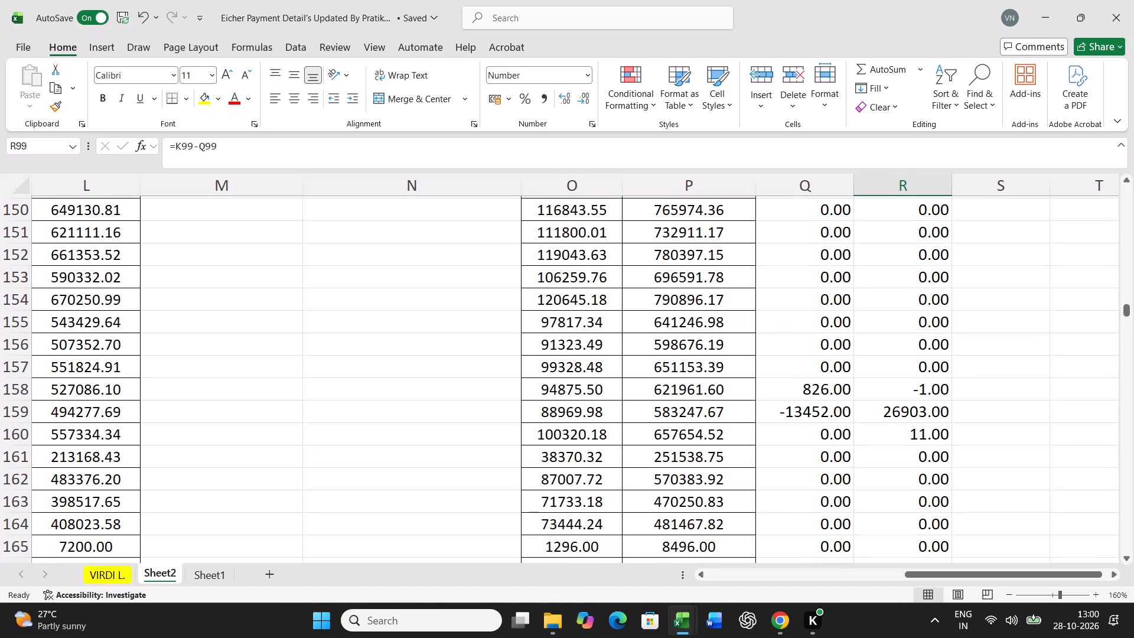
click(929, 416)
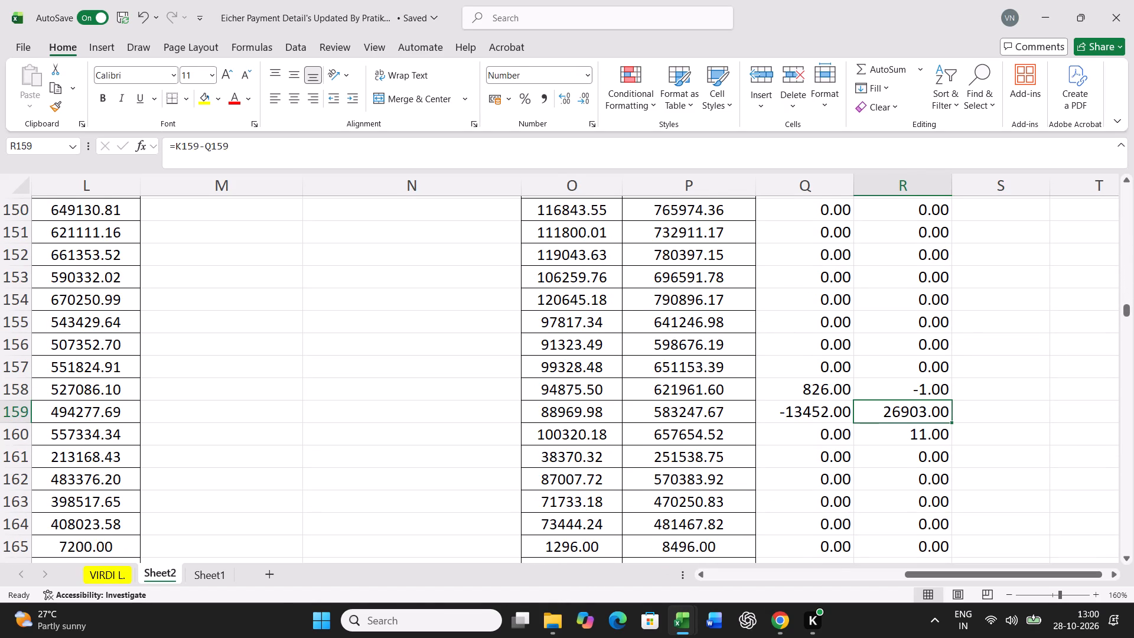
key(Left)
key(Left)
key(Left)
key(Left)
key(Left)
key(Left)
key(Left)
key(Left)
key(Left)
key(Left)
key(Left)
key(Left)
key(Left)
key(Left)
key(Left)
key(Left)
key(Left)
key(Left)
key(Left)
key(Left)
key(Right)
key(Right)
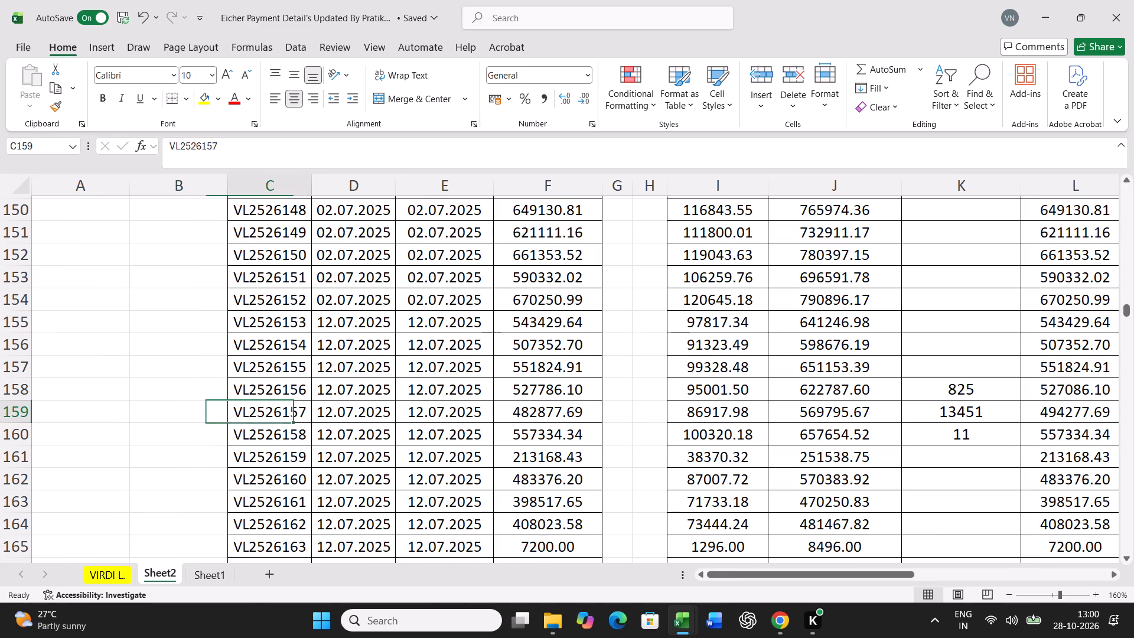
Switch to VIRDI-ALL VEHICLE BILL 25-26 and insert an entire blank row at 3407, between bills VL2526157 and VL2526158.
click(682, 617)
click(843, 538)
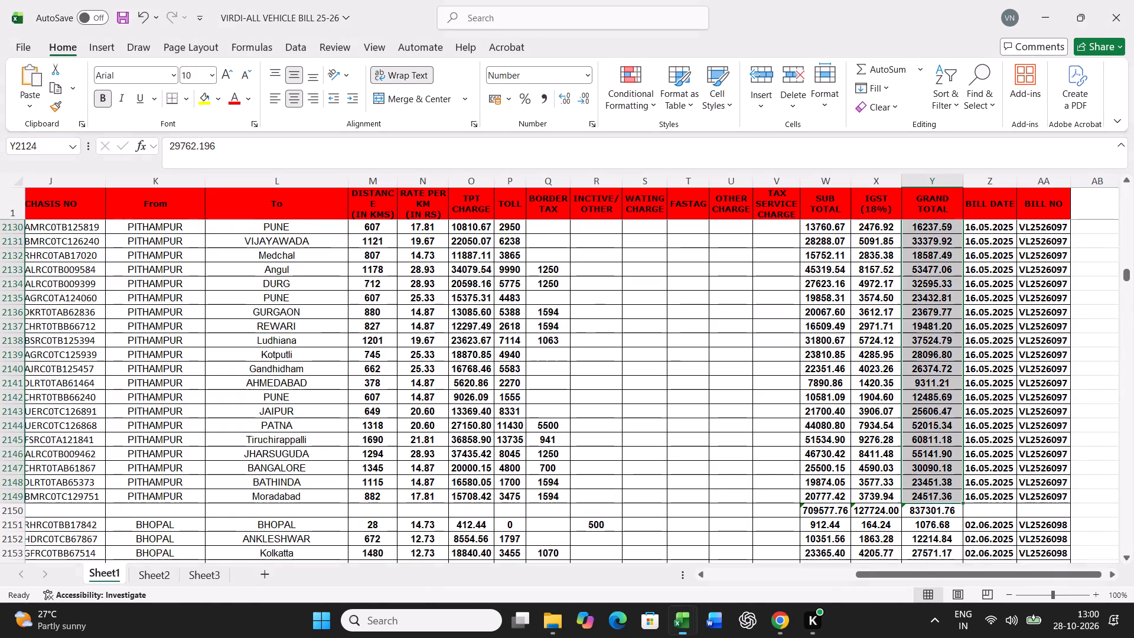
scroll(1084, 442, down, 20)
scroll(1084, 442, down, 20)
scroll(1084, 442, down, 6)
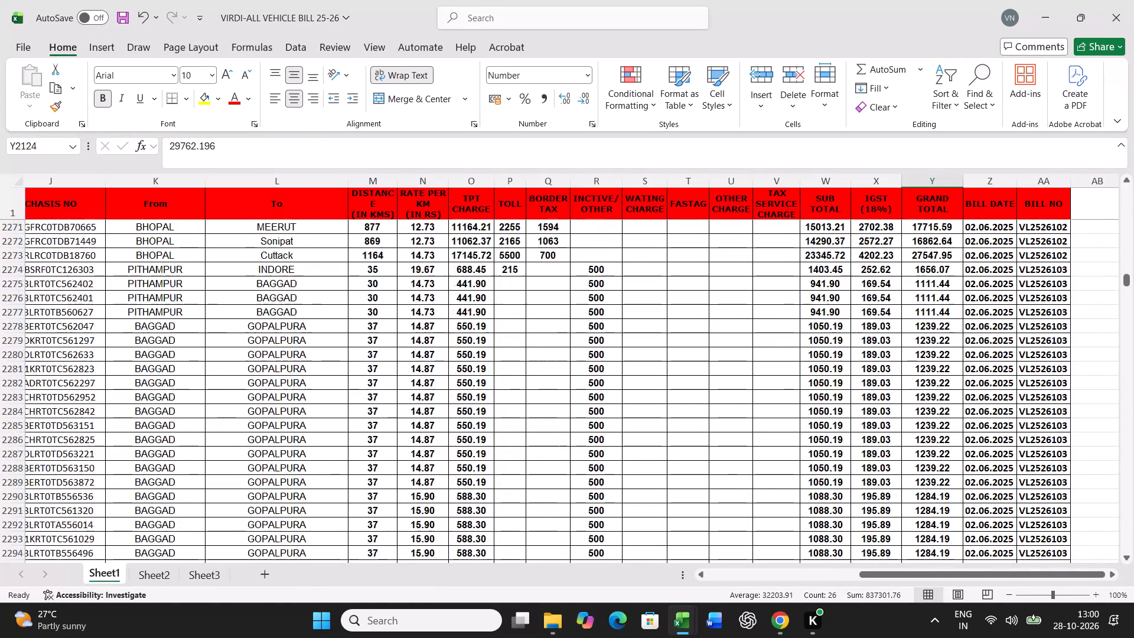
scroll(1083, 444, down, 20)
scroll(1083, 444, down, 20)
scroll(1083, 444, down, 9)
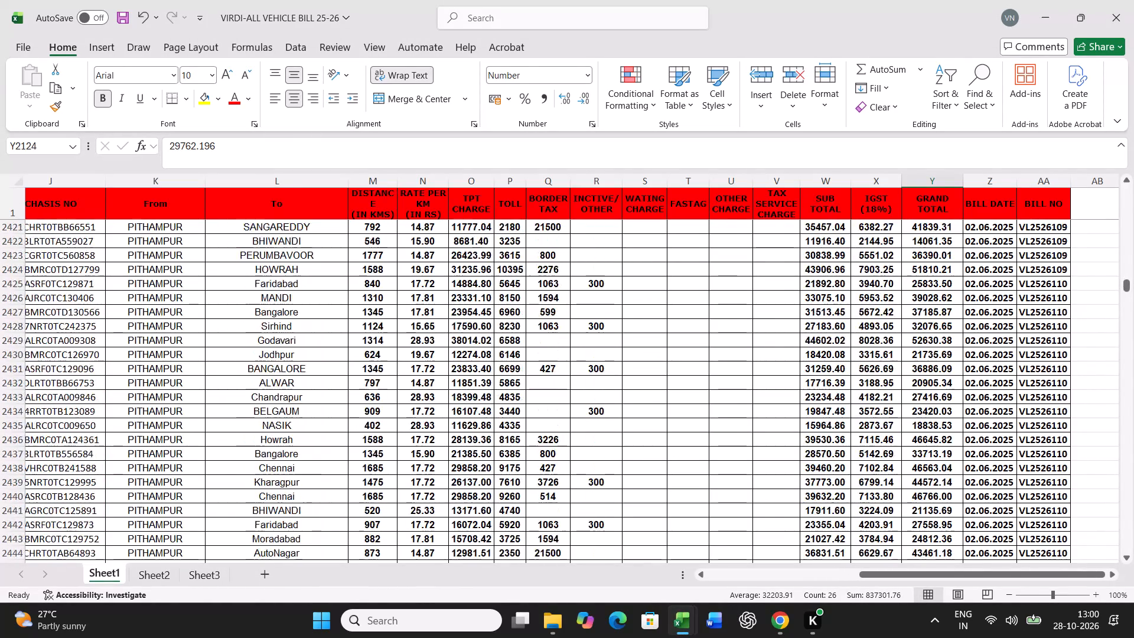
scroll(1081, 445, down, 20)
scroll(1081, 445, down, 20)
scroll(1081, 445, down, 9)
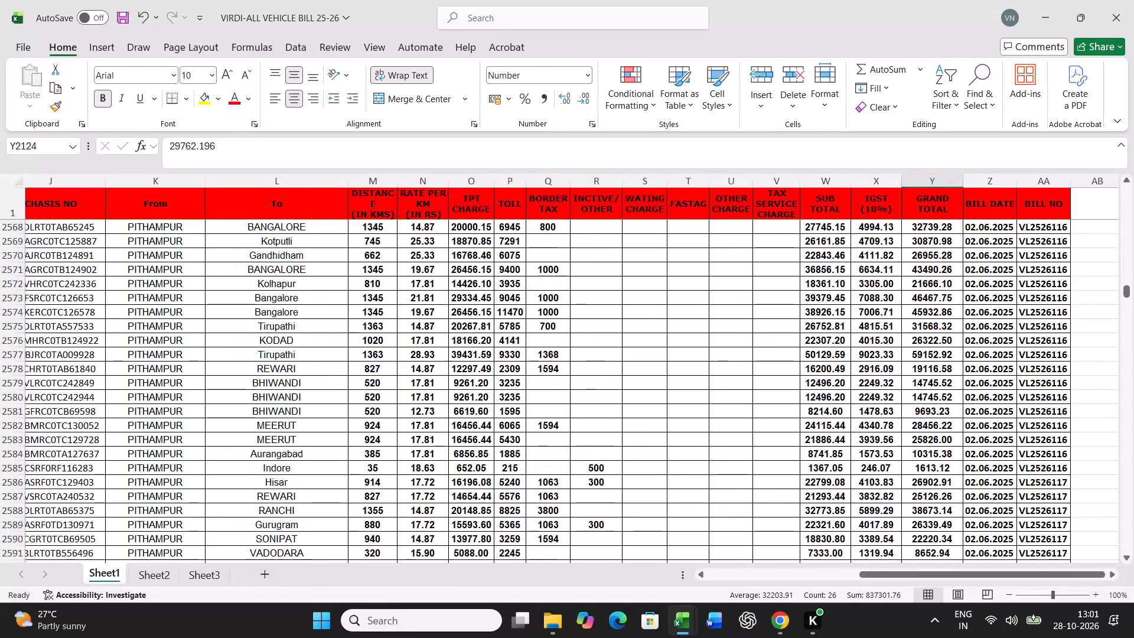
scroll(1079, 451, down, 20)
scroll(1079, 451, down, 20)
scroll(1079, 451, down, 9)
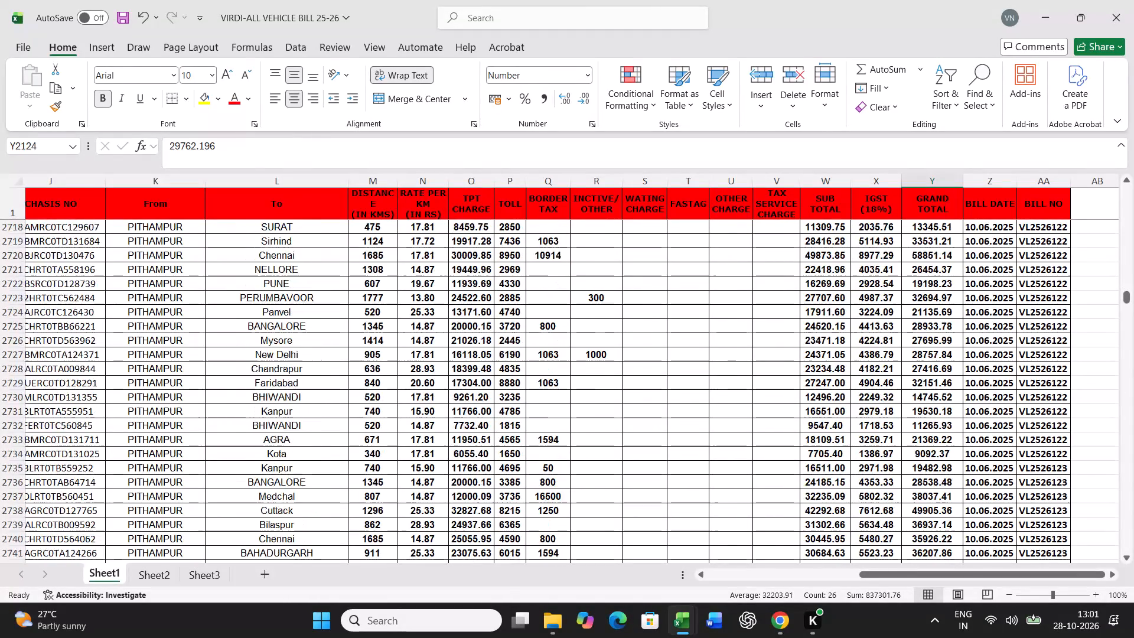
scroll(1077, 453, down, 15)
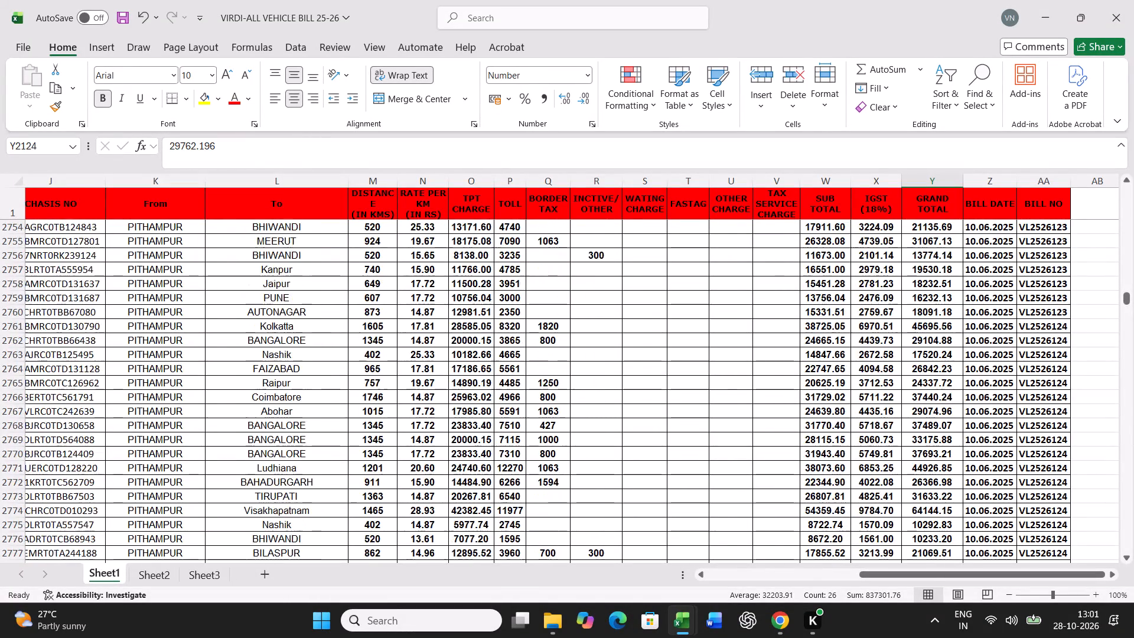
scroll(1077, 440, down, 20)
scroll(1077, 440, down, 18)
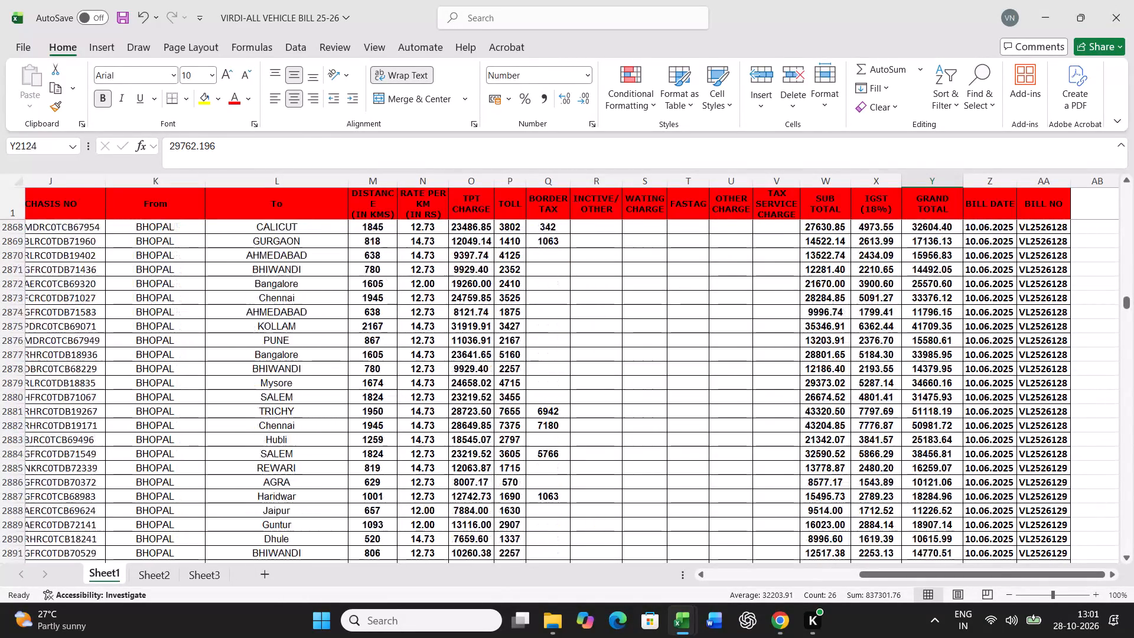
scroll(1077, 441, down, 19)
scroll(1077, 441, down, 18)
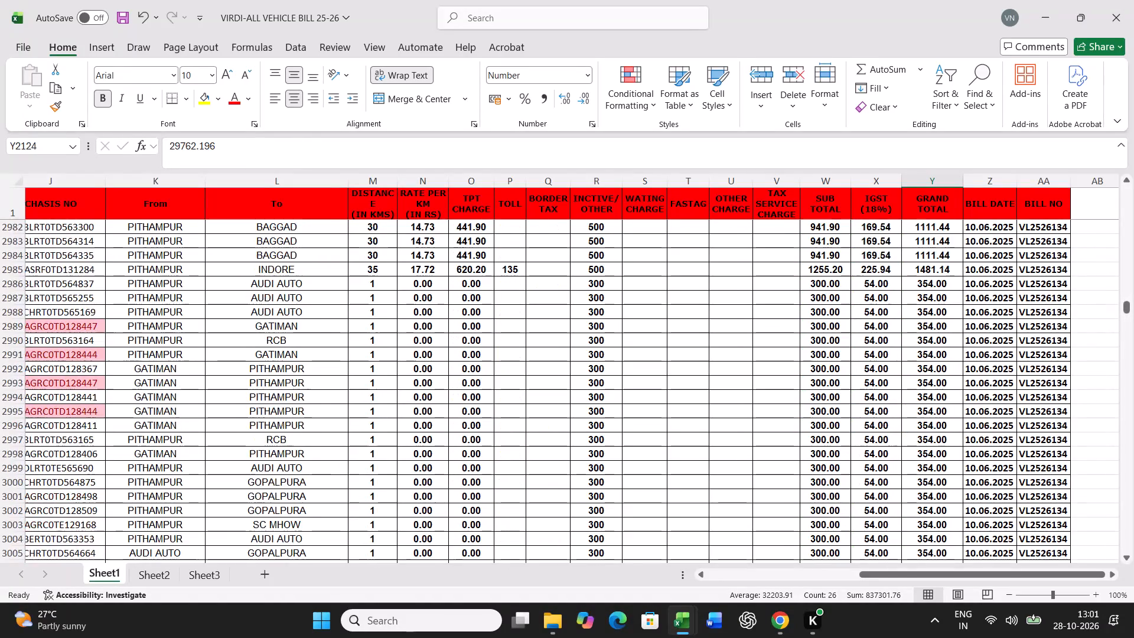
scroll(1077, 441, down, 20)
scroll(1077, 441, down, 20)
scroll(1077, 441, down, 5)
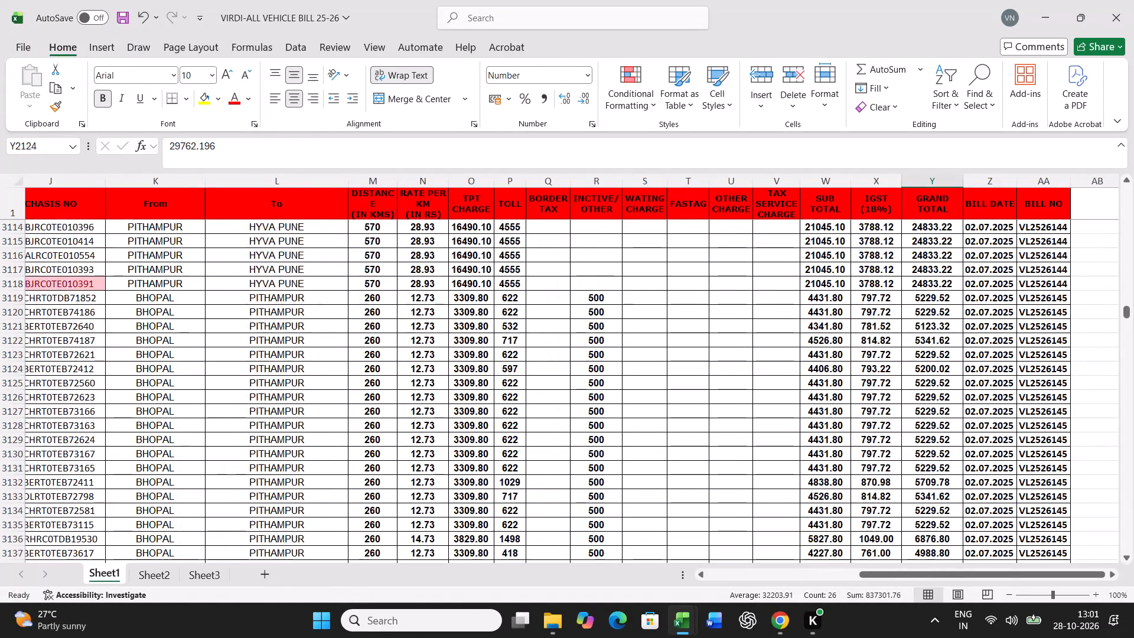
scroll(1077, 441, down, 20)
scroll(1077, 441, down, 2)
scroll(1077, 442, down, 19)
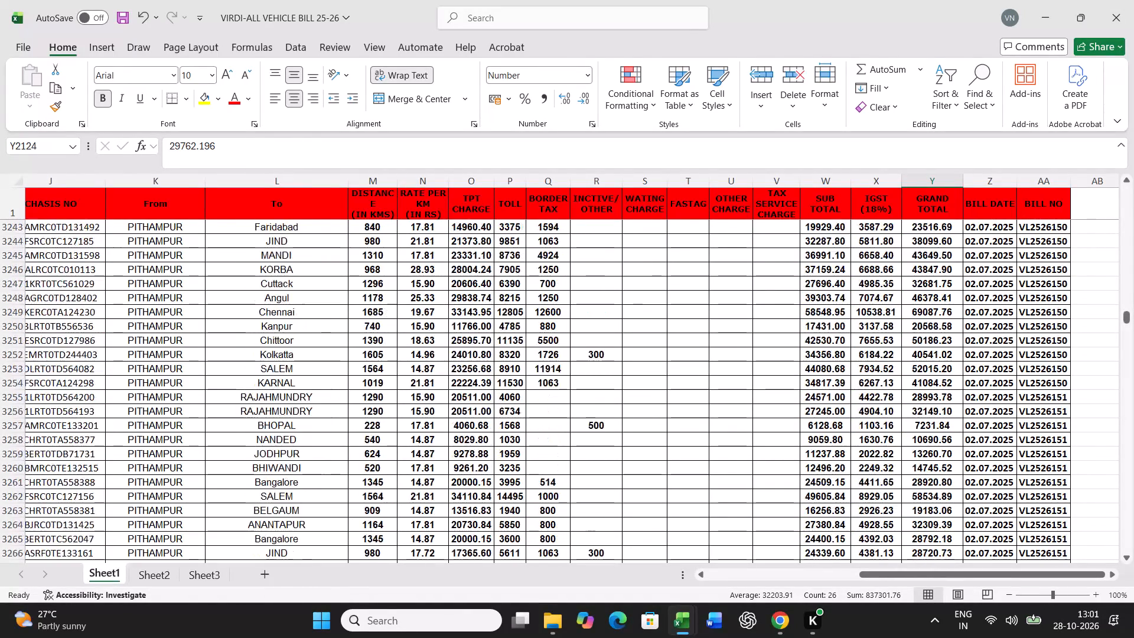
scroll(1077, 442, down, 20)
scroll(1077, 442, down, 20)
scroll(1077, 442, down, 10)
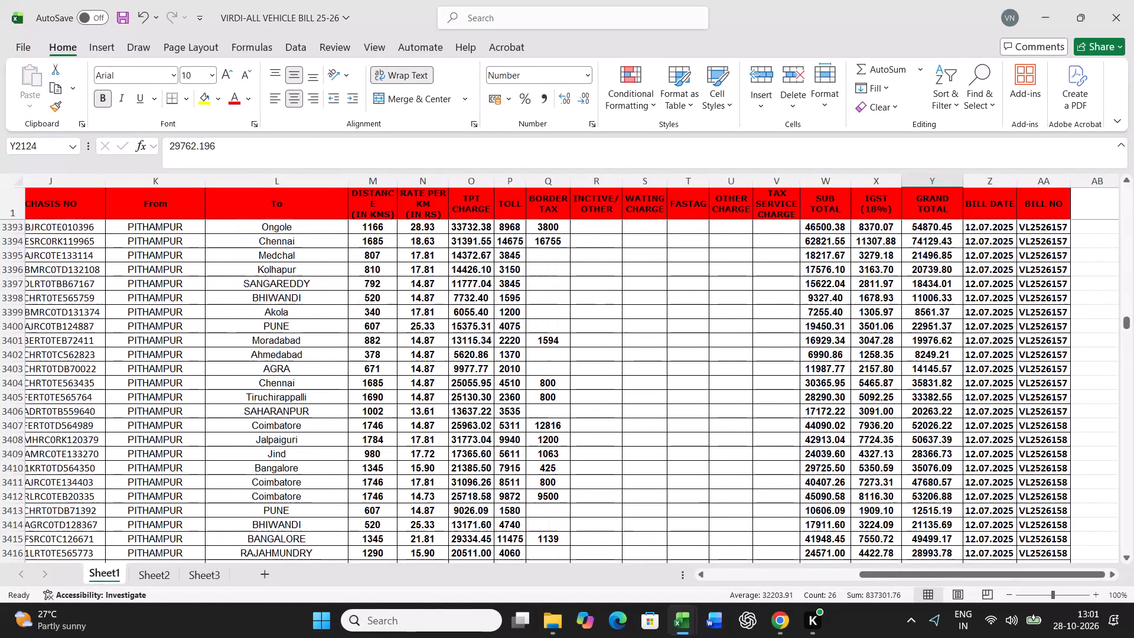
scroll(1074, 442, up, 4)
scroll(1082, 437, down, 5)
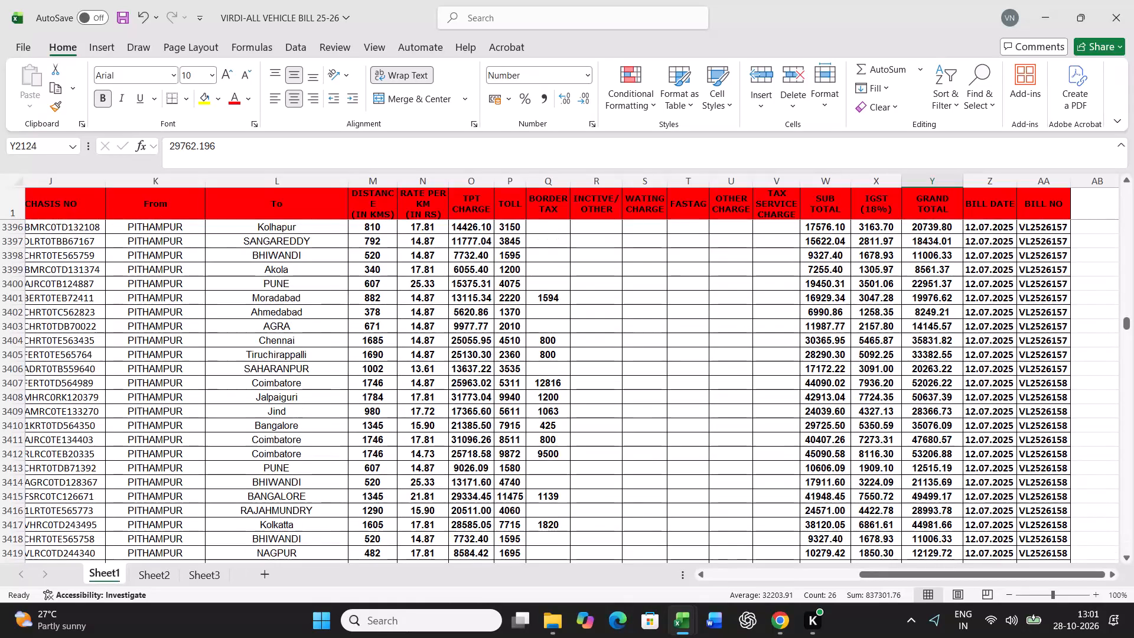
click(1050, 385)
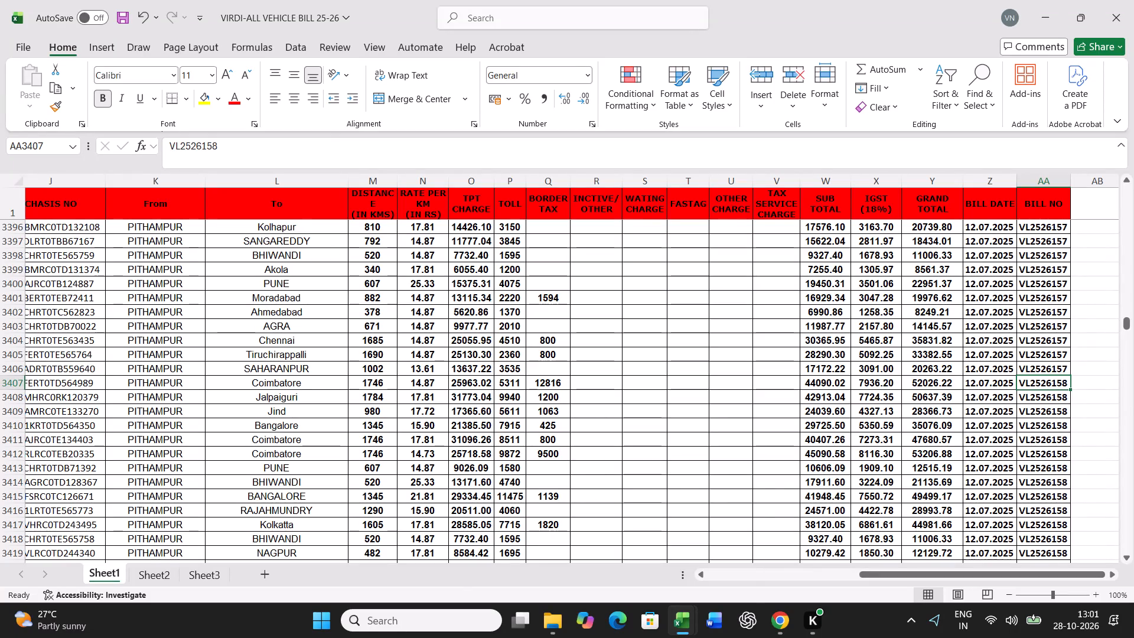
right_click(1055, 384)
click(967, 253)
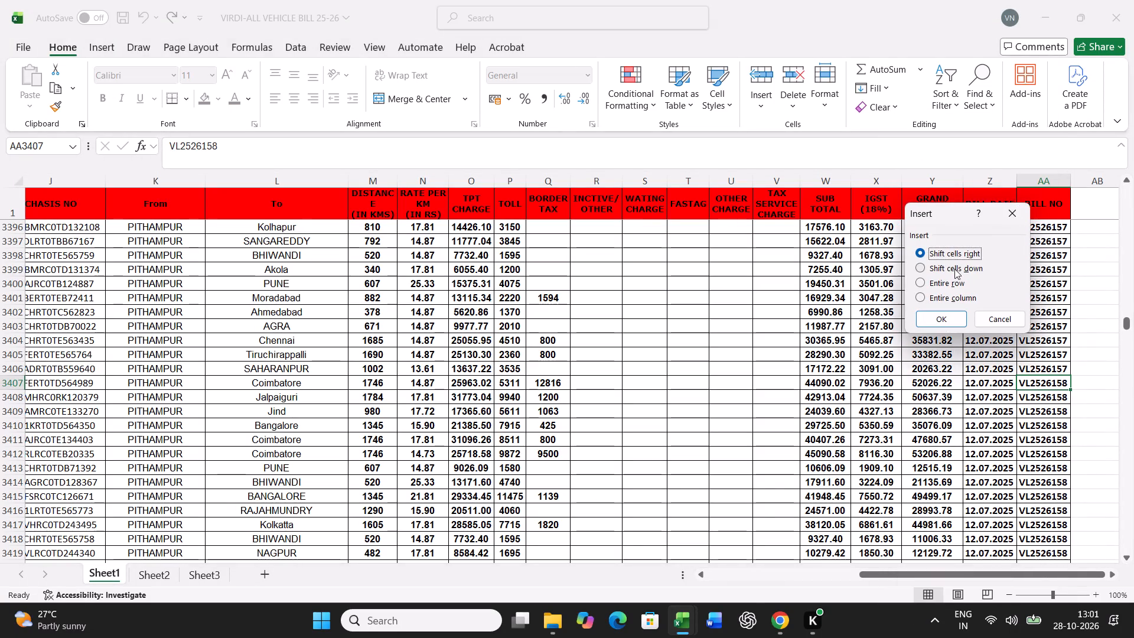
click(950, 280)
click(946, 313)
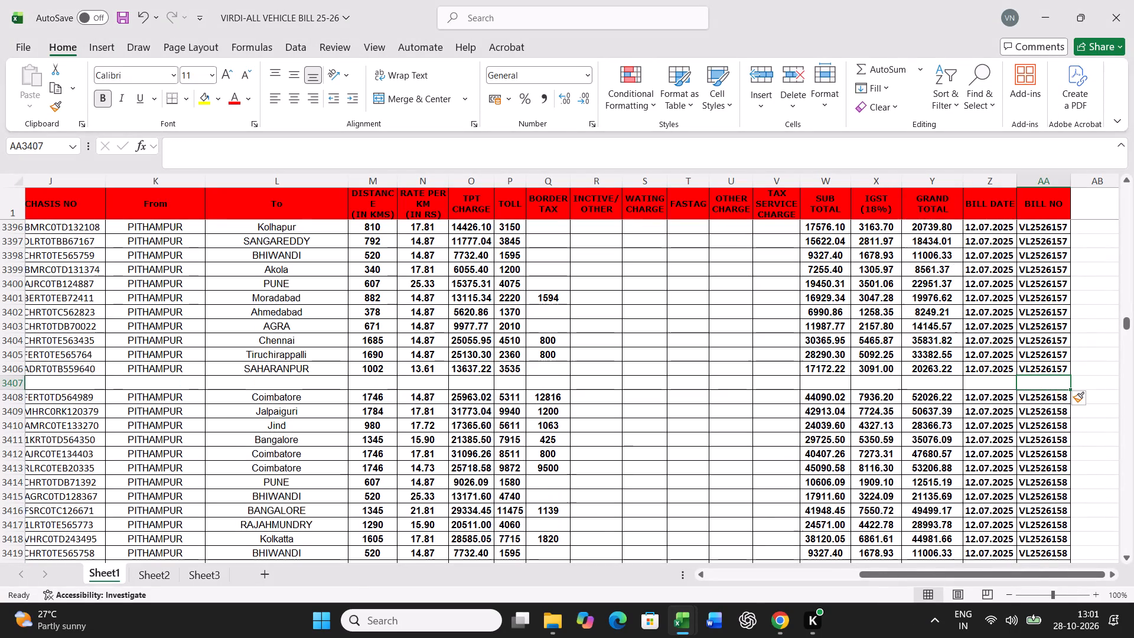
scroll(1080, 435, up, 5)
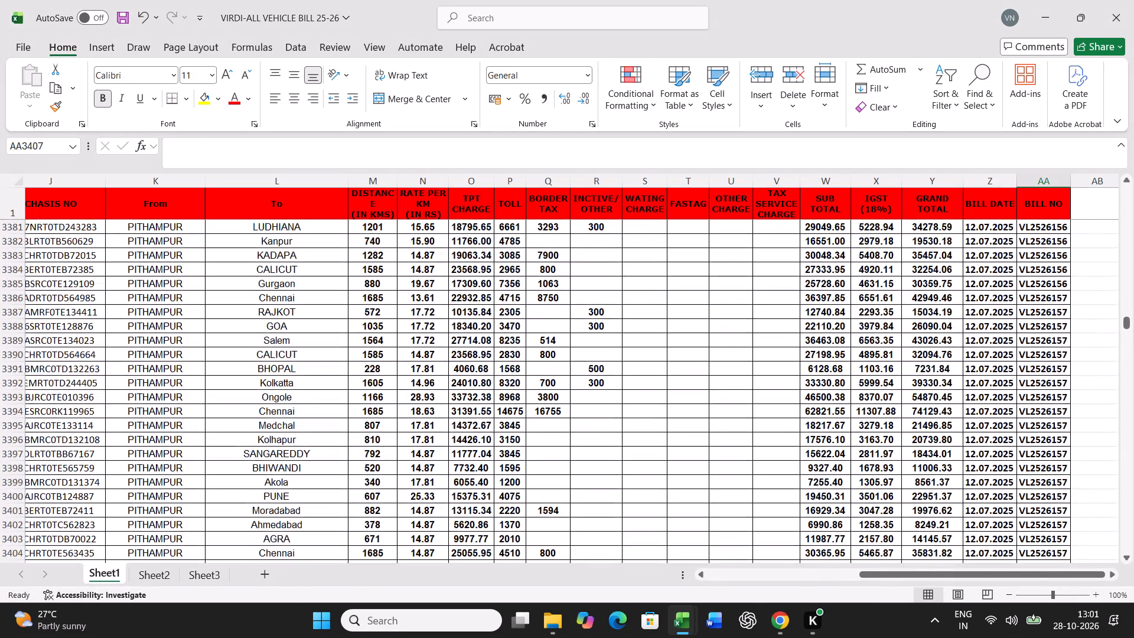
click(1058, 300)
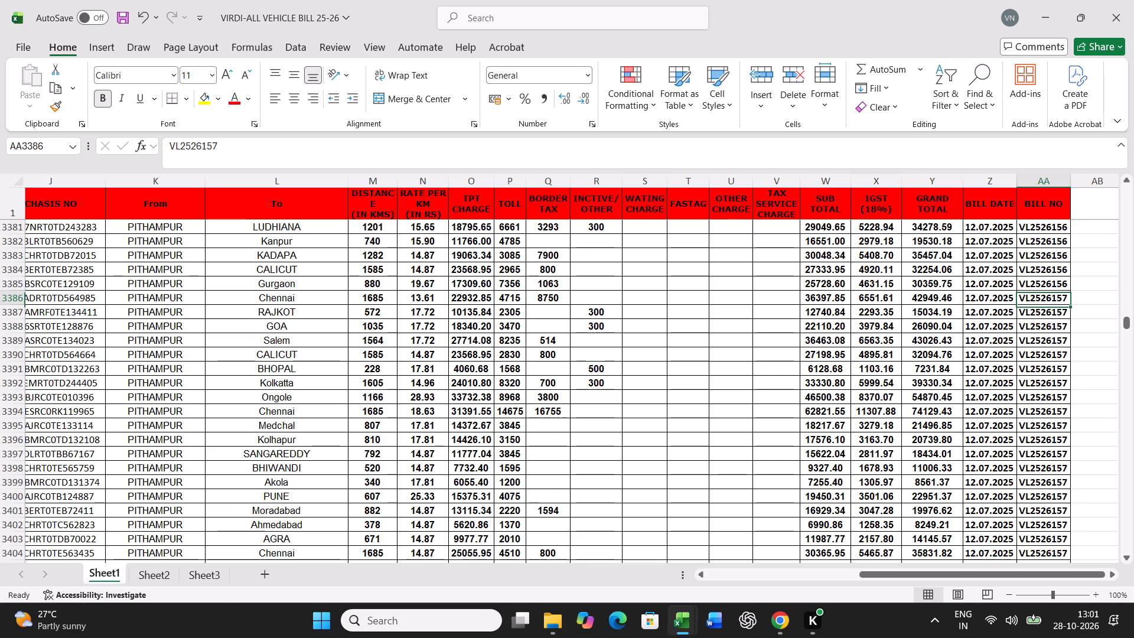
key(Left)
key(Left)
key(Left)
key(Left)
key(shift+Down)
key(shift+Down)
key(shift+Down)
key(shift+Down)
key(shift+Down)
key(shift+Down)
key(shift+Down)
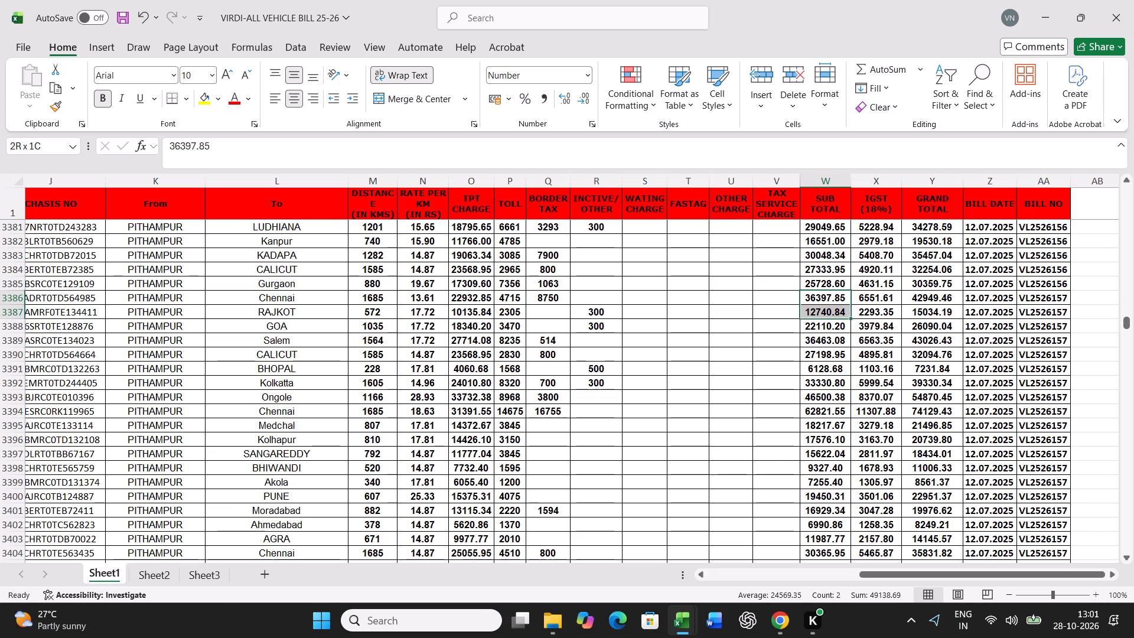
scroll(911, 318, down, 4)
key(shift+Down)
key(shift+Down)
key(shift+Down)
key(shift+Down)
key(shift+Down)
key(shift+Down)
key(shift+Down)
key(shift+Down)
key(shift+Down)
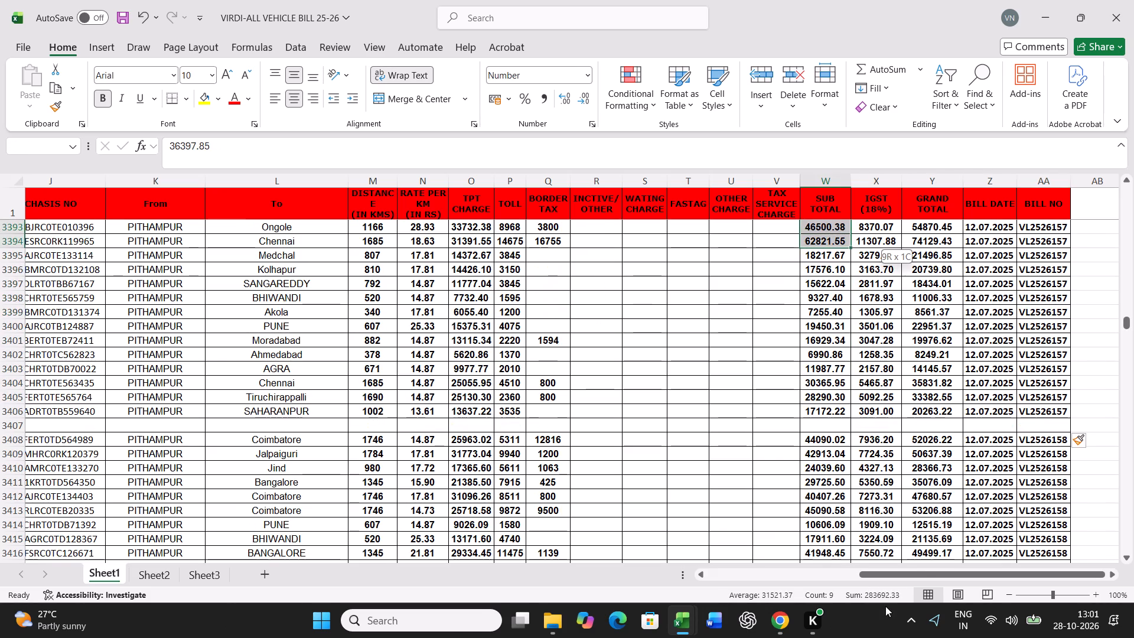
key(shift+Down)
key(shift+Down)
key(shift+Down)
key(shift+Down)
key(shift+Down)
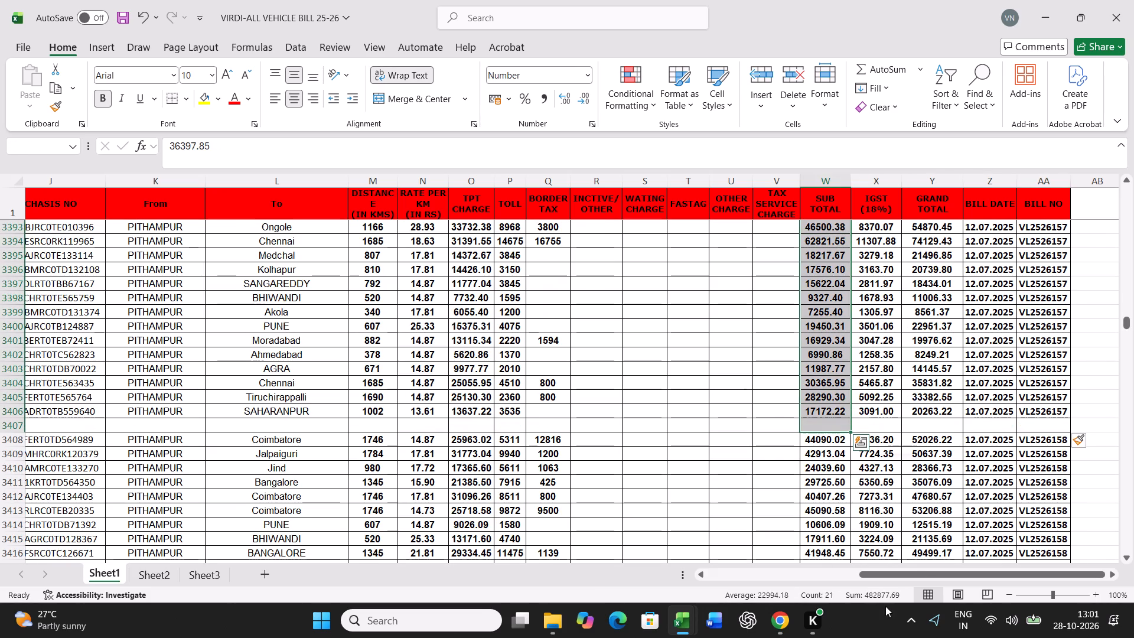
click(892, 71)
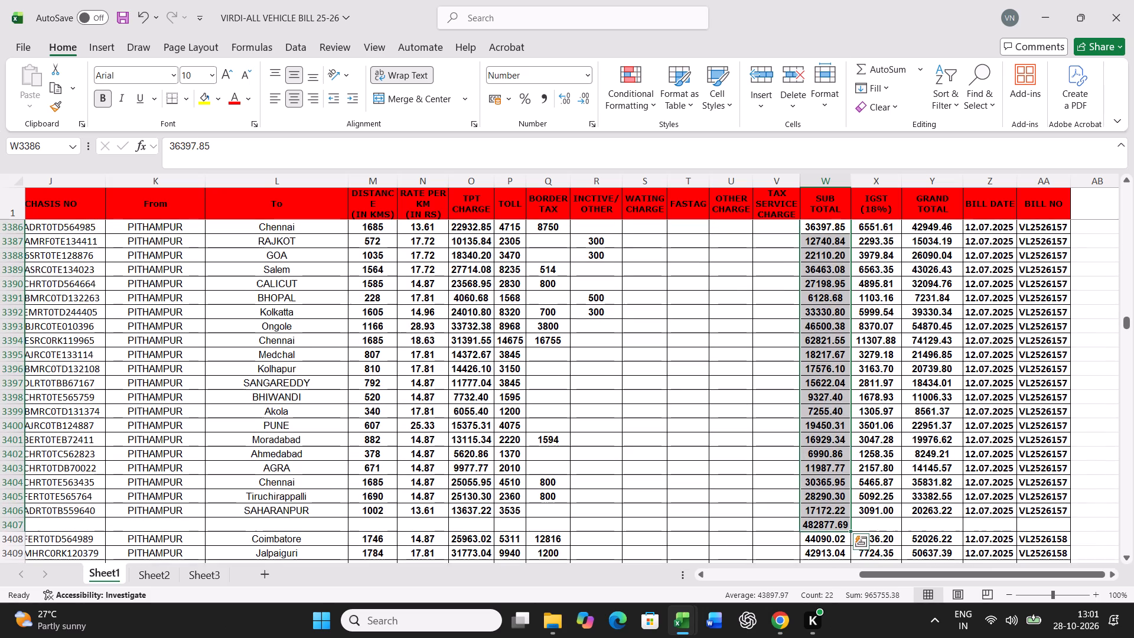
Copy the Sub Total sum formula from W3407 into the IGST and Grand Total cells X3407:Y3407.
click(827, 522)
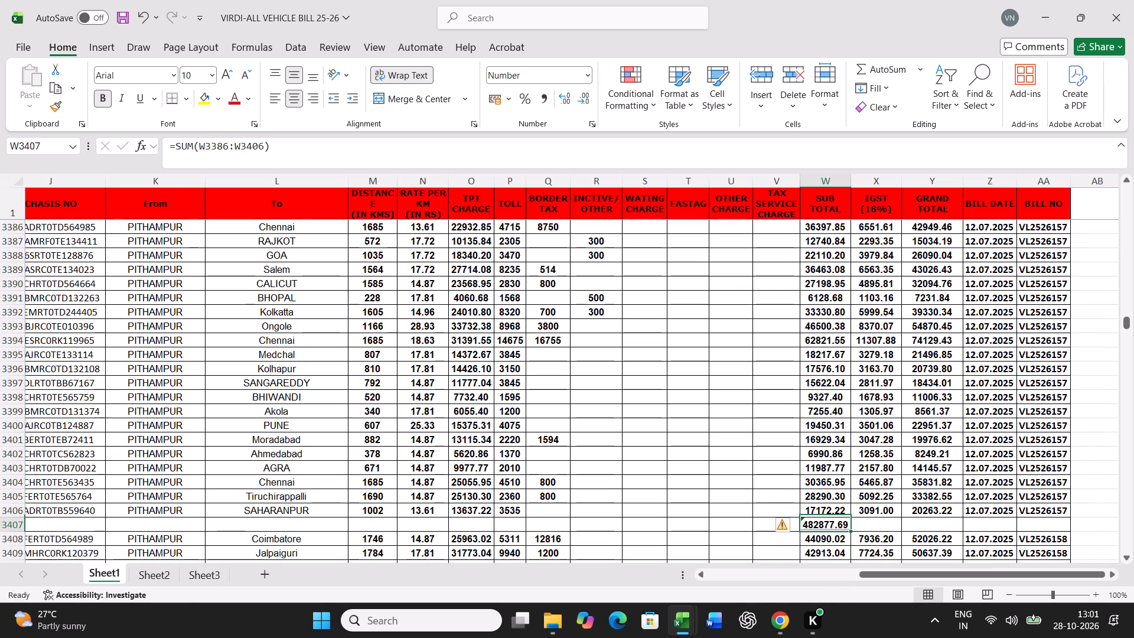
key(ctrl+c)
key(Right)
key(shift+Right)
key(Return)
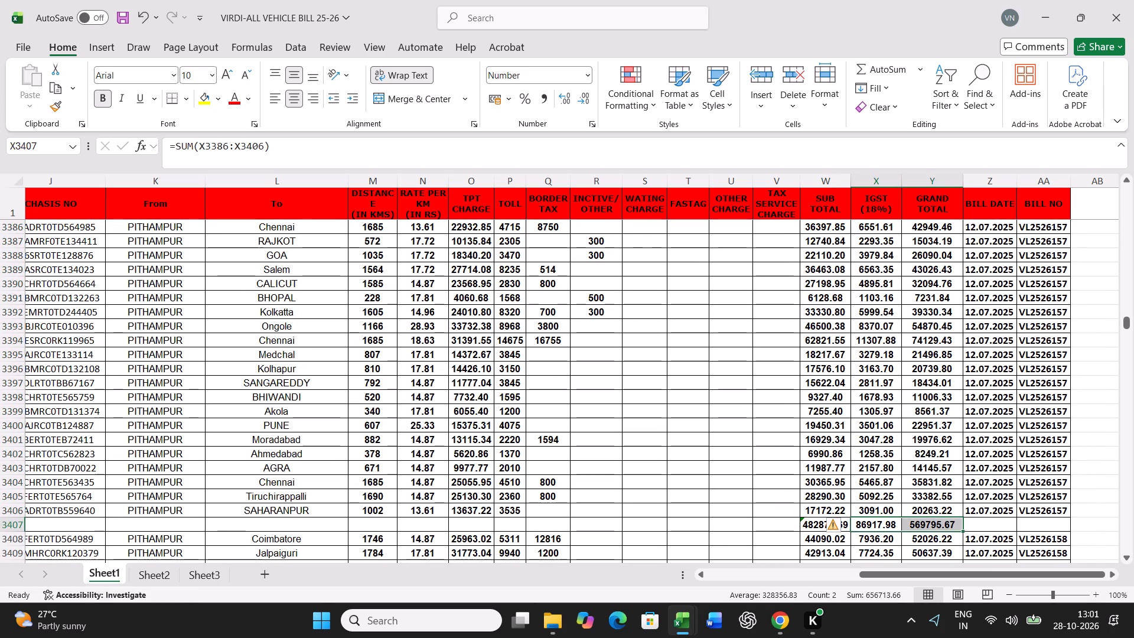
Copy VL2526157's Sub Total sum in W3407 and switch to the Eicher payment workbook.
click(804, 521)
key(ctrl+c)
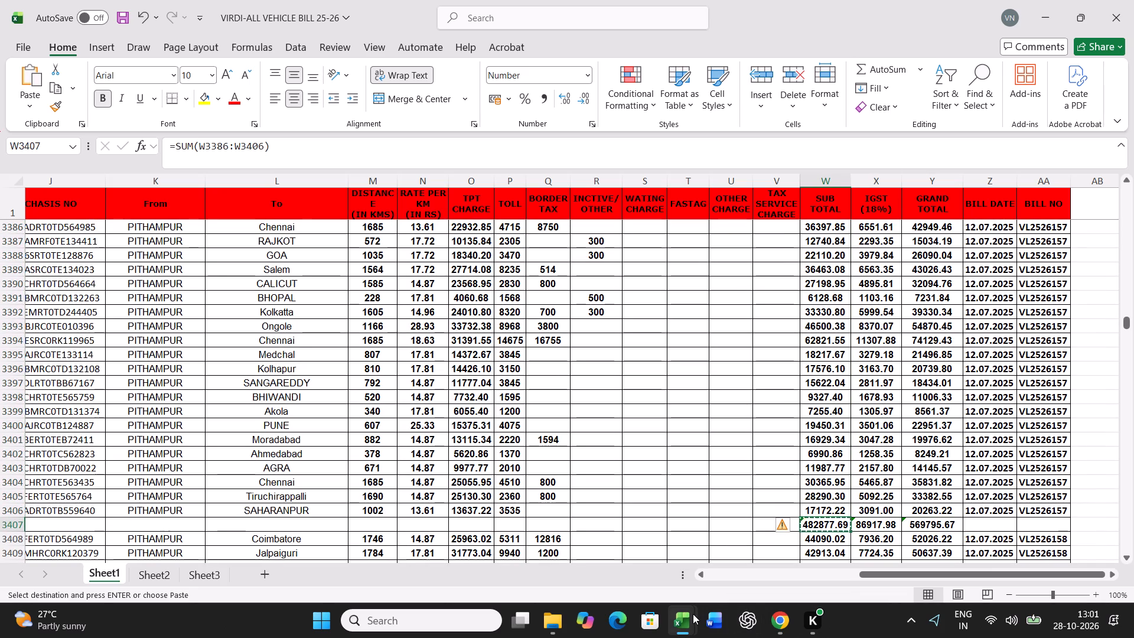
click(693, 614)
click(720, 544)
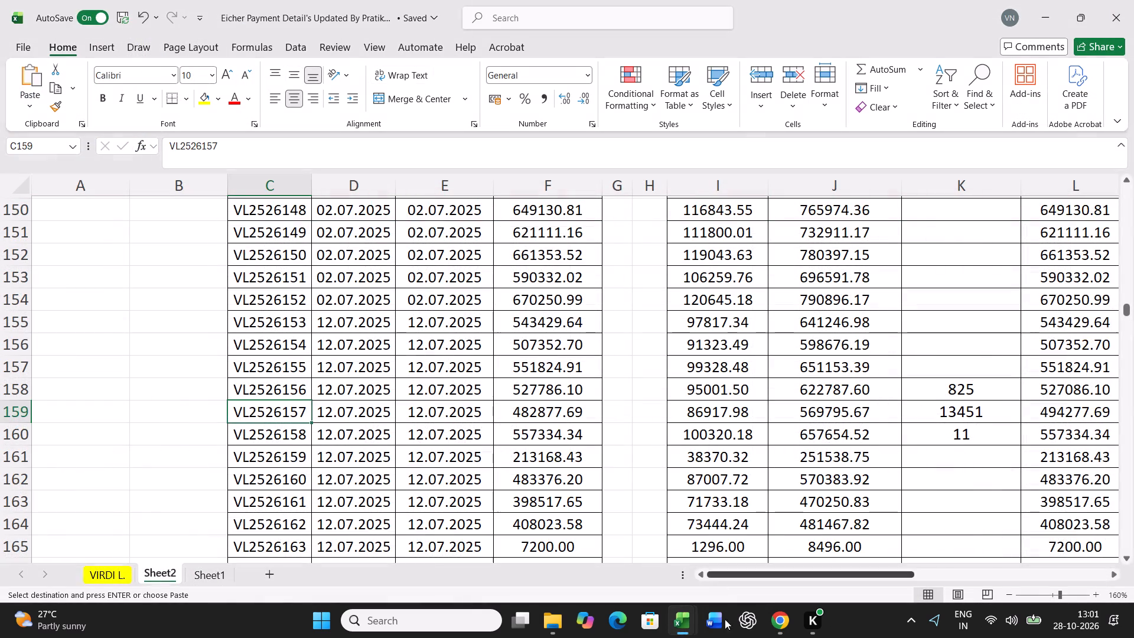
Paste the copied Sub Total sum as values into VL2526157's cell F159 on Sheet2.
key(Right)
key(Right)
key(Right)
key(Right)
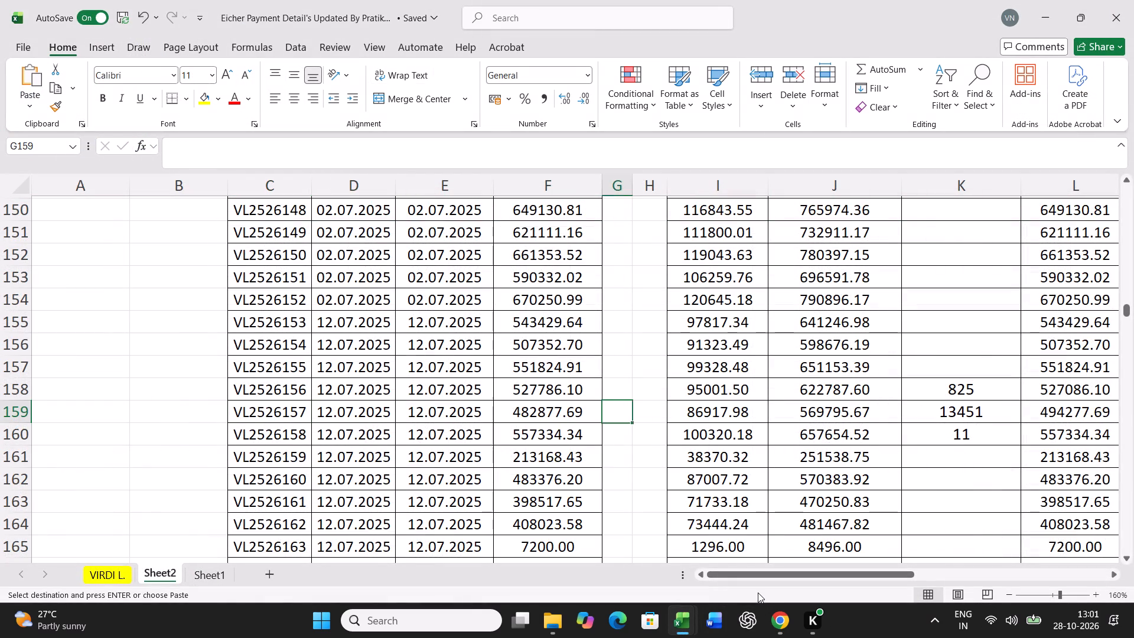
key(Right)
key(Right)
key(Right)
key(Right)
key(Right)
key(Right)
key(Left)
key(Left)
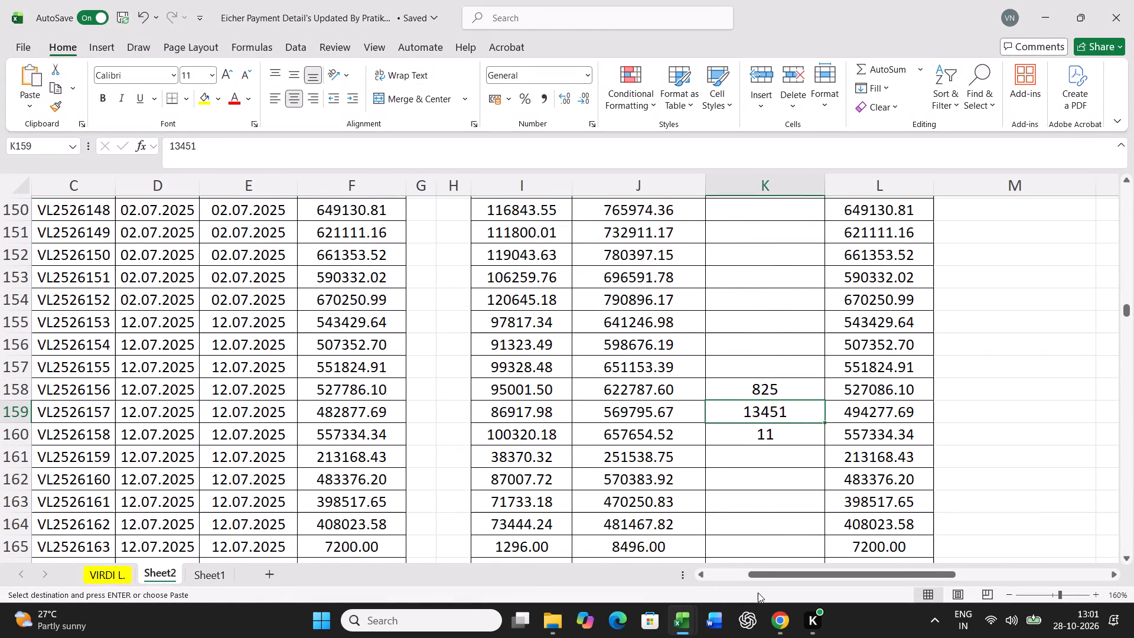
key(Left)
key(Left)
key(Left)
key(Left)
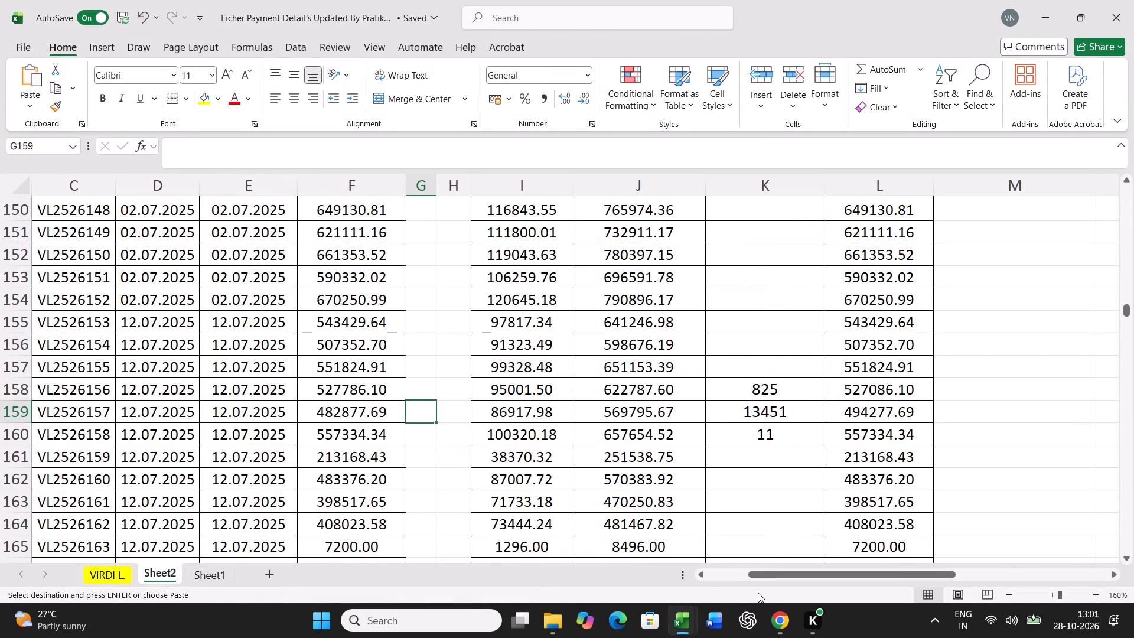
key(Left)
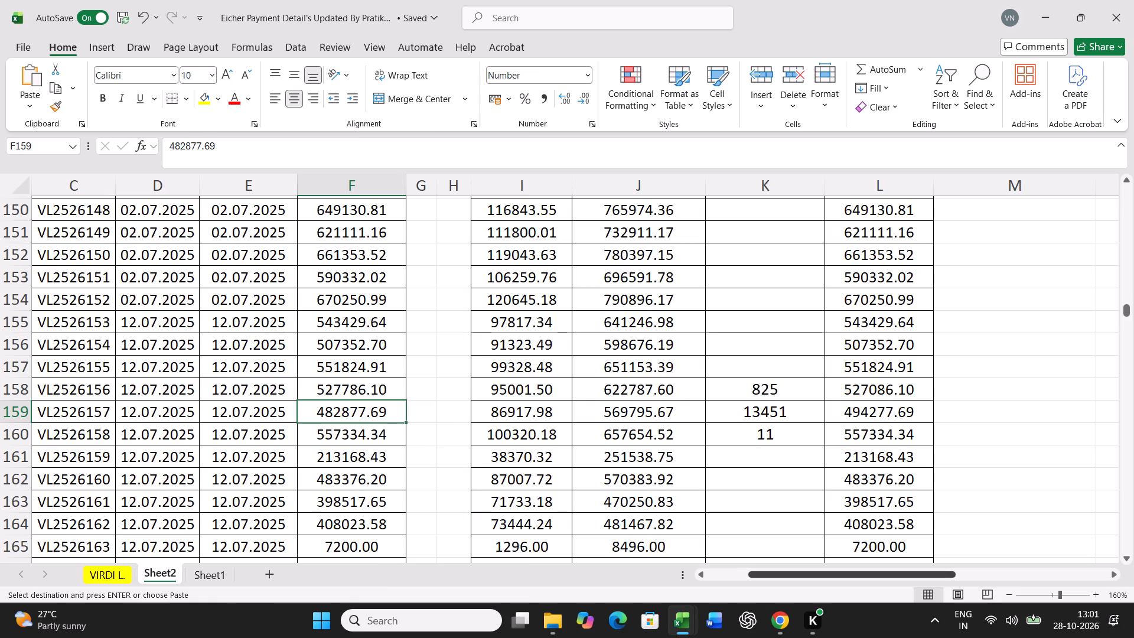
right_click(366, 412)
click(427, 240)
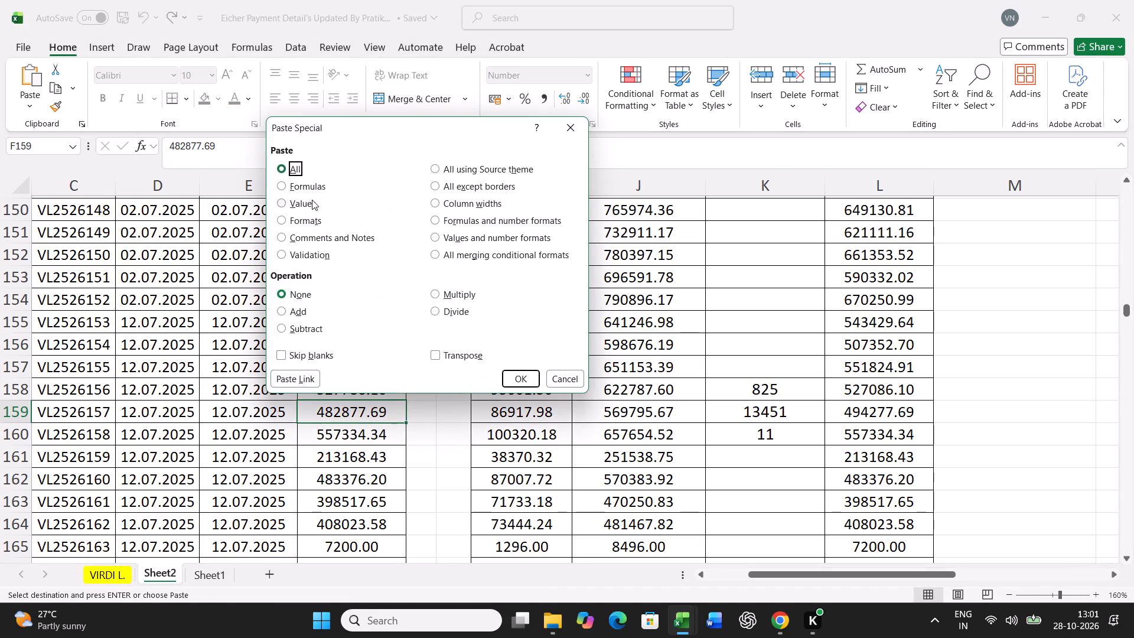
click(312, 200)
click(507, 375)
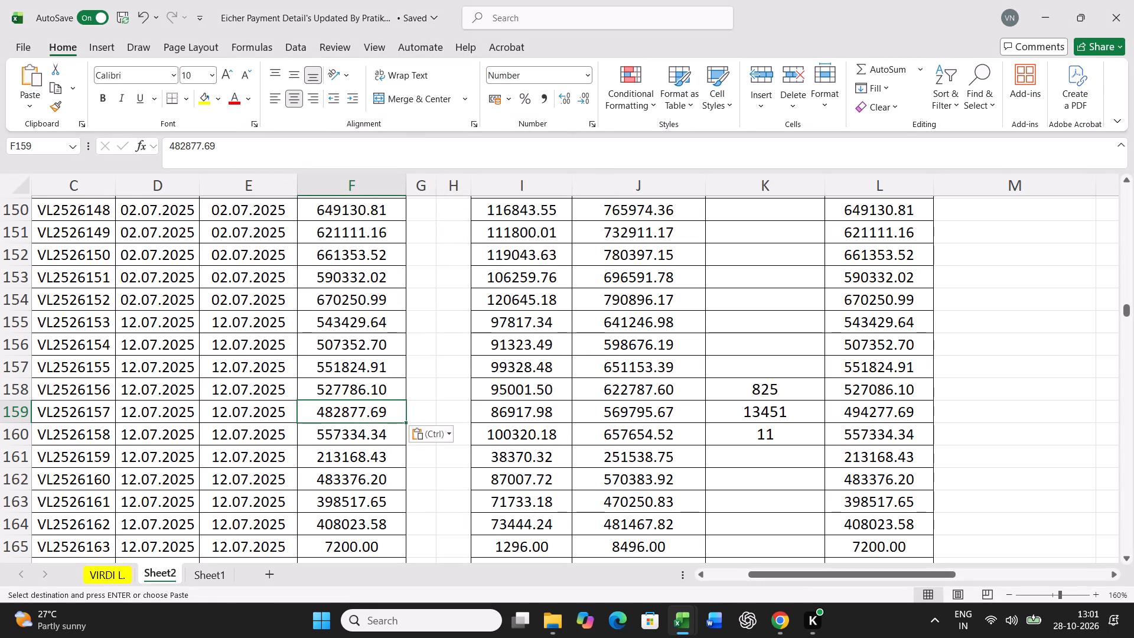
Copy VL2526157's IGST and Grand Total sums X3407:Y3407 from VIRDI-ALL VEHICLE BILL 25-26 and paste them as values at I159 in the Eicher workbook.
click(681, 632)
click(832, 542)
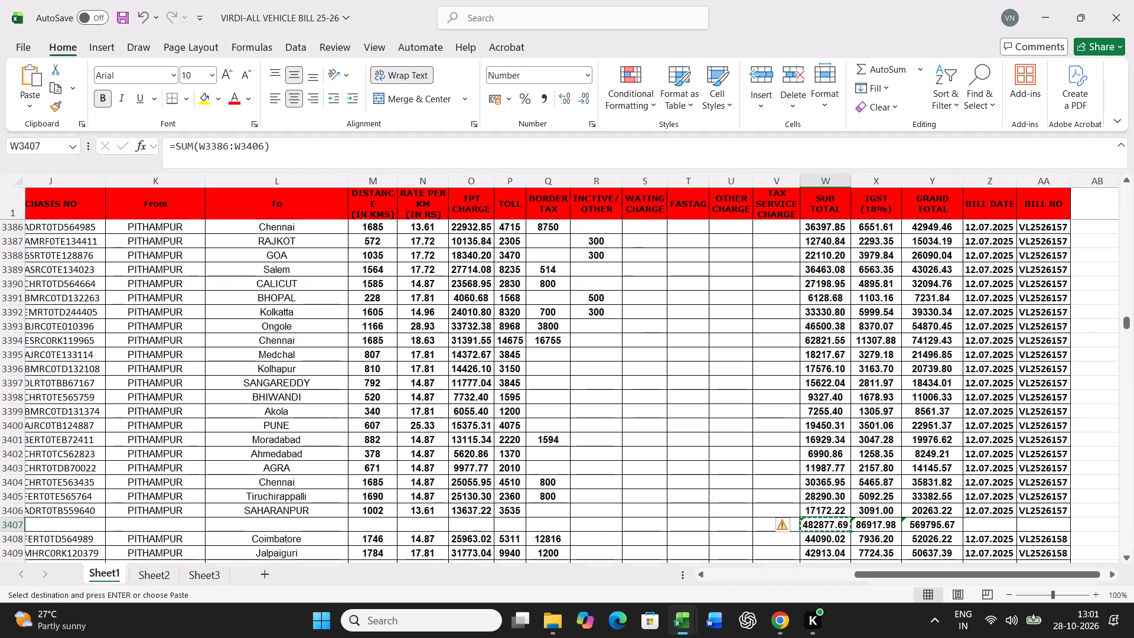
key(Right)
key(Right)
key(Left)
key(shift+Right)
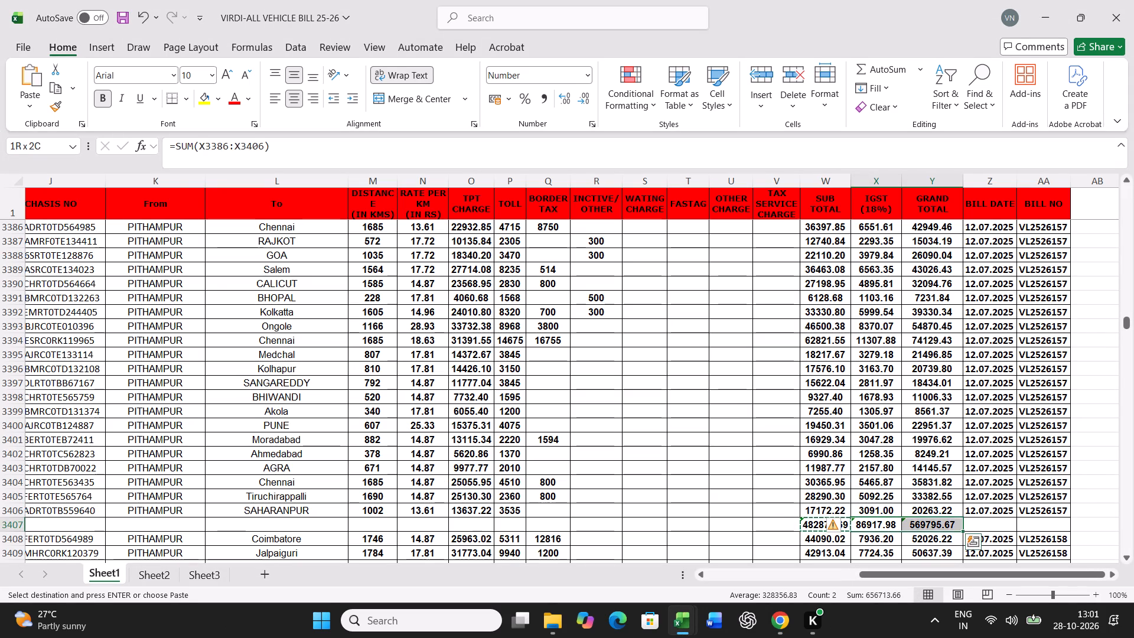
key(ctrl+c)
click(676, 637)
click(677, 570)
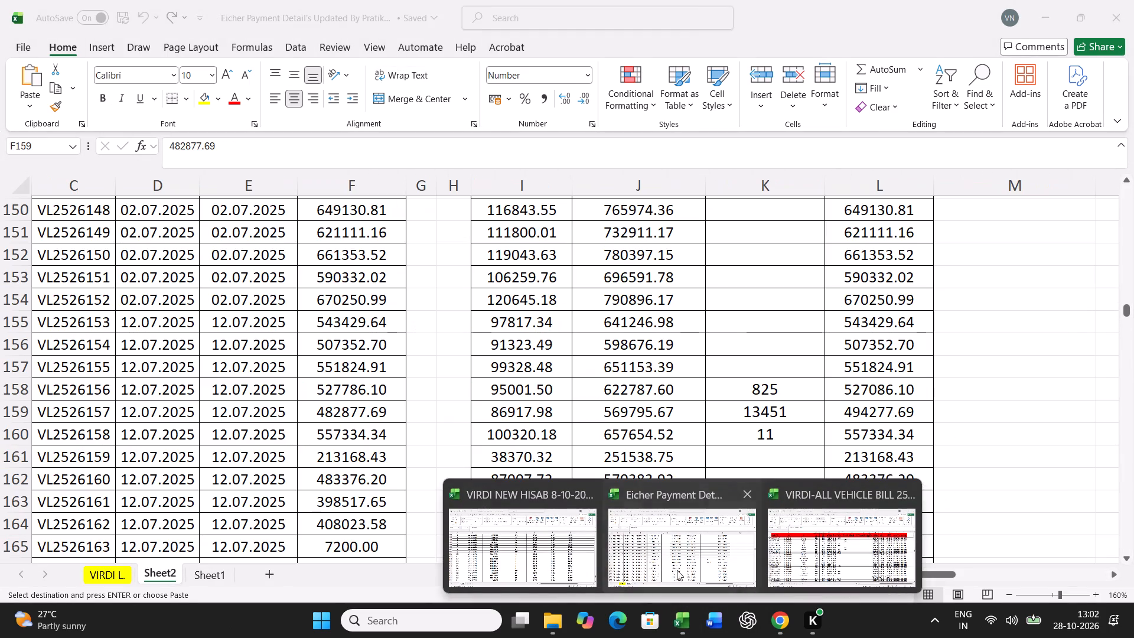
right_click(531, 412)
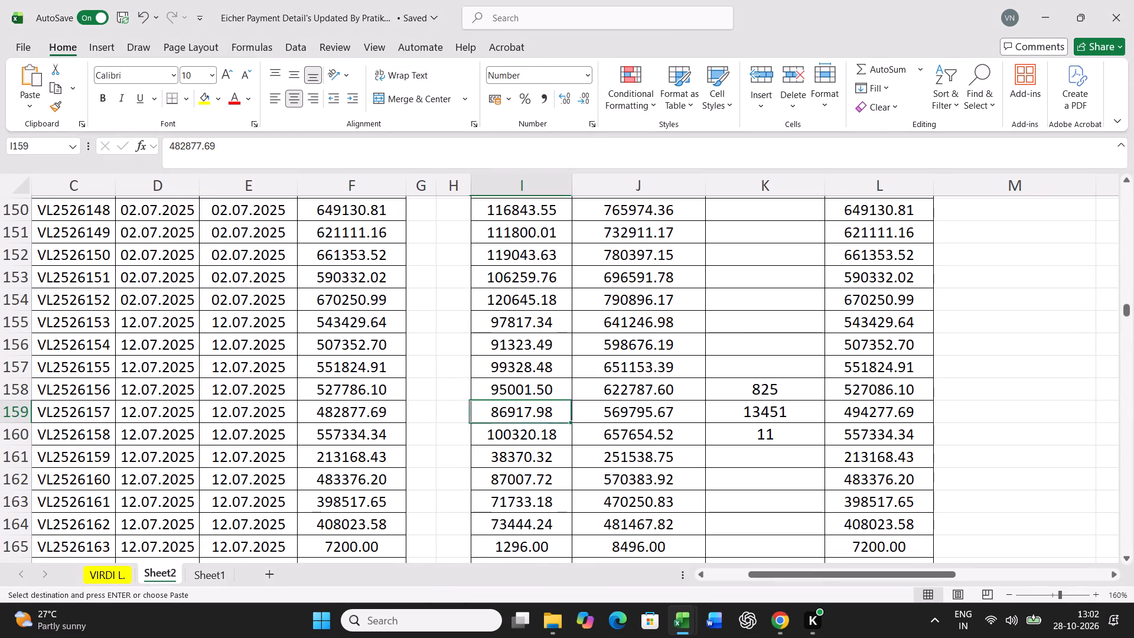
click(596, 240)
click(478, 209)
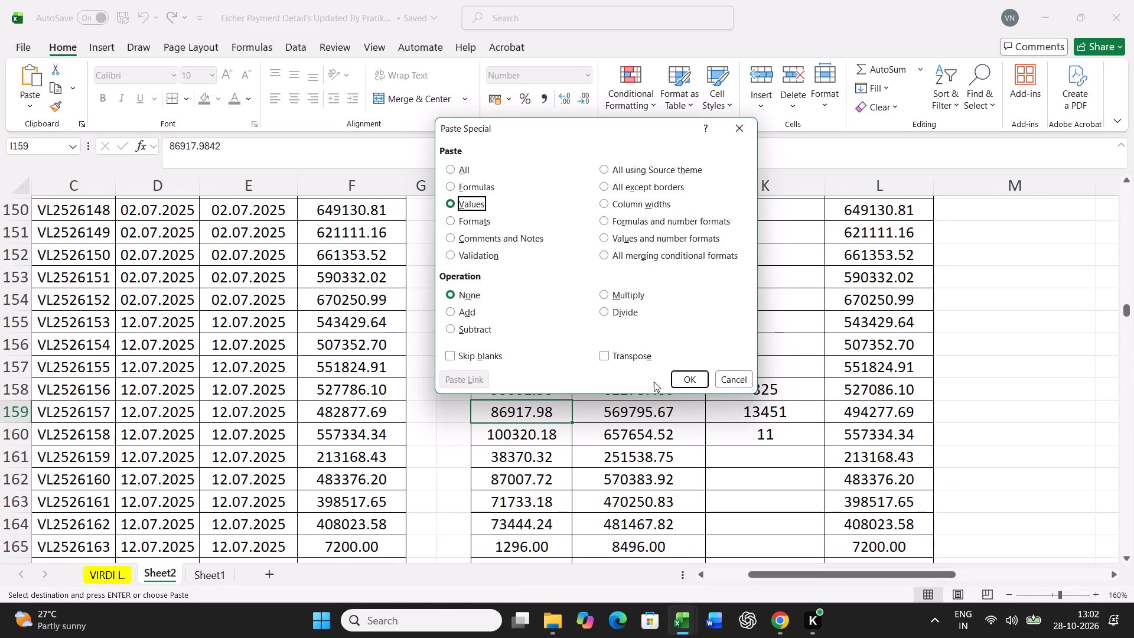
click(676, 382)
Check VL2526157's differences in Q159 and R159 against the pasted totals.
key(Right)
key(Right)
key(Right)
key(Right)
key(Right)
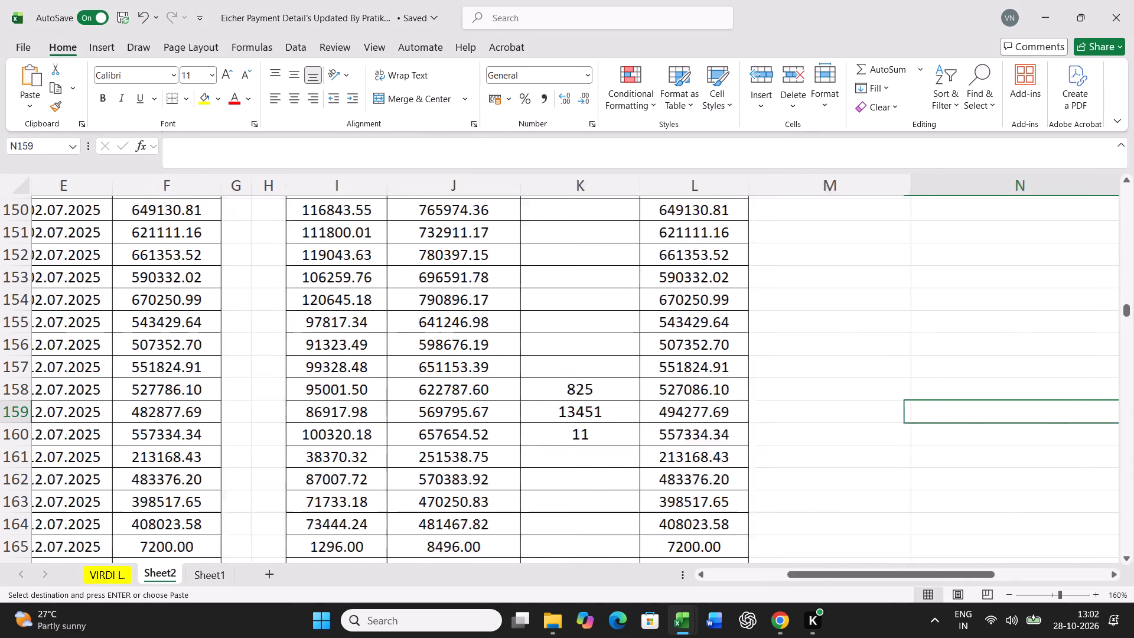
key(Right)
key(Right)
key(Right)
key(Right)
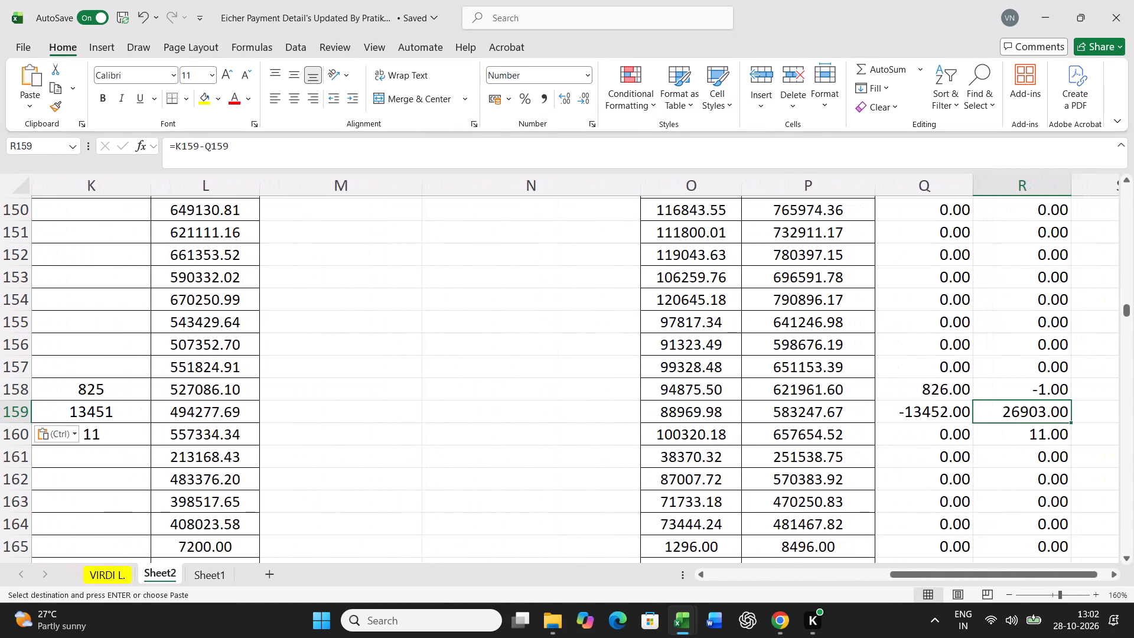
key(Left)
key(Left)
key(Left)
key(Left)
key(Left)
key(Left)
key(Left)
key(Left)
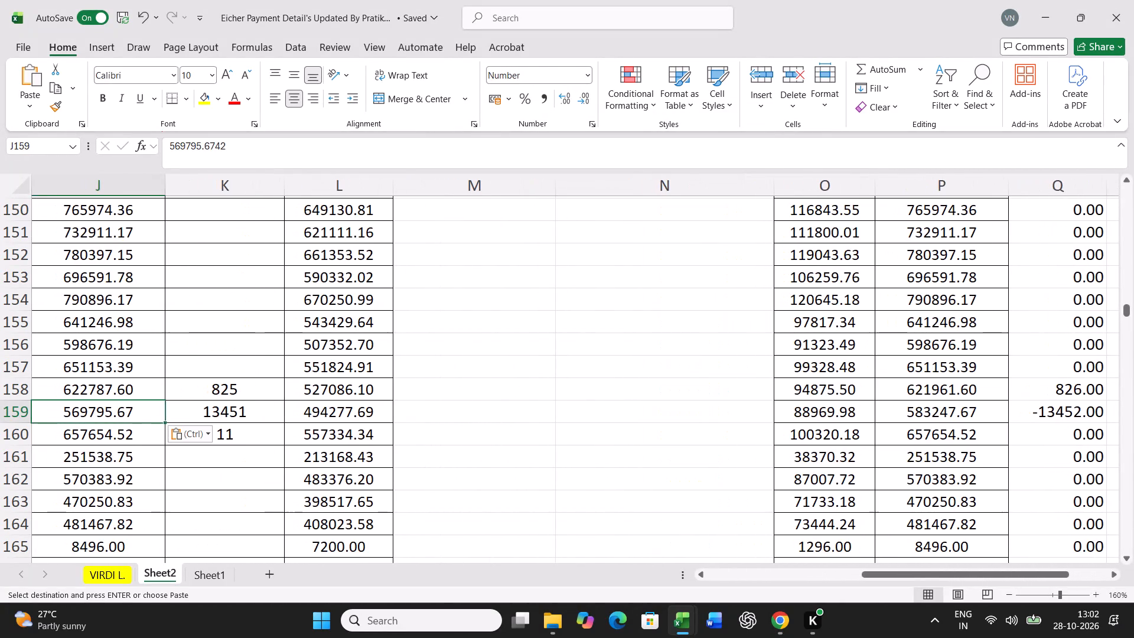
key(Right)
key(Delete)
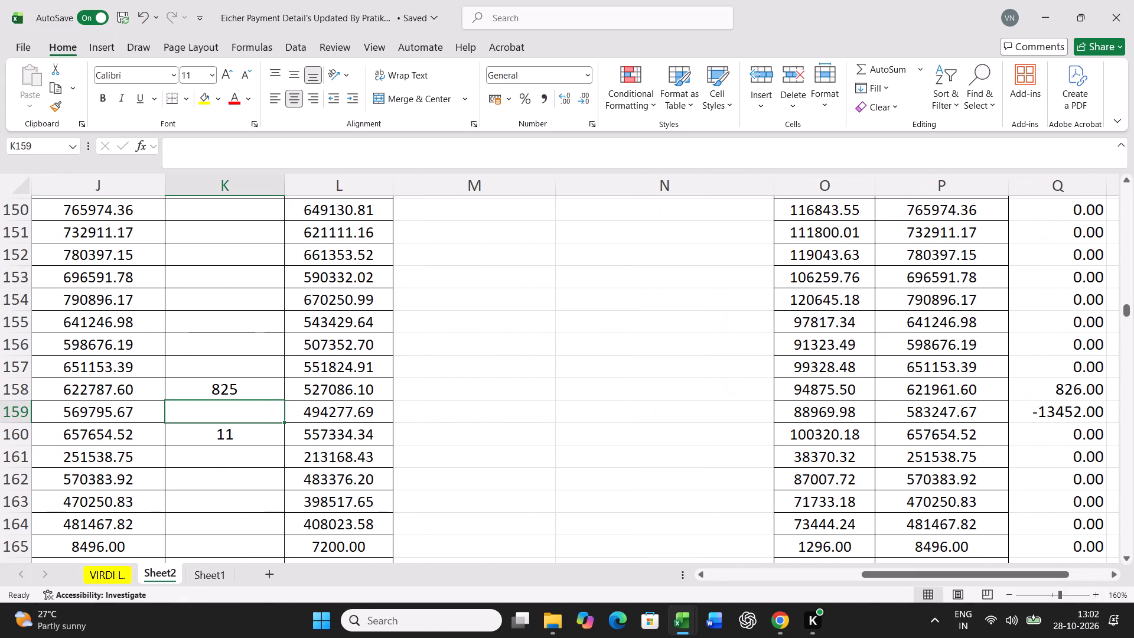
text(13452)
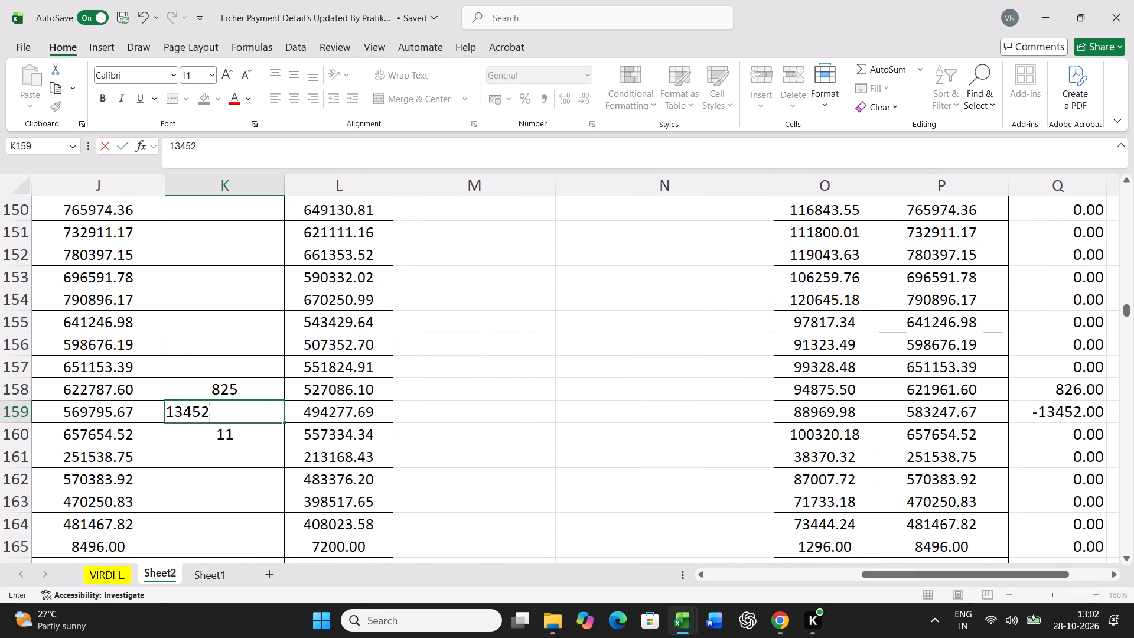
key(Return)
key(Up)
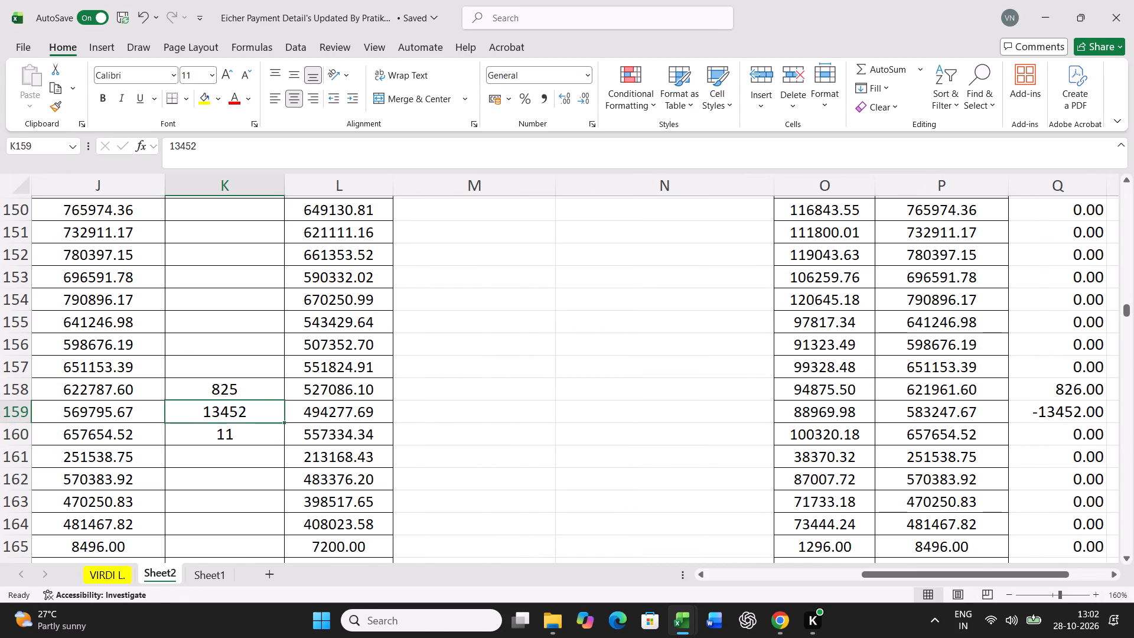
Recheck VL2526157's remaining difference in R159.
key(Right)
key(Right)
key(Right)
key(Right)
key(Right)
key(Right)
key(Right)
key(Right)
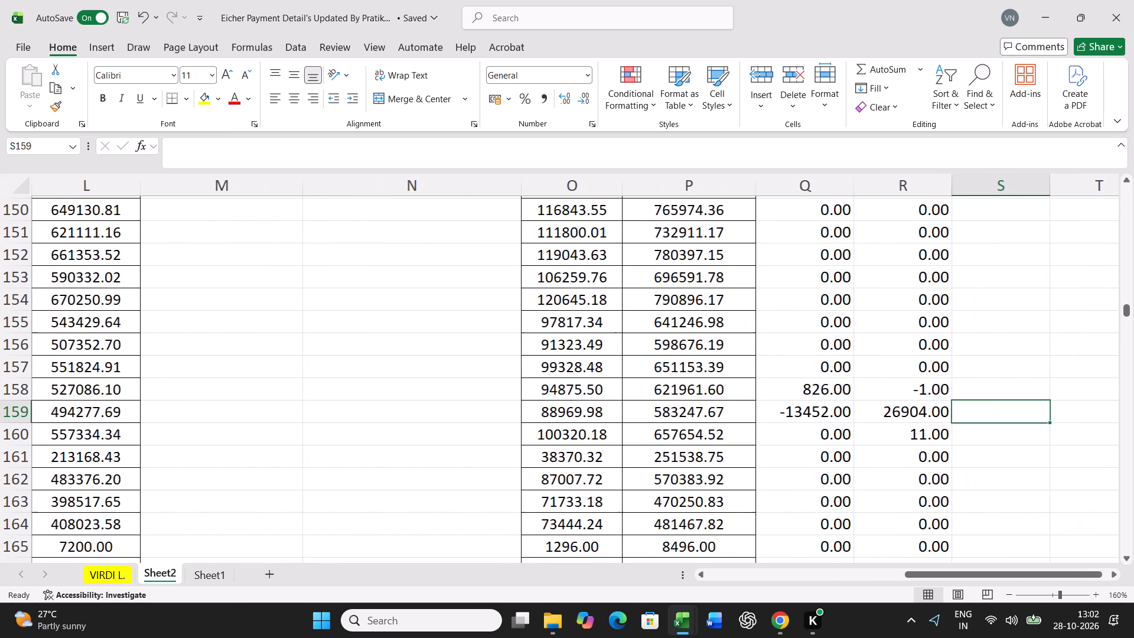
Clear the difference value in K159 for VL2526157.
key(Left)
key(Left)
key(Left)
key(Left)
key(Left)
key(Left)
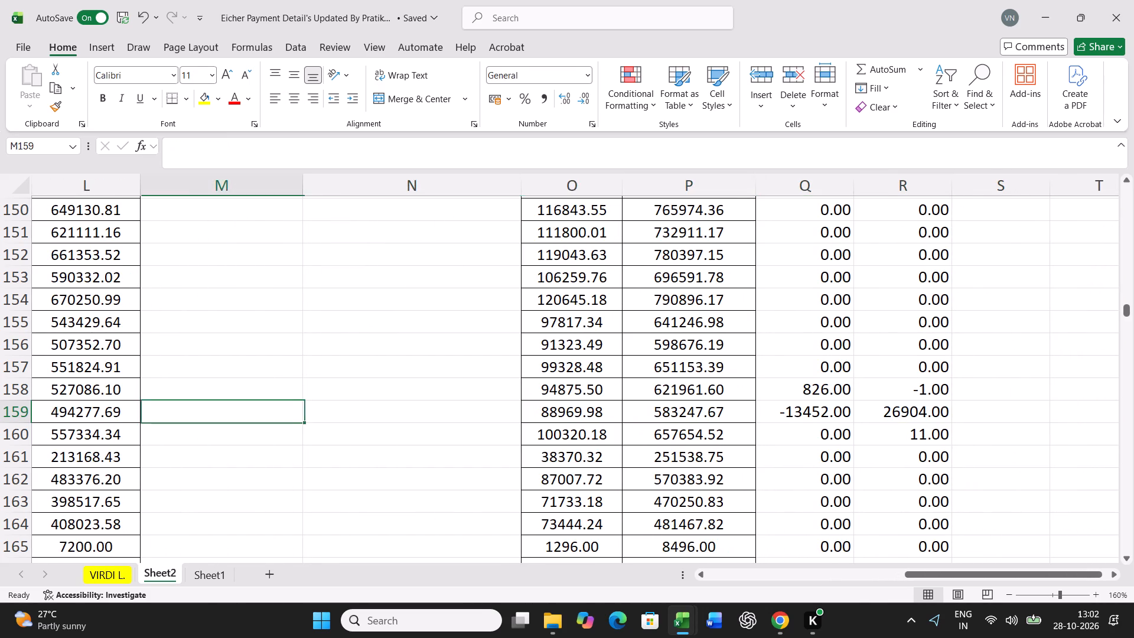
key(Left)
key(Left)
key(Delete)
key(Right)
key(Right)
key(Right)
key(Right)
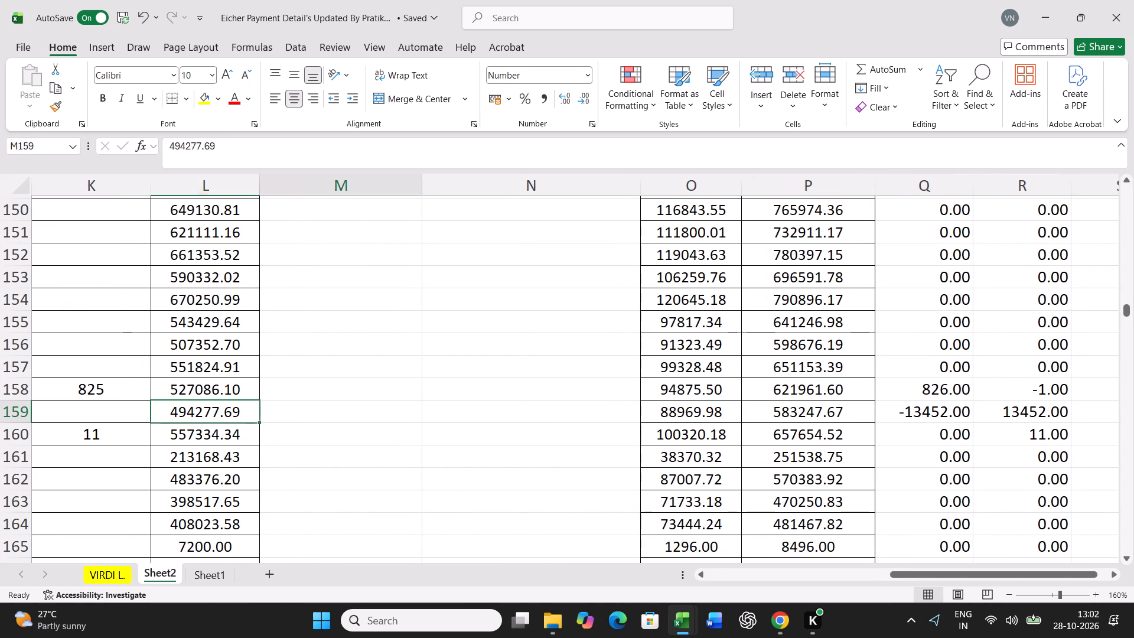
key(Right)
key(Right)
key(Right)
key(Right)
key(Right)
key(Left)
key(Left)
key(Left)
key(Left)
key(Left)
key(Left)
key(Left)
key(Left)
key(Left)
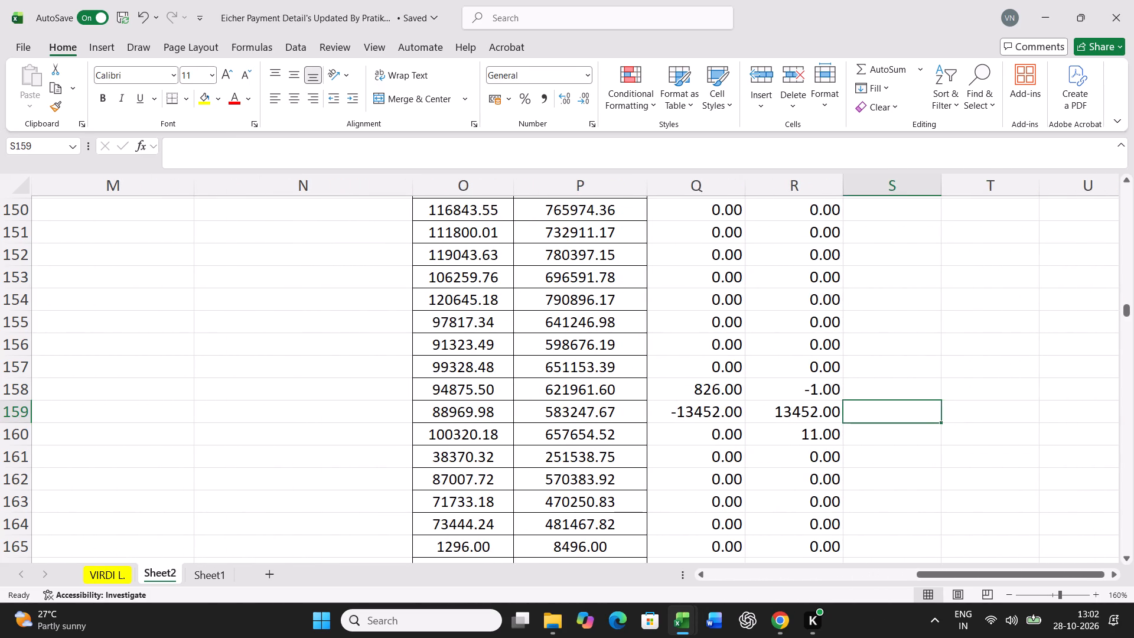
text(13452)
key(Return)
key(Up)
Examine the sign of VL2526157's difference in Q159 and its effect on R159.
key(Right)
key(Right)
key(Right)
key(Right)
key(Right)
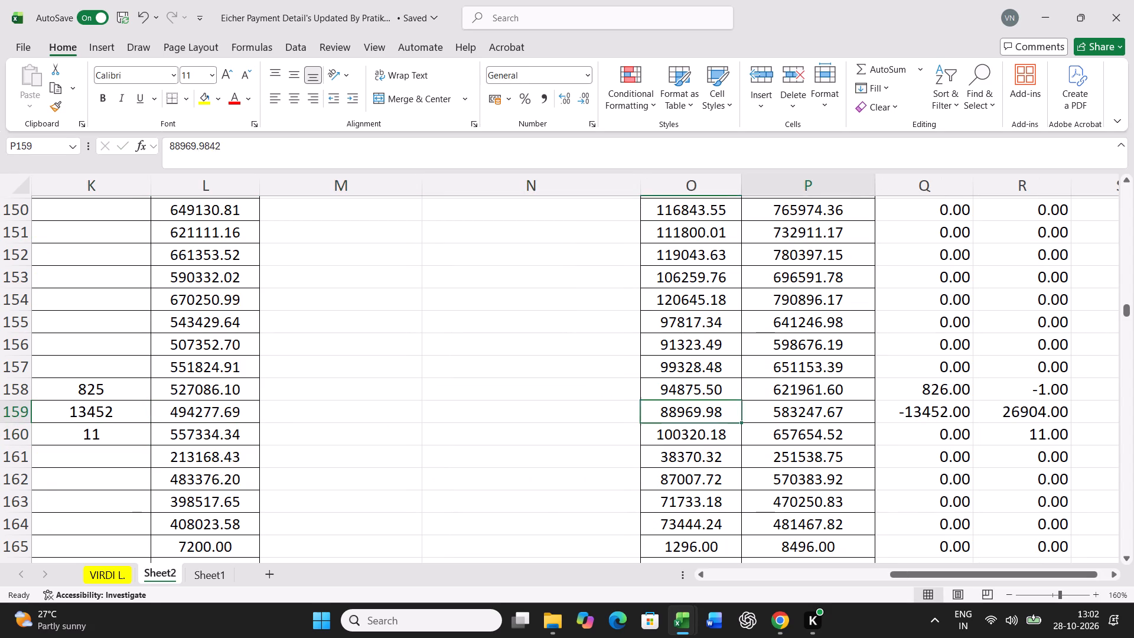
key(Right)
key(Right)
key(Right)
key(Right)
key(Left)
key(Left)
key(Left)
key(Left)
key(Left)
key(Left)
key(Left)
key(Left)
key(Left)
key(Left)
key(Left)
key(Left)
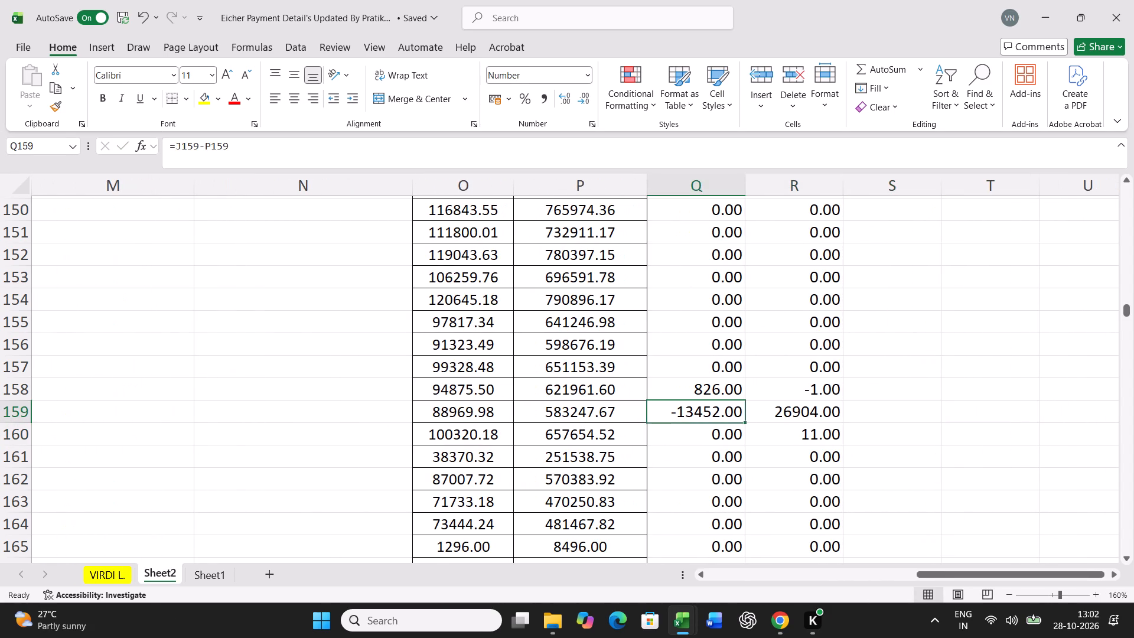
key(Right)
key(Right)
key(Right)
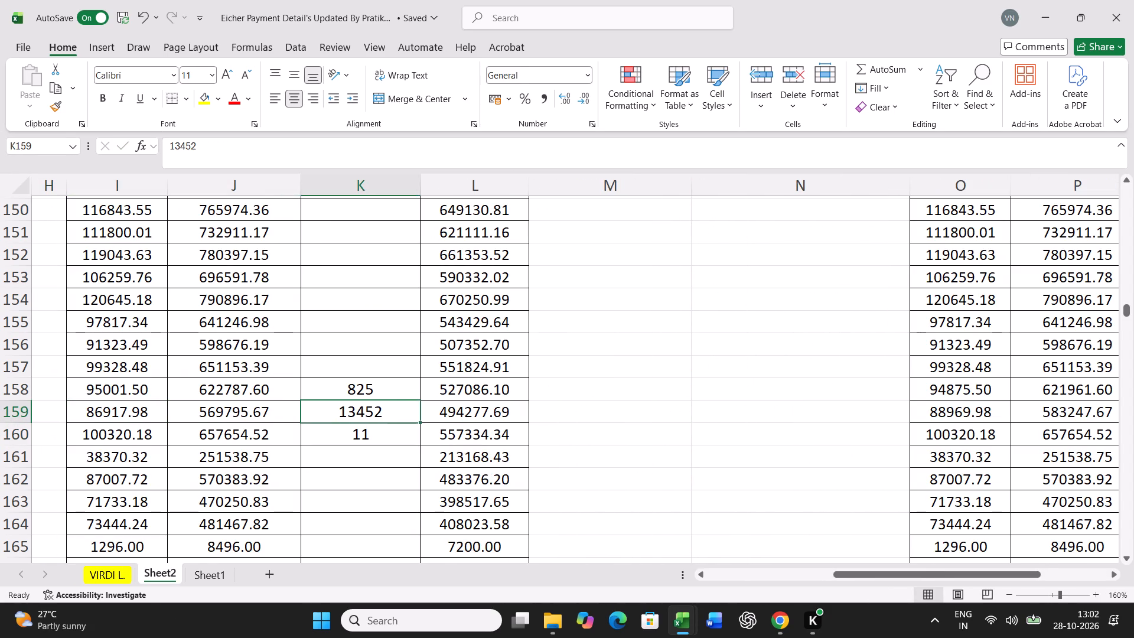
key(F2)
key(Left)
key(Left)
key(Left)
key(Left)
key(Left)
key(Left)
key(Left)
key(Left)
key(Left)
key(Left)
key(Left)
key(Left)
key(Left)
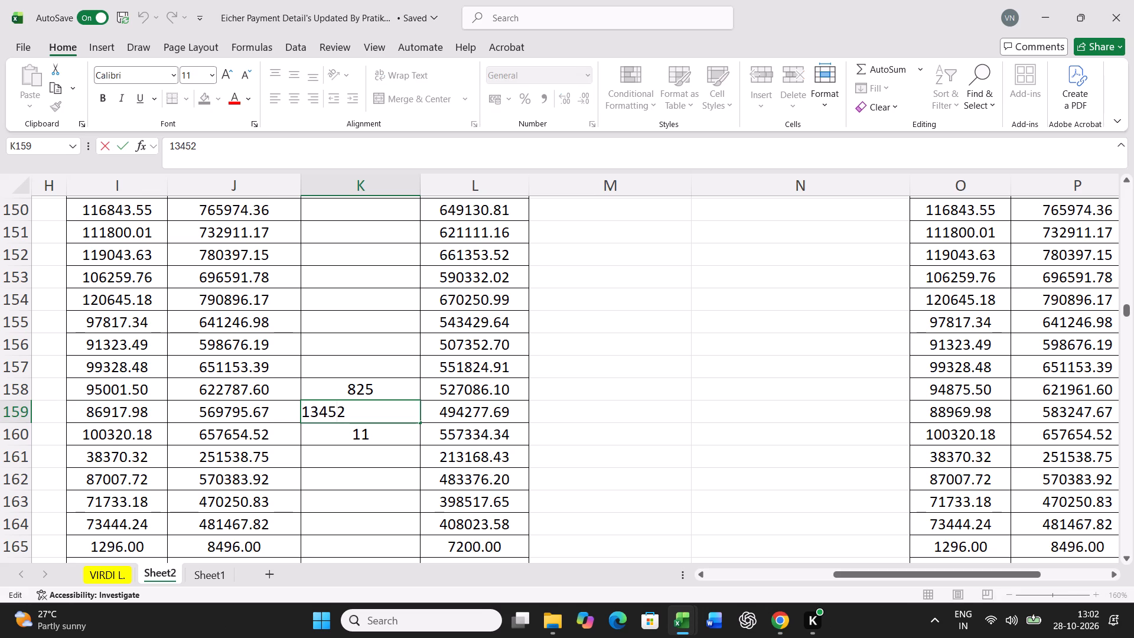
key(minus)
key(Return)
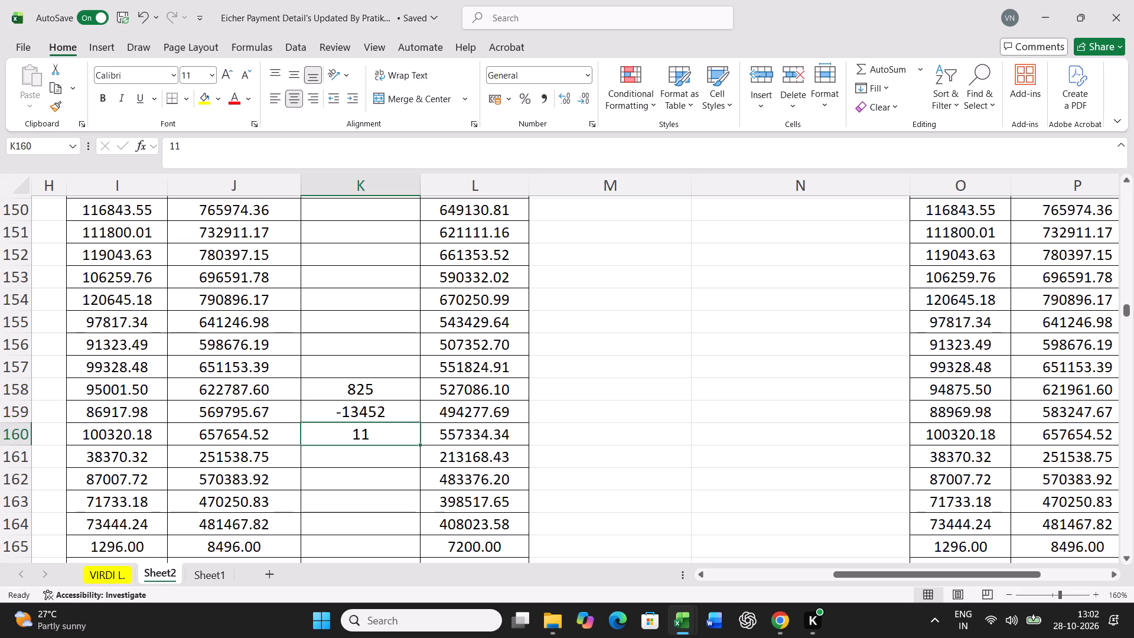
key(Up)
key(Right)
key(Right)
key(Right)
key(Right)
key(Right)
key(Right)
key(Right)
key(Right)
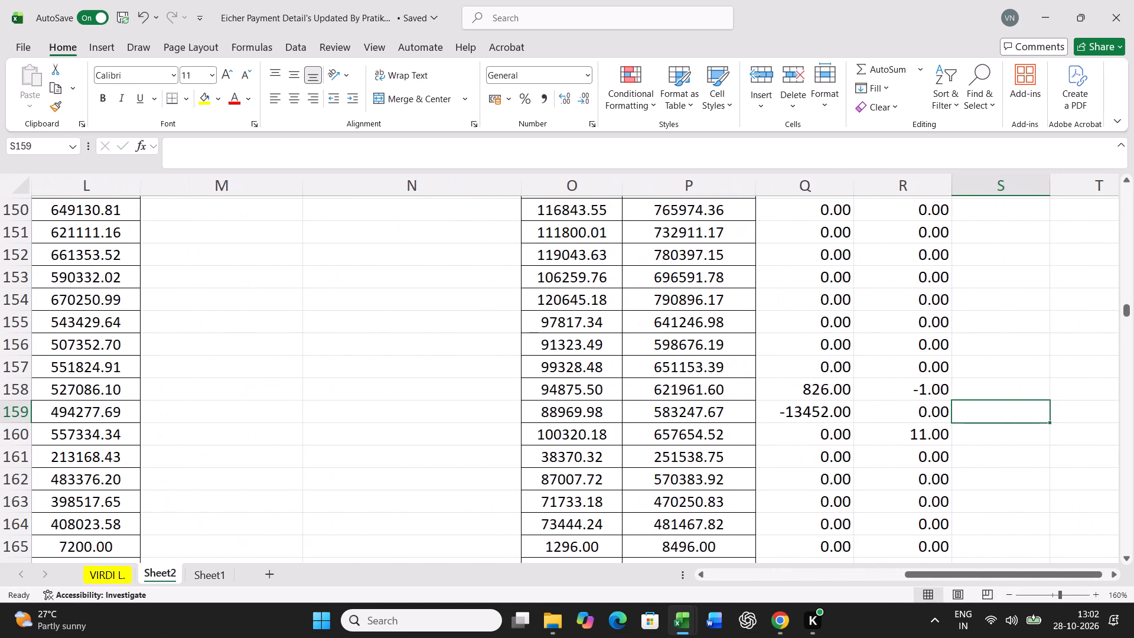
key(Left)
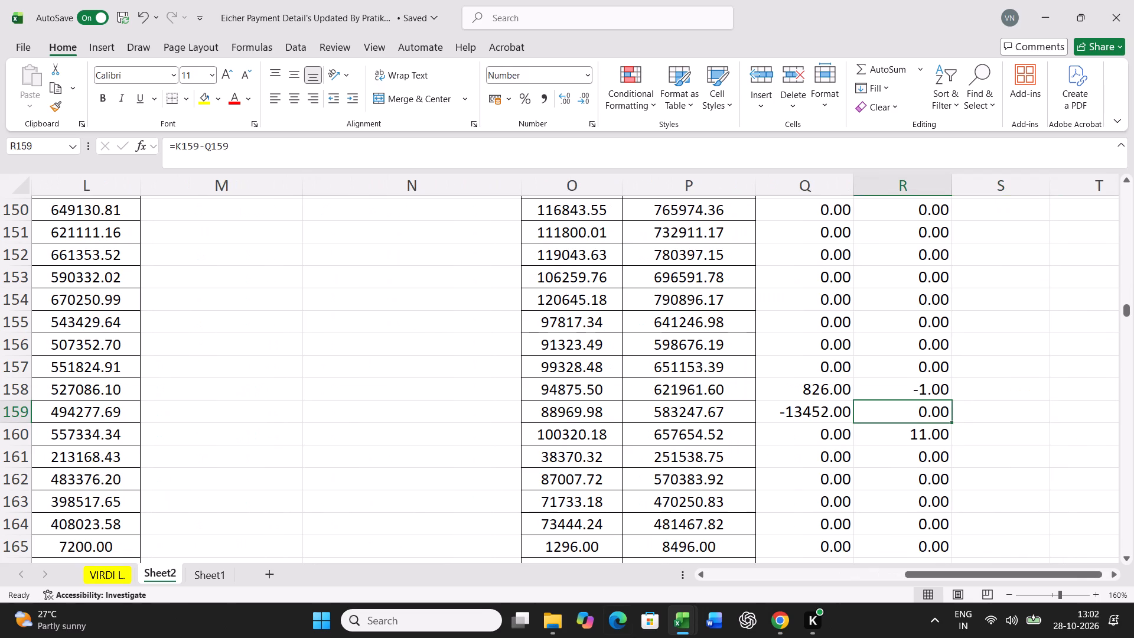
Scan the difference columns Q and R on Sheet2 below row 159 for remaining mismatches.
scroll(1032, 464, down, 8)
scroll(1026, 467, up, 1)
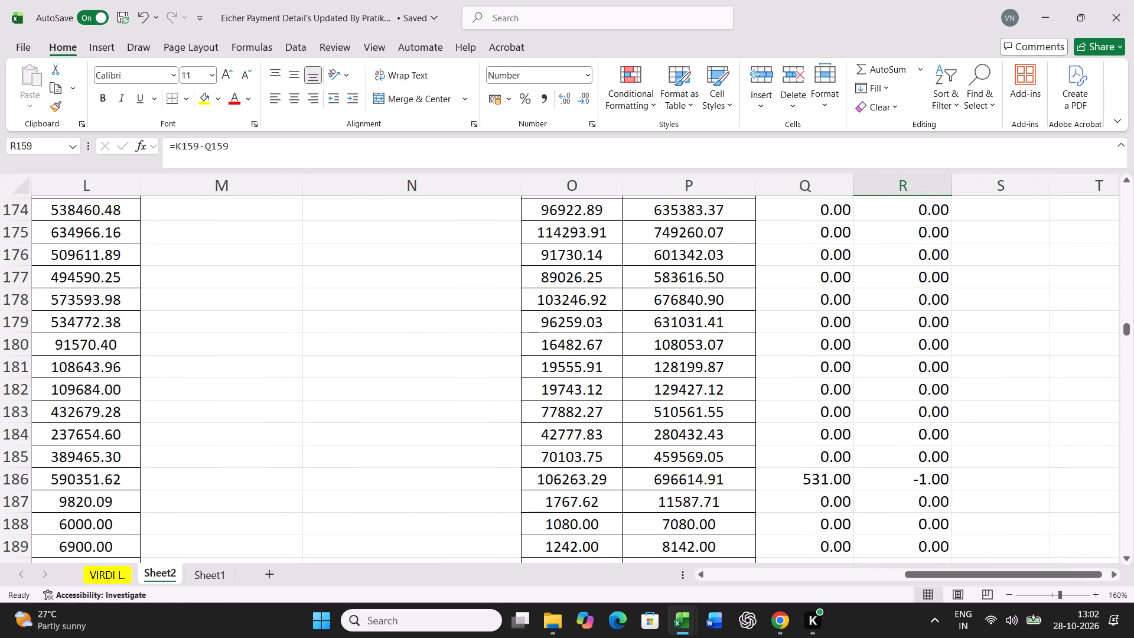
scroll(1026, 467, up, 7)
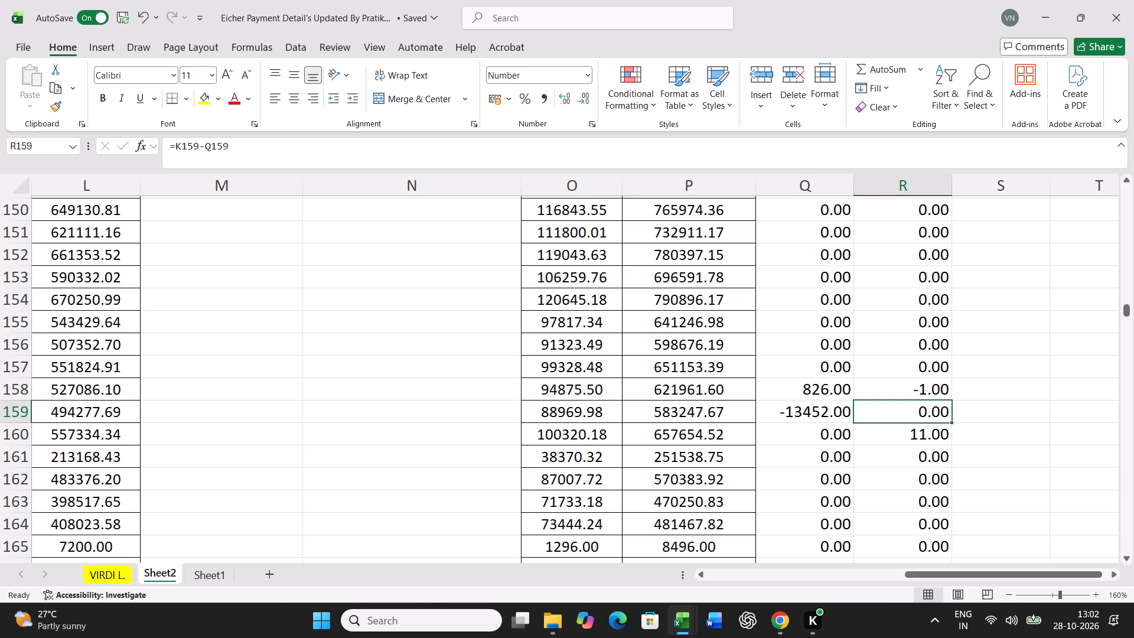
scroll(1026, 467, down, 4)
scroll(1025, 468, up, 4)
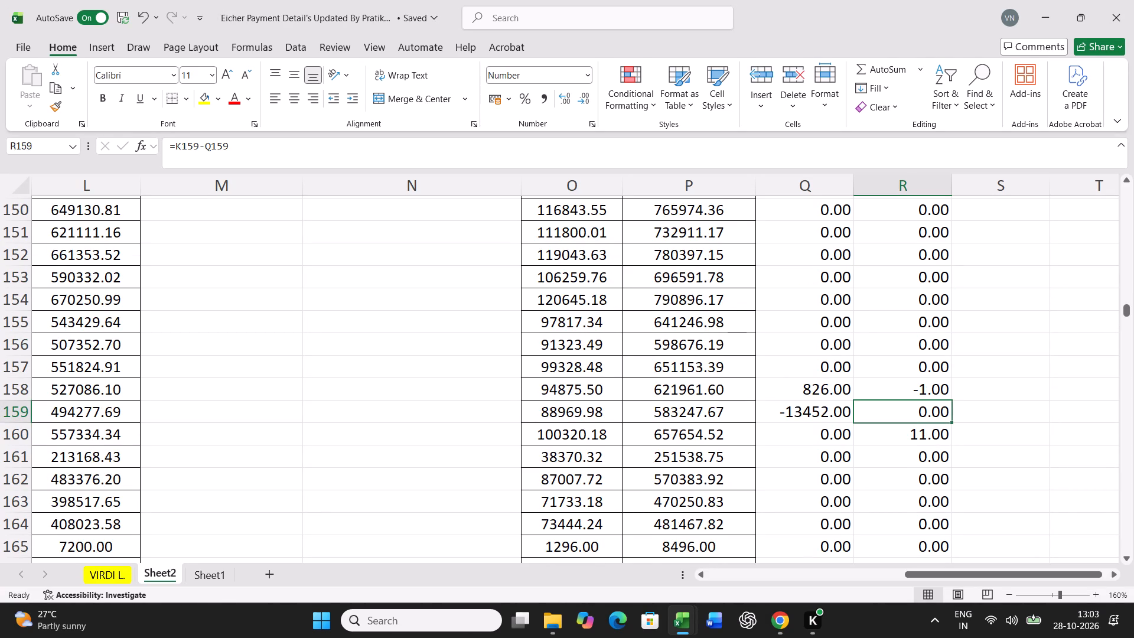
scroll(1025, 467, down, 10)
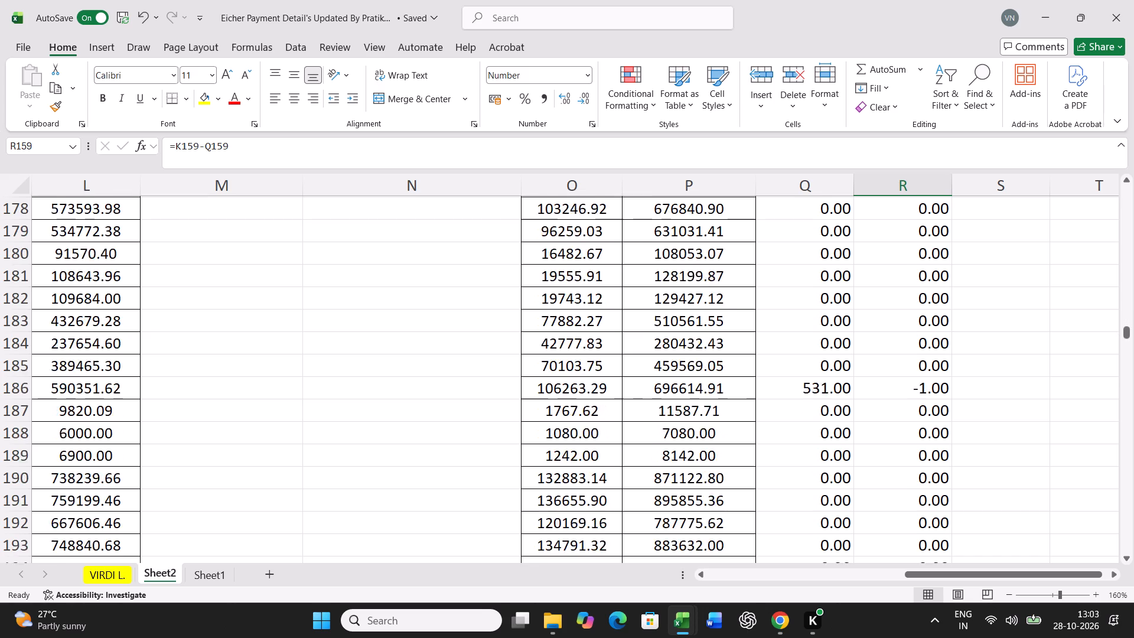
scroll(996, 482, down, 11)
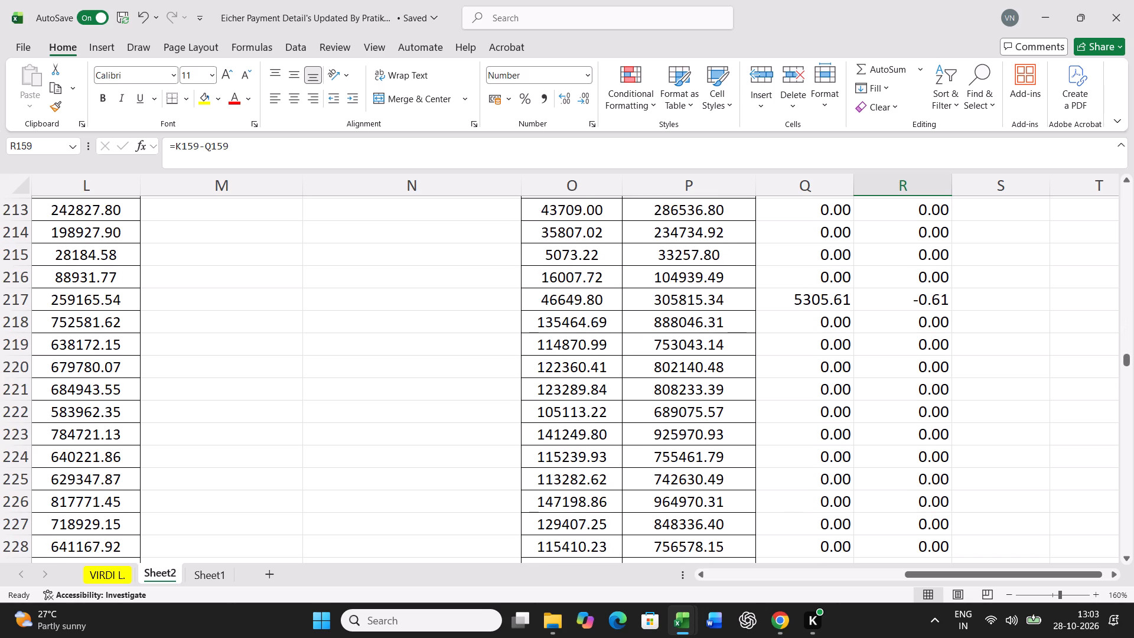
scroll(996, 482, down, 20)
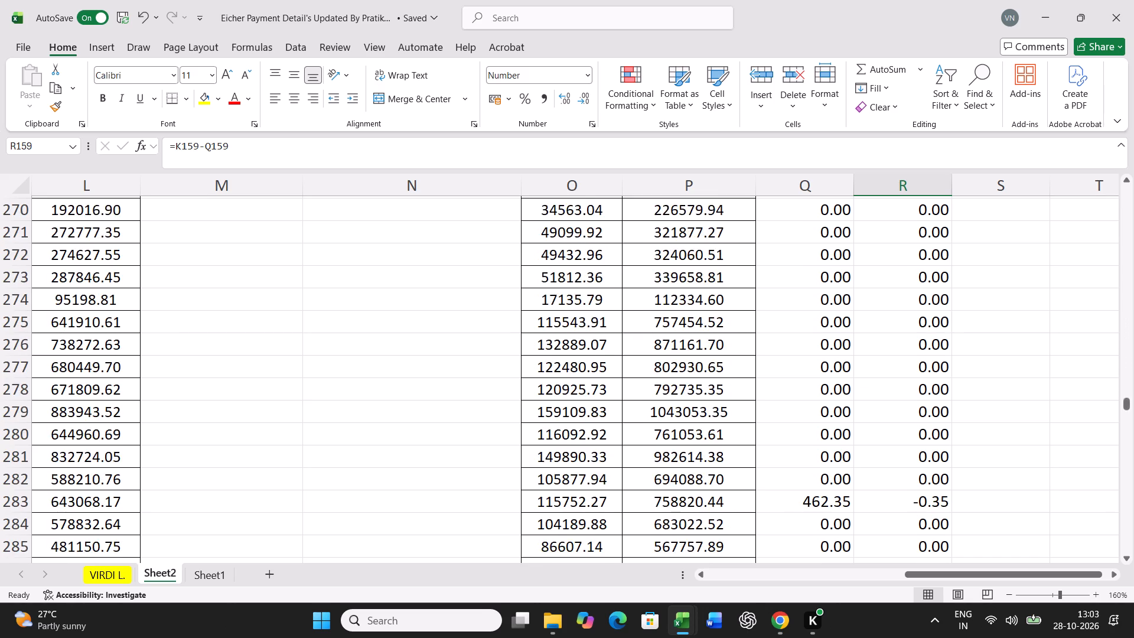
scroll(994, 484, down, 3)
scroll(994, 484, up, 3)
scroll(994, 484, down, 2)
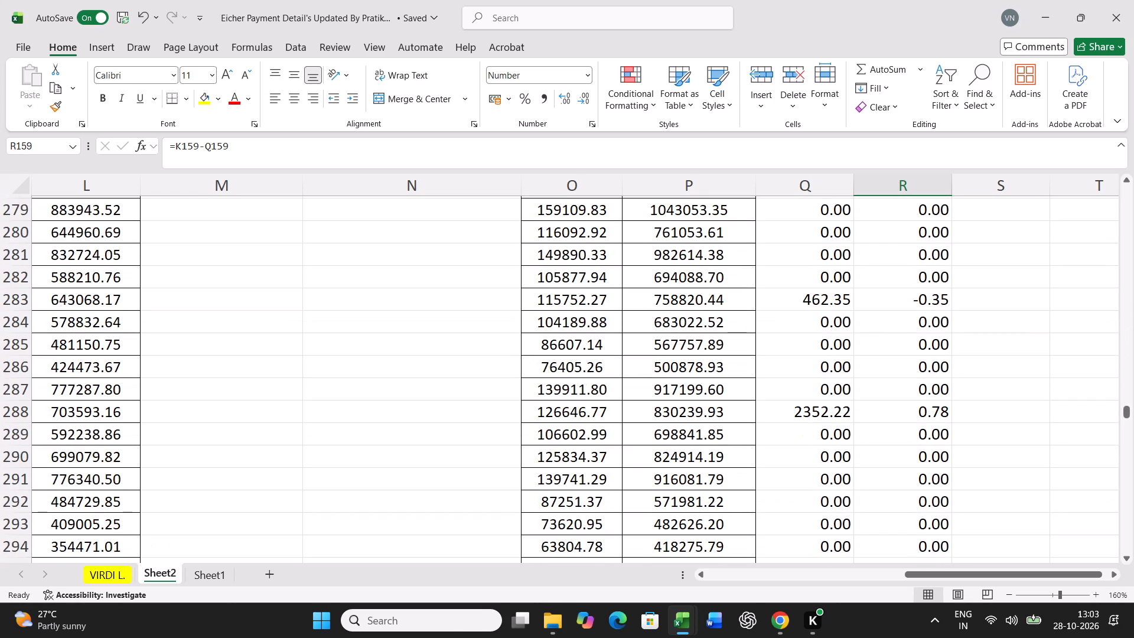
scroll(999, 478, down, 12)
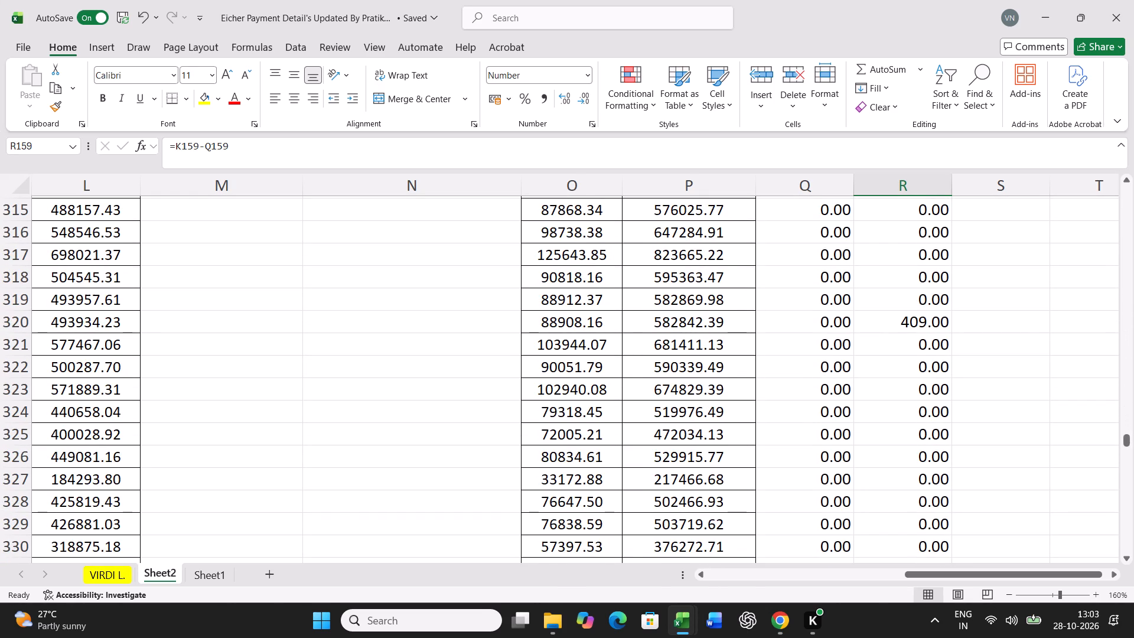
Trace the mismatch in R320 back across its row, examining the difference entry in K320 and the bill number in C320.
click(932, 323)
key(Left)
key(Left)
key(Left)
key(Left)
key(Left)
key(Left)
key(Left)
key(Left)
key(Left)
key(Left)
key(Left)
key(Left)
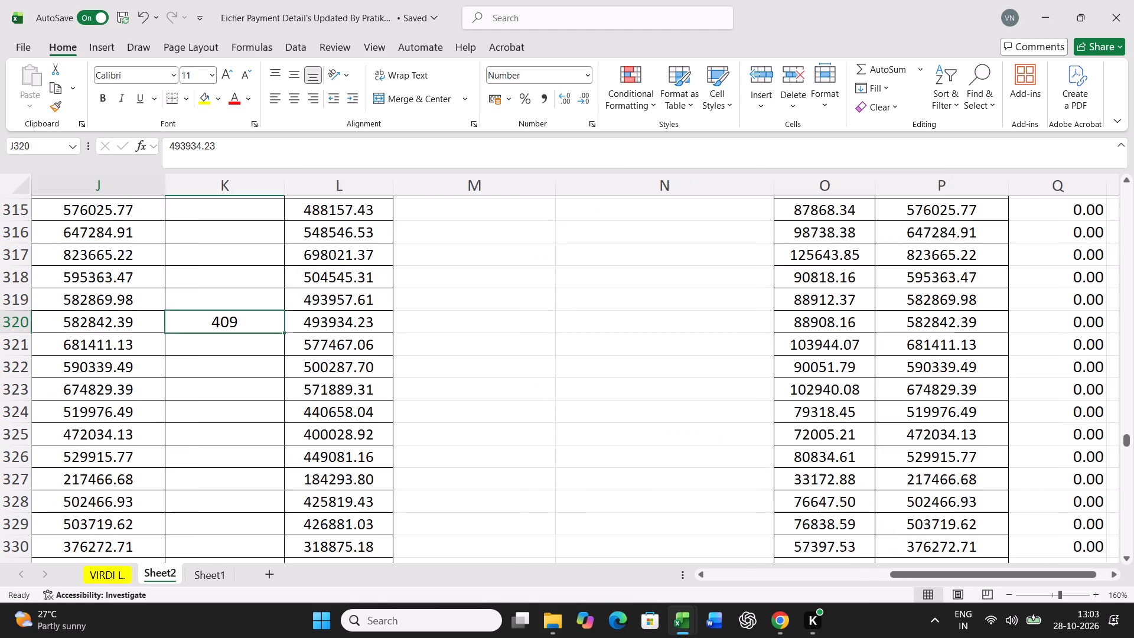
key(Left)
key(Left)
key(Left)
key(Left)
key(Left)
key(Left)
key(Left)
key(Left)
key(Left)
key(Left)
key(Left)
key(Left)
key(Left)
key(Left)
key(Left)
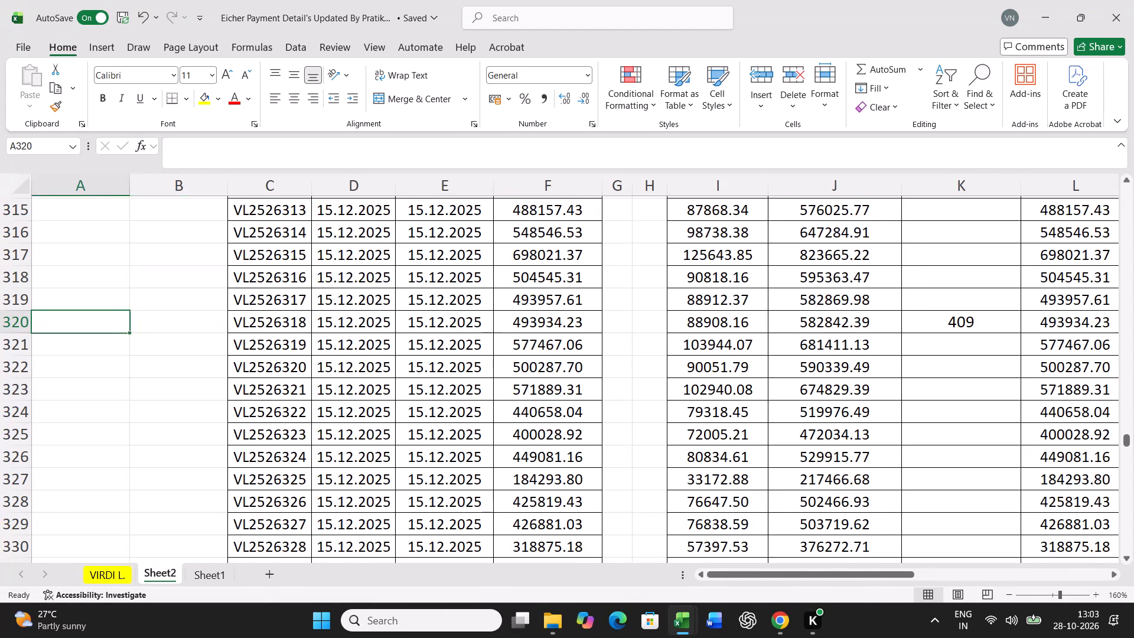
key(Right)
key(Right)
key(Right)
key(Right)
key(Left)
key(Left)
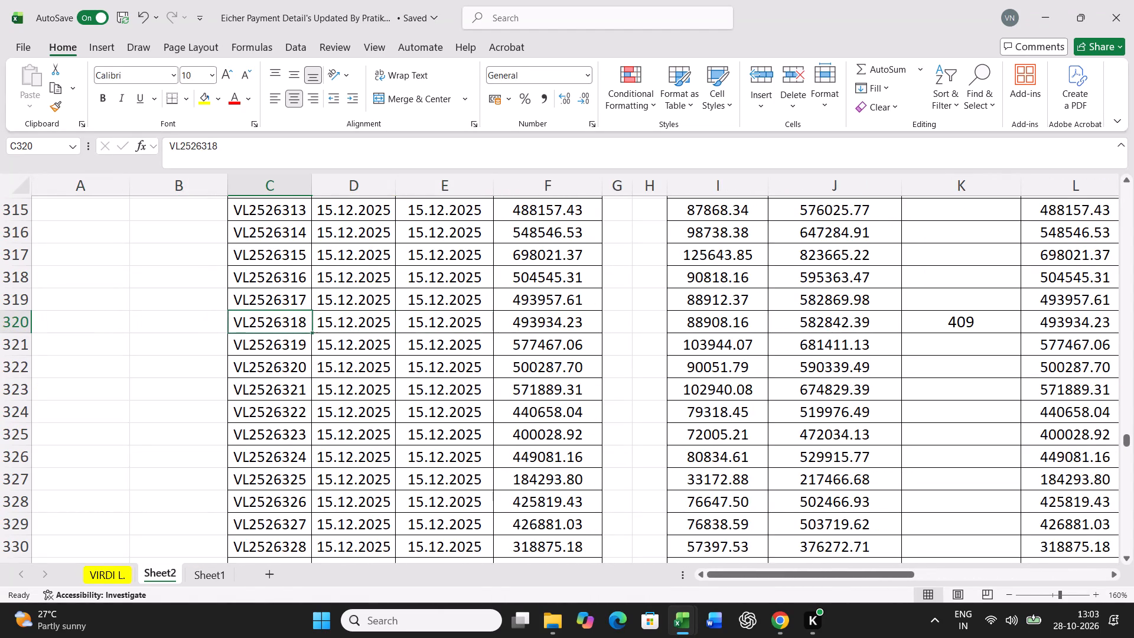
In the VIRDI-ALL VEHICLE BILL 25-26 workbook, insert a blank row between the VL2526318 and VL2526319 entries on Sheet1.
click(689, 619)
click(823, 542)
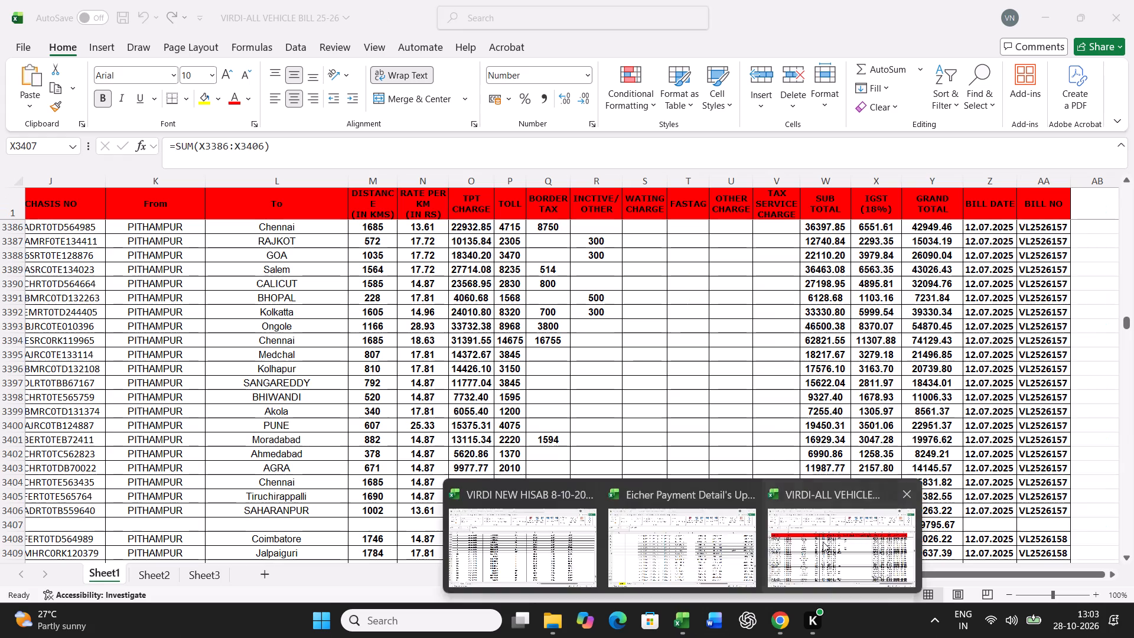
drag(1129, 320, 1130, 331)
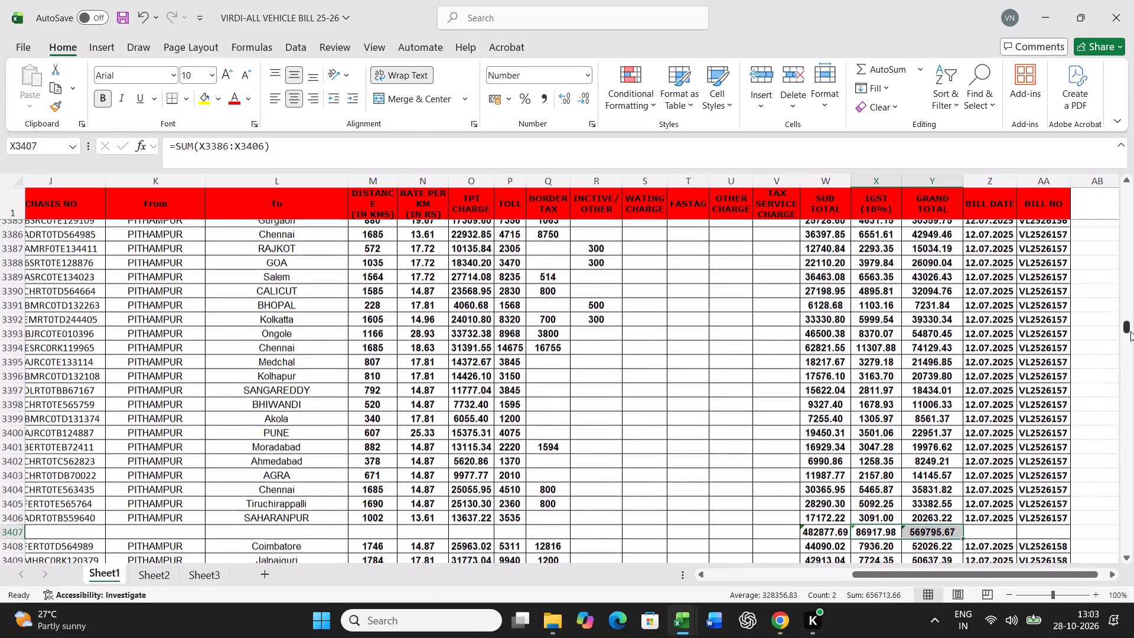
drag(1130, 331, 1133, 394)
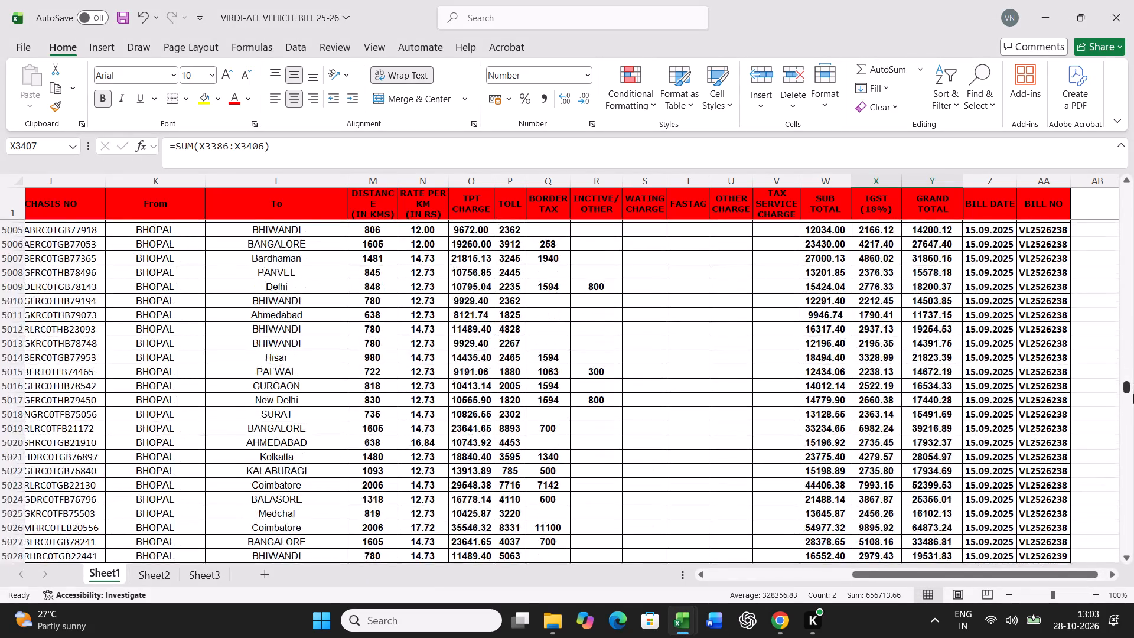
drag(1133, 394, 1133, 424)
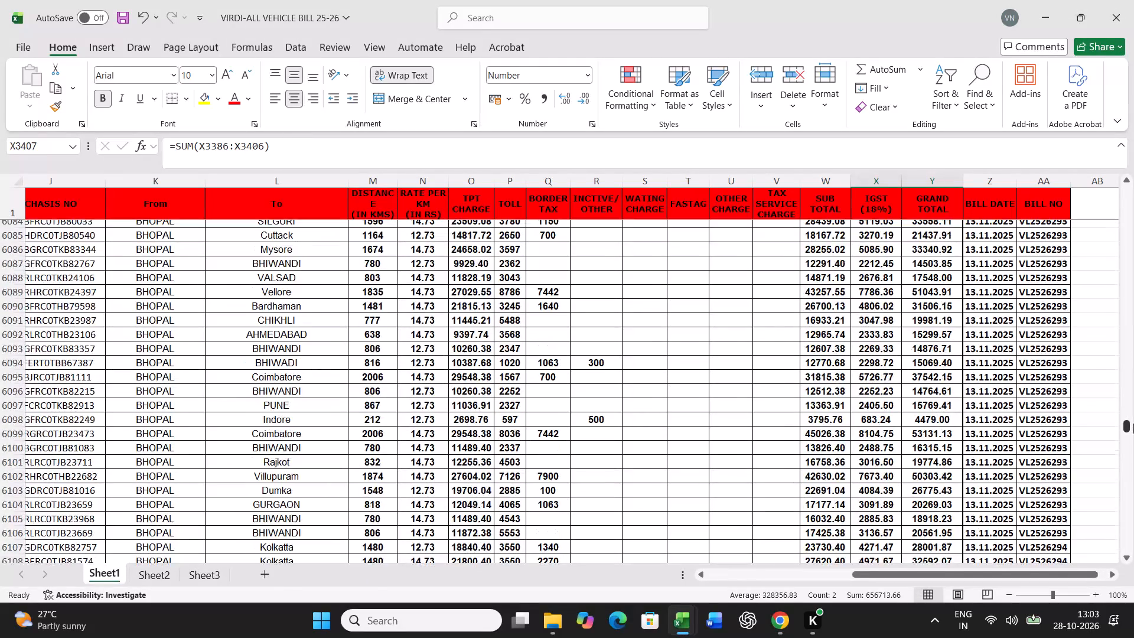
drag(1133, 424, 1133, 450)
scroll(1022, 436, up, 11)
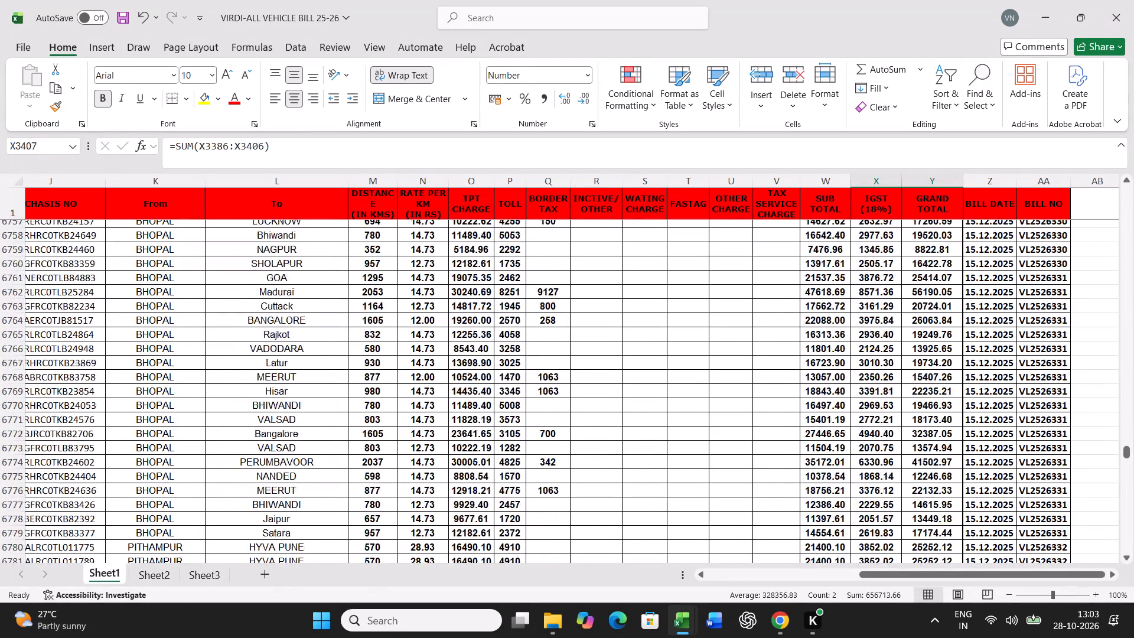
scroll(1022, 436, up, 13)
scroll(1022, 436, up, 20)
scroll(1022, 436, up, 7)
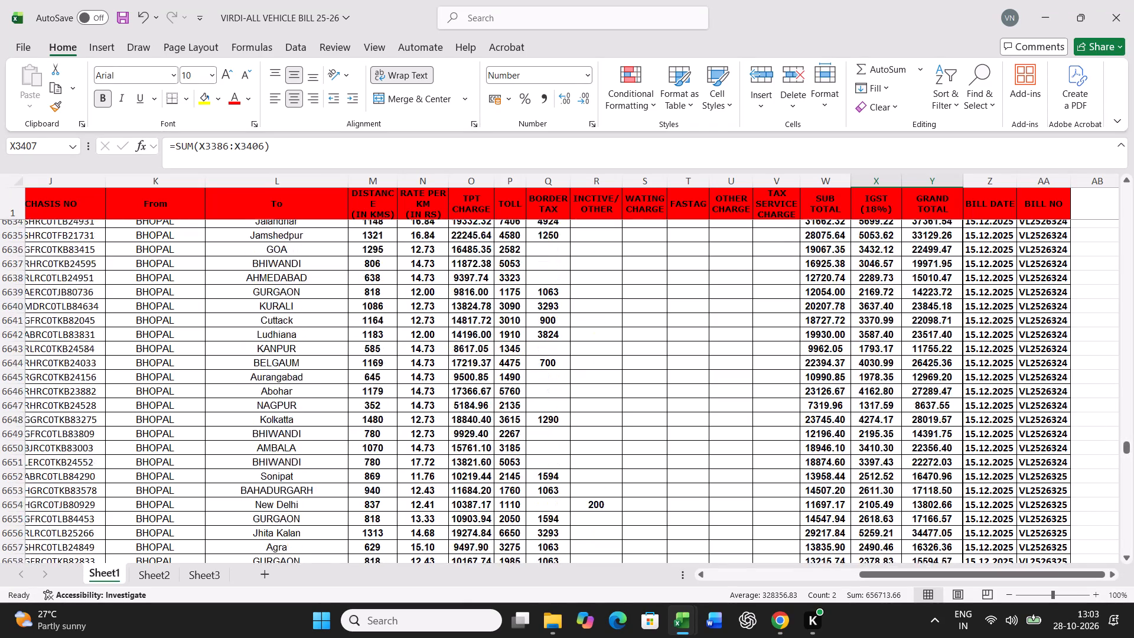
scroll(1022, 436, up, 20)
scroll(1022, 436, up, 14)
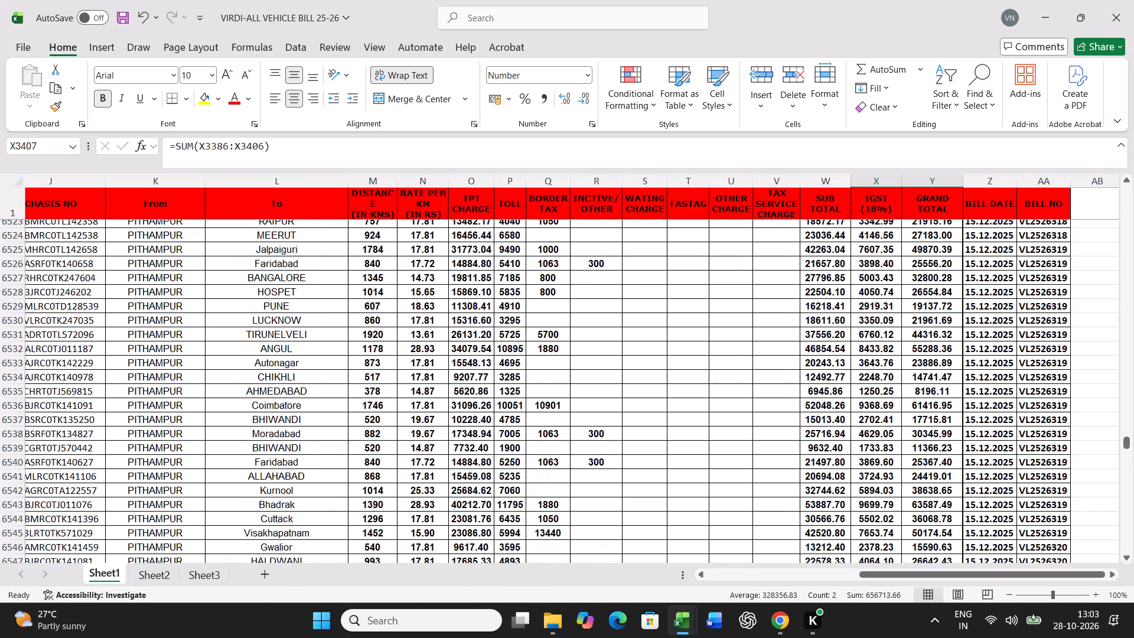
scroll(1121, 401, up, 3)
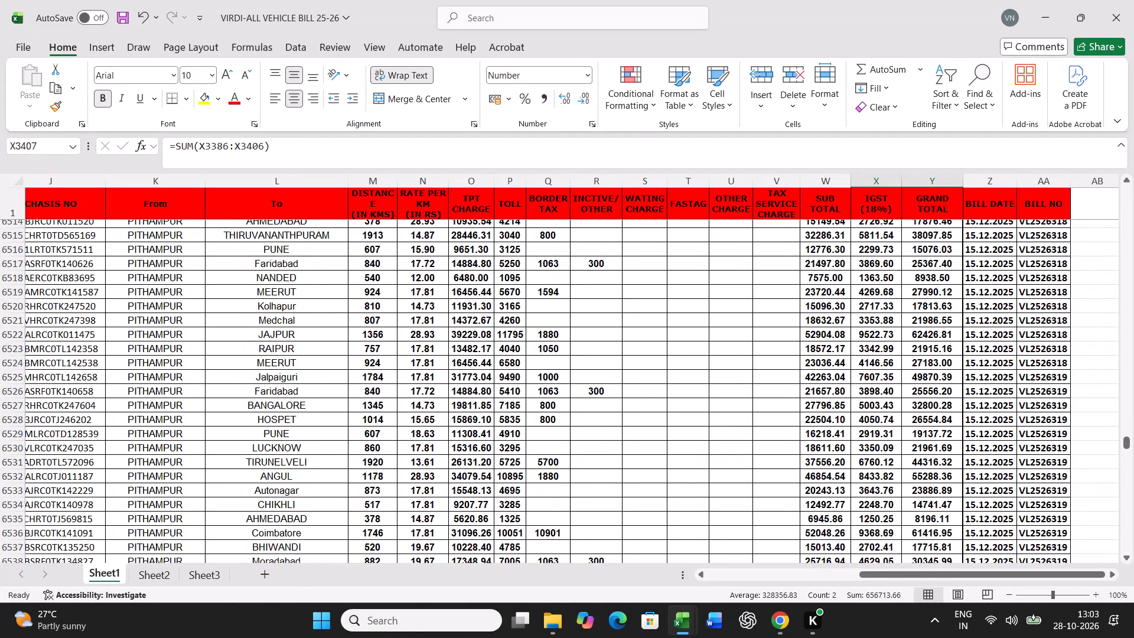
click(1054, 378)
right_click(1054, 378)
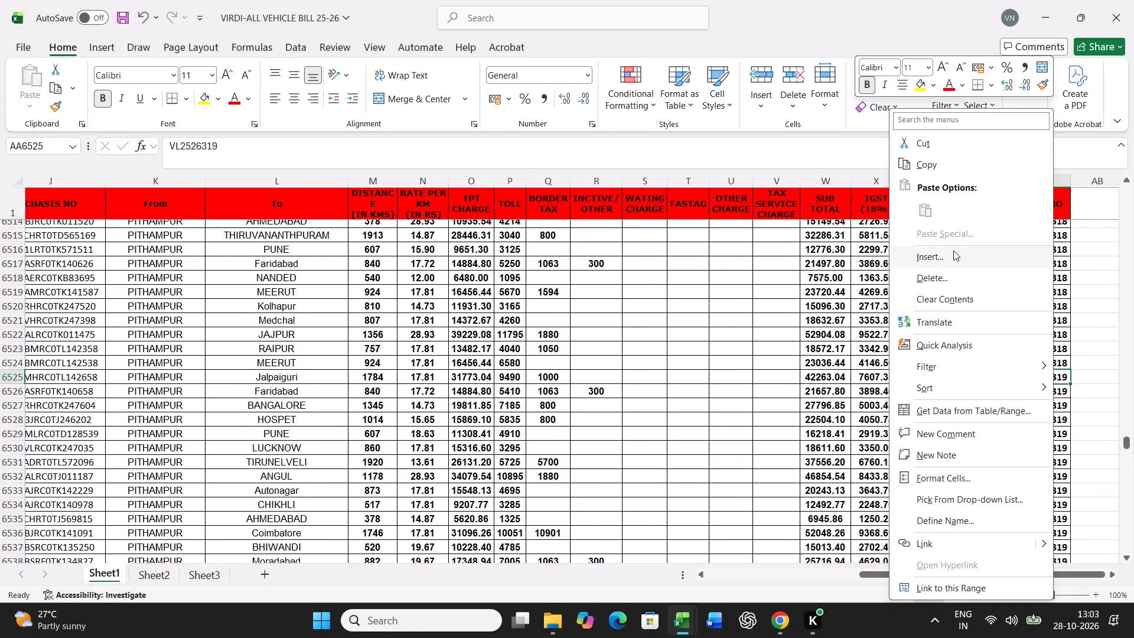
click(952, 256)
click(922, 285)
click(925, 313)
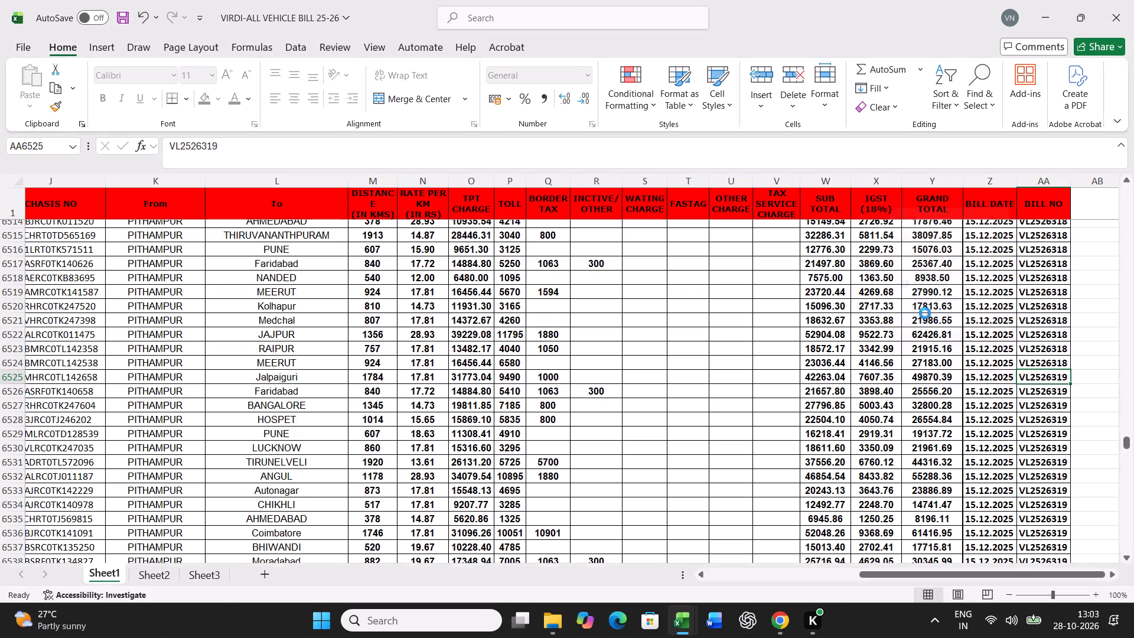
Total the VL2526318 Sub Total amounts from W6504 to W6524 with AutoSum in the blank row 6525.
scroll(858, 431, up, 4)
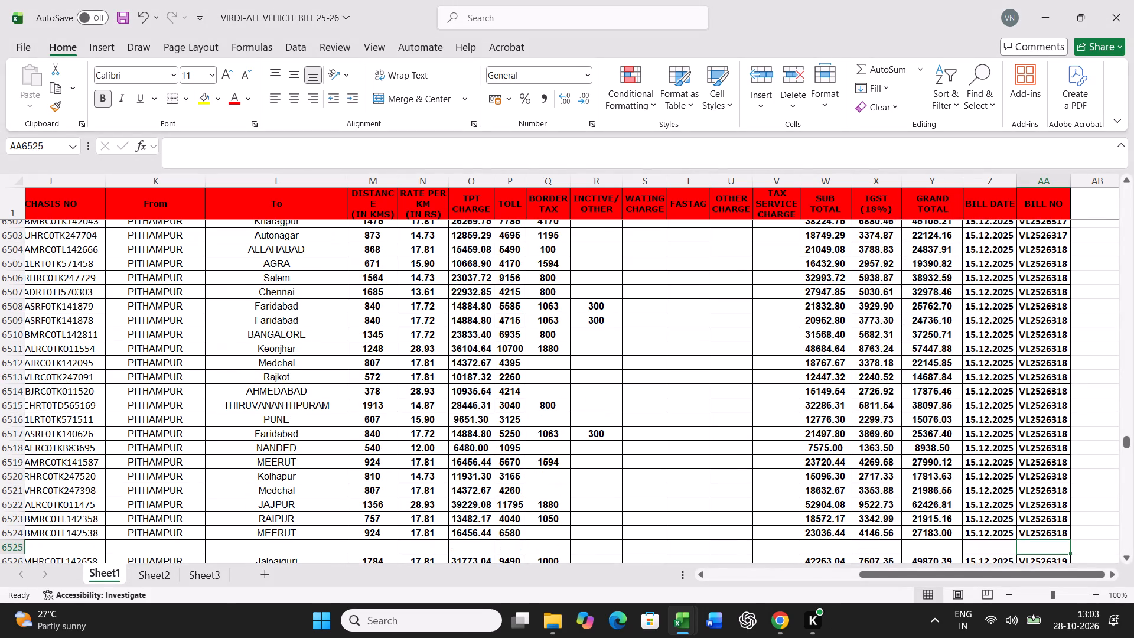
scroll(1040, 347, up, 1)
click(1055, 289)
key(Left)
key(Left)
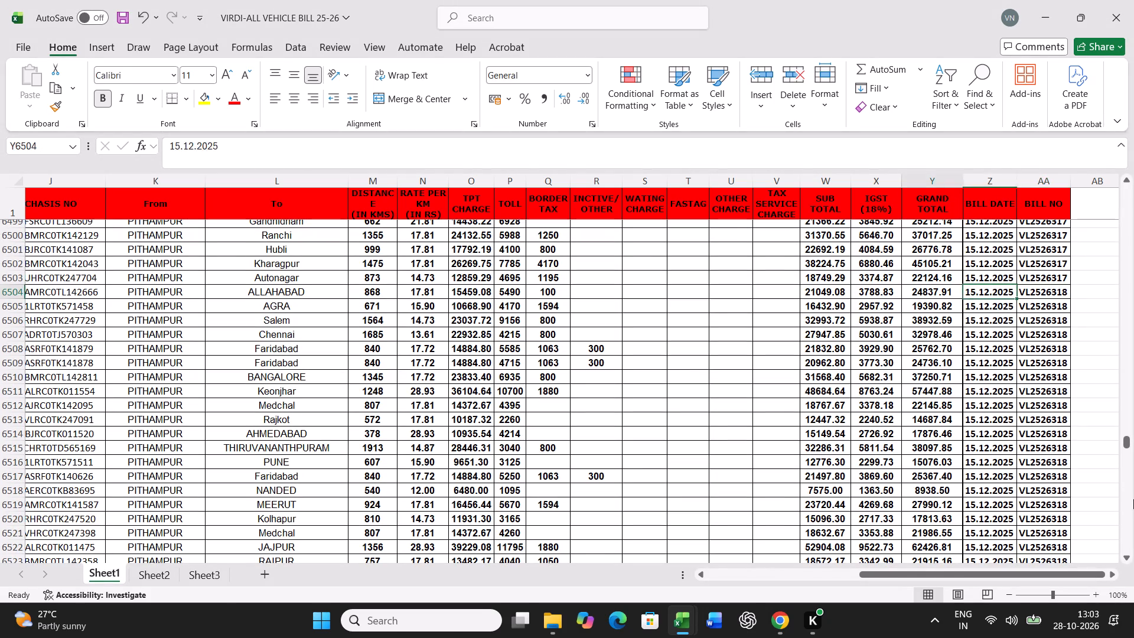
key(Left)
key(Left)
key(shift+Down)
key(shift+Down)
key(shift+Down)
key(shift+Down)
key(shift+Down)
key(shift+Down)
key(shift+Down)
key(shift+Down)
key(shift+Down)
key(shift+Down)
key(shift+Down)
key(shift+Down)
key(shift+Down)
key(shift+Down)
key(shift+Down)
key(shift+Down)
key(shift+Down)
key(shift+Down)
key(shift+Down)
key(shift+Down)
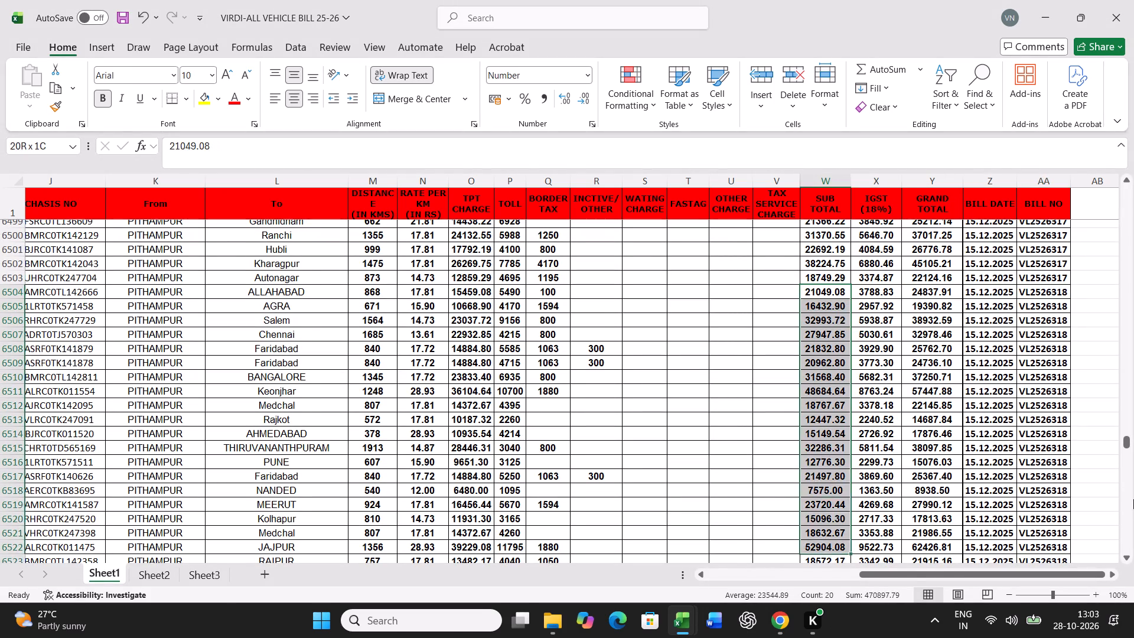
key(shift+Up)
key(shift+Up)
key(shift+Up)
key(shift+Up)
key(shift+Up)
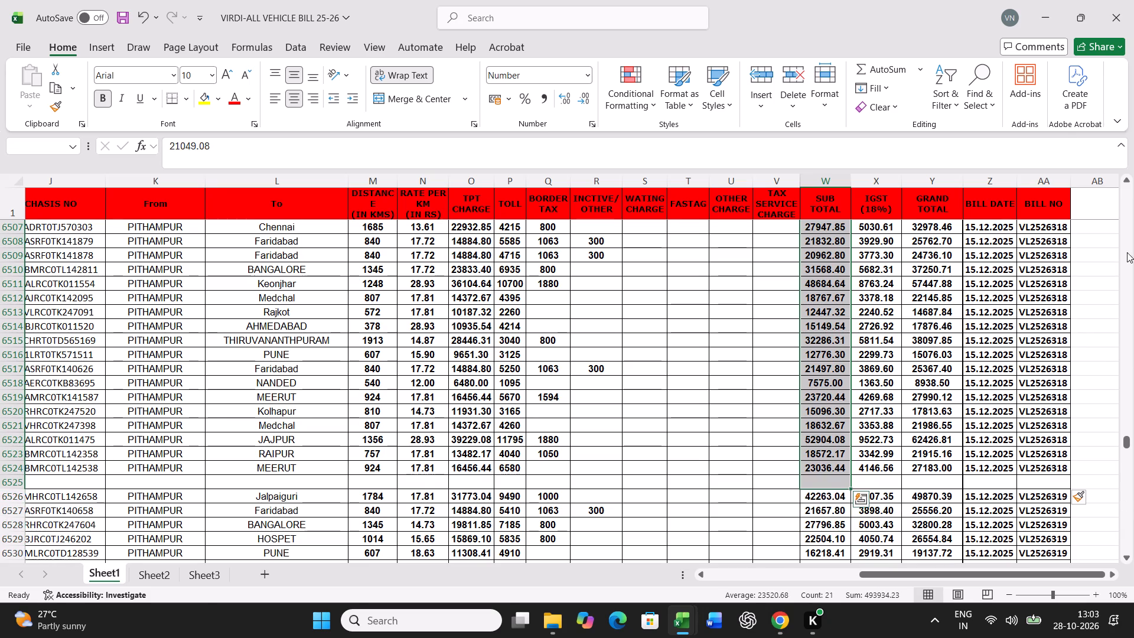
click(888, 64)
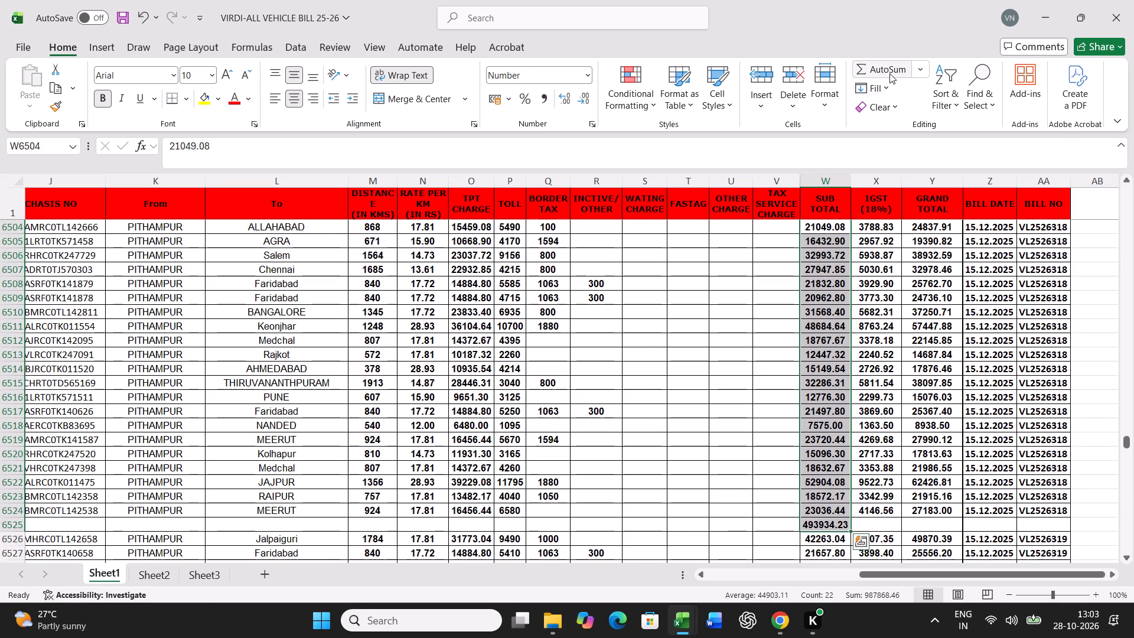
Copy the VL2526318 Sub Total sum formula from W6525 into the IGST and Grand Total cells X6525:Y6525.
scroll(788, 424, down, 4)
click(831, 353)
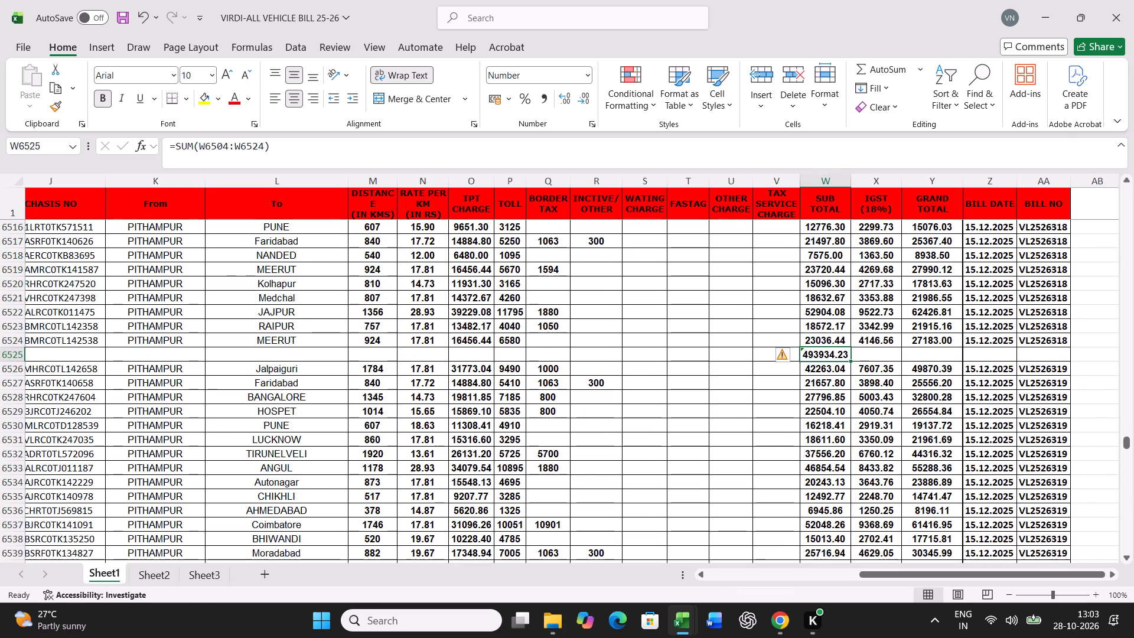
key(ctrl+c)
key(Right)
key(shift+Right)
key(Return)
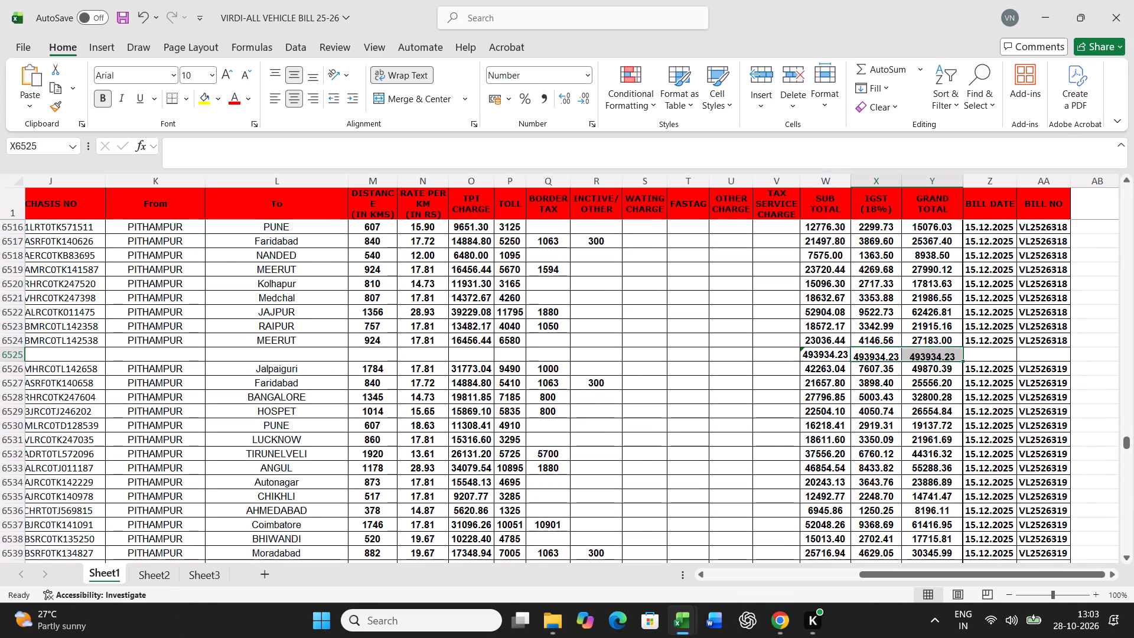
Copy the VL2526318 Sub Total from W6525 and paste it as values into F320 on Sheet2 of the Eicher workbook.
click(822, 356)
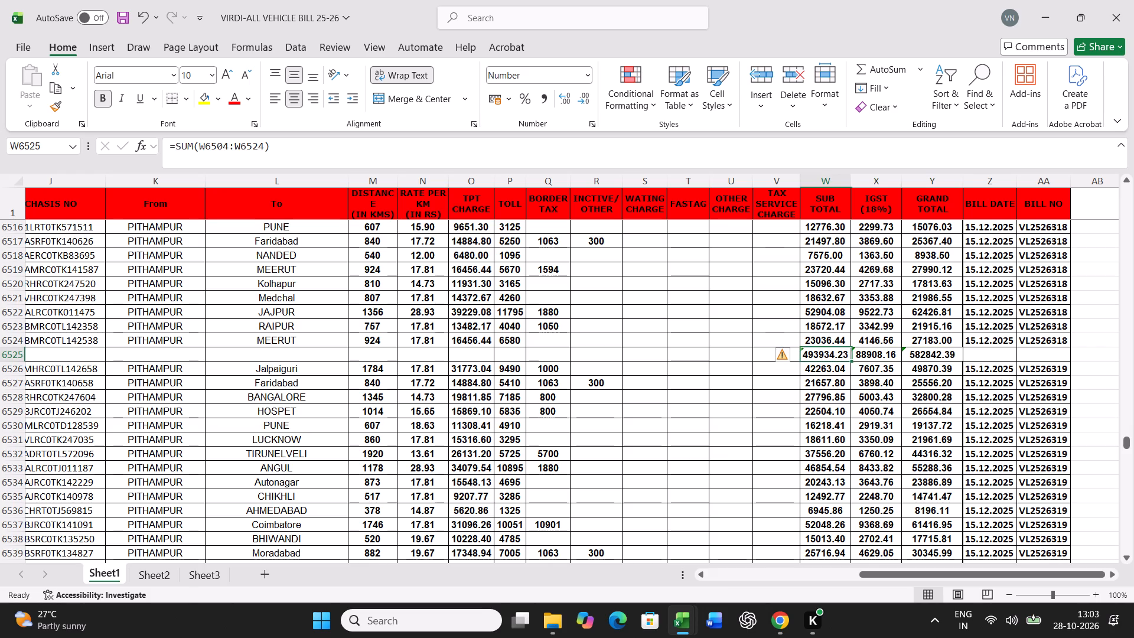
key(ctrl+c)
click(681, 617)
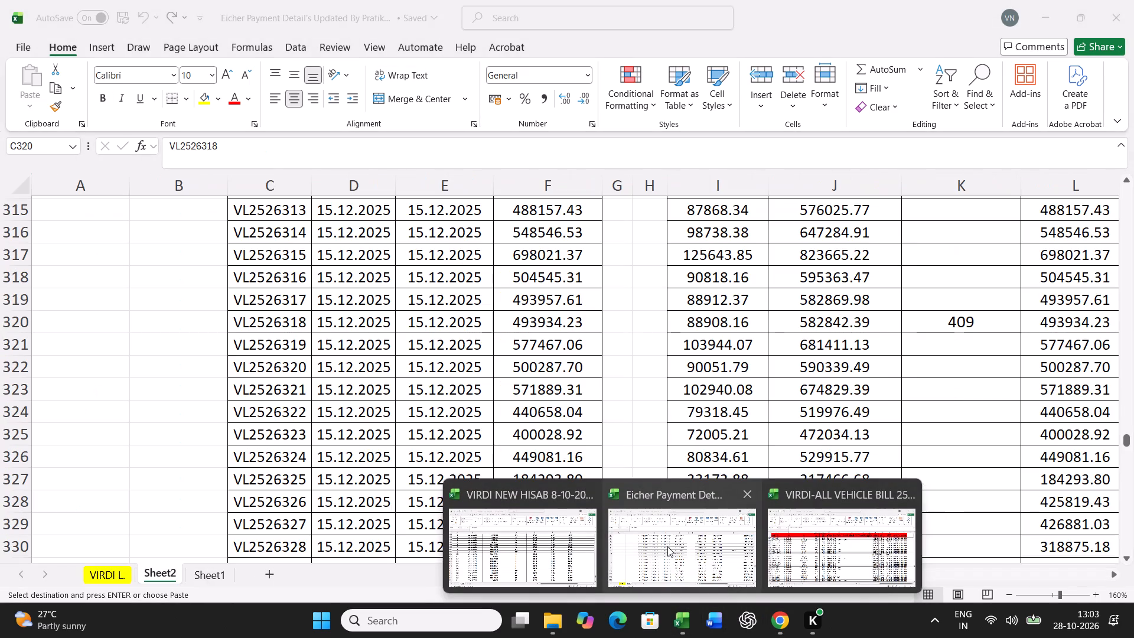
click(667, 546)
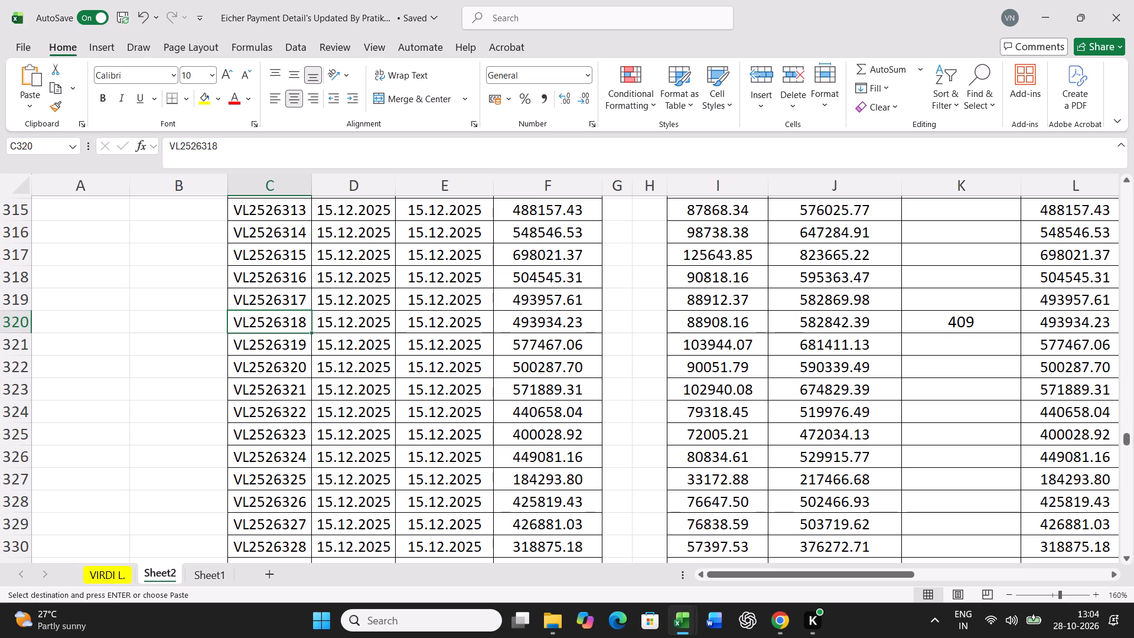
key(Right)
key(Right)
key(Right)
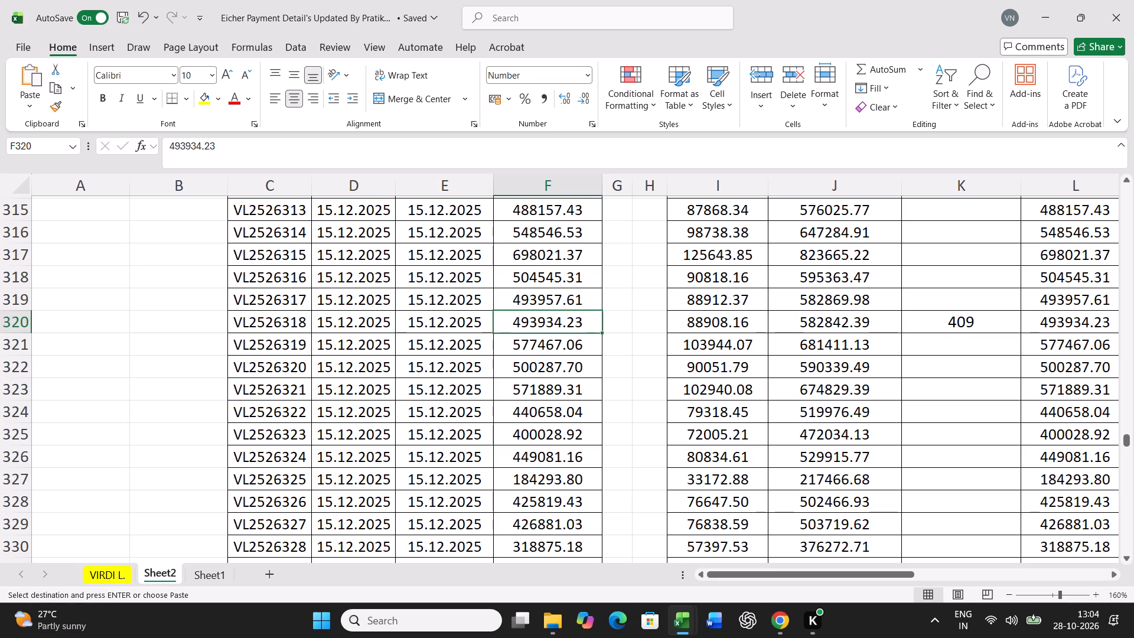
right_click(529, 319)
click(587, 235)
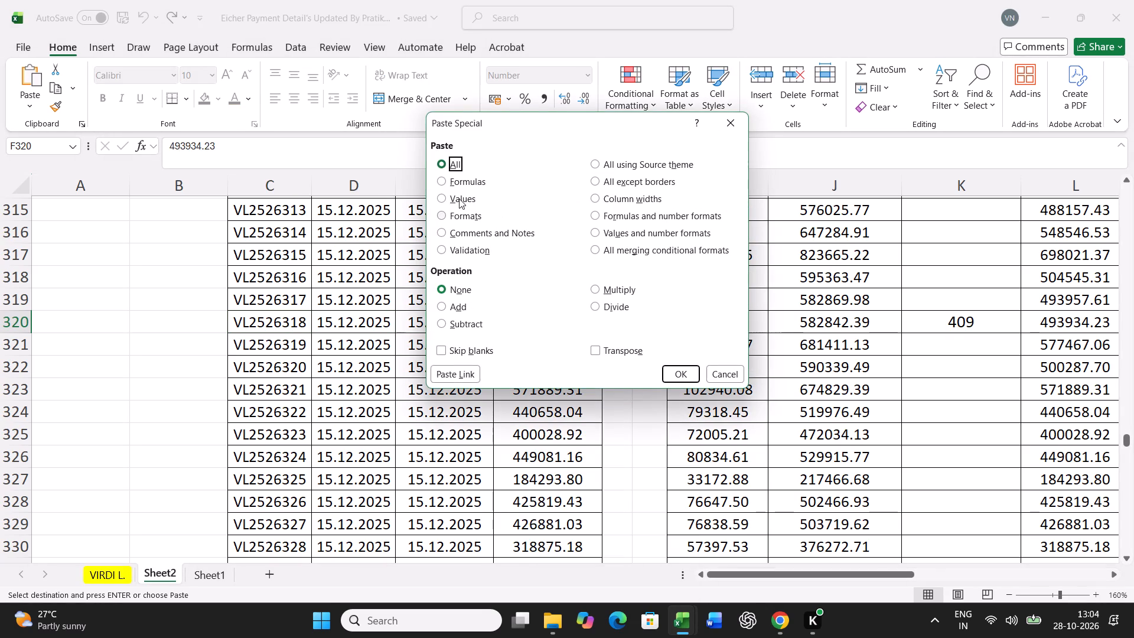
click(459, 198)
click(666, 372)
Copy the VL2526318 IGST and Grand Total sums from X6525:Y6525 and paste them as values starting at I320 on Sheet2 of the Eicher workbook.
click(684, 624)
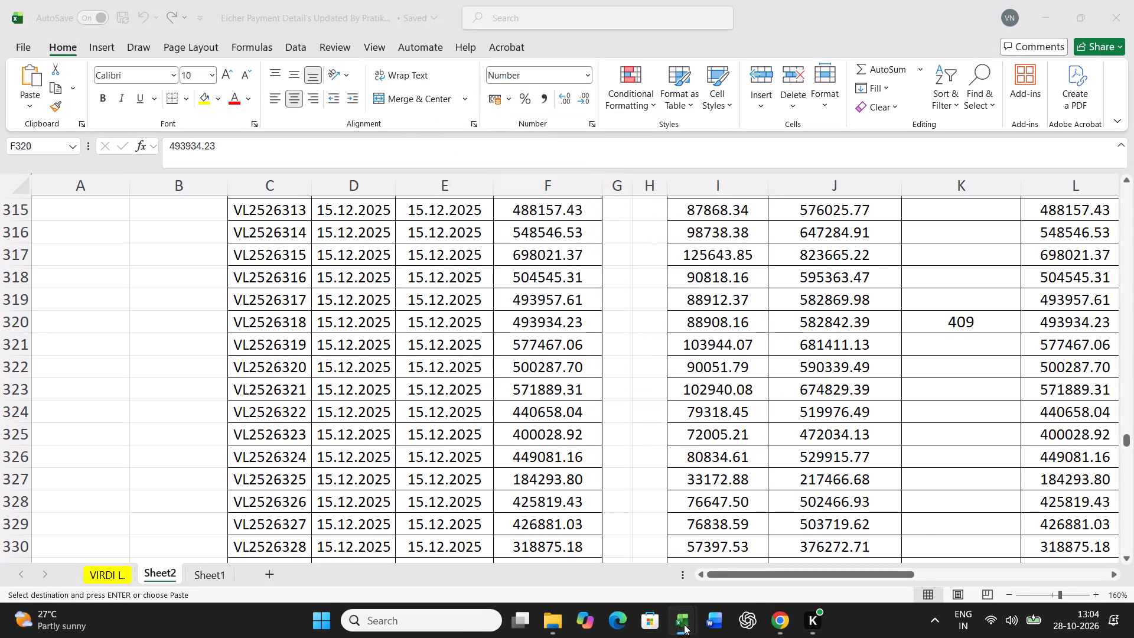
click(785, 565)
key(Right)
key(shift+Right)
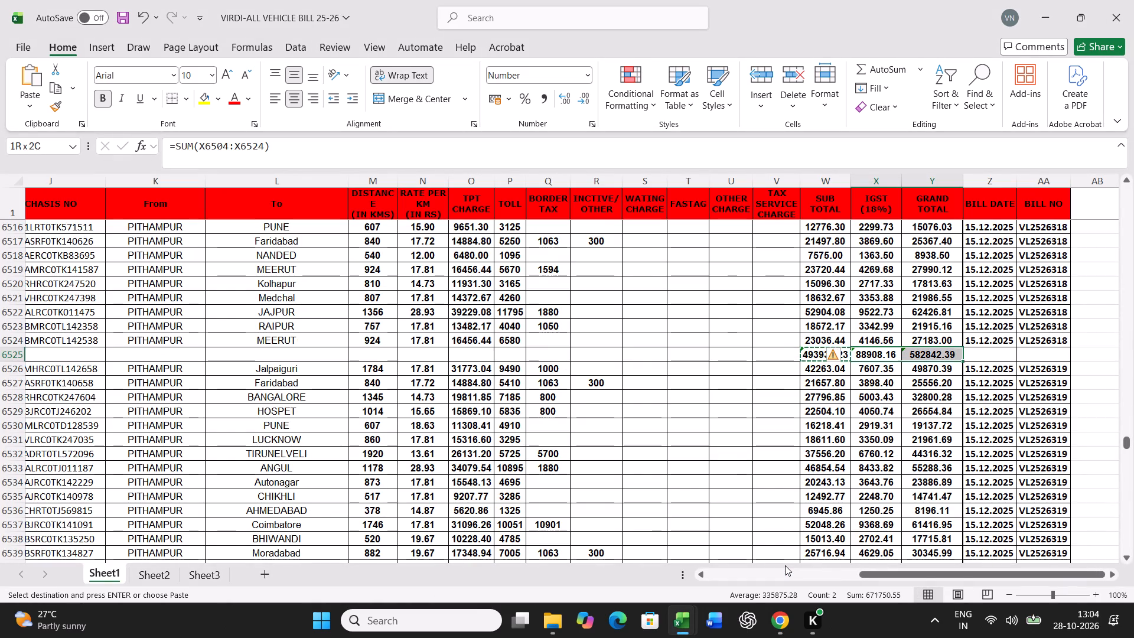
key(ctrl+c)
click(685, 626)
click(644, 570)
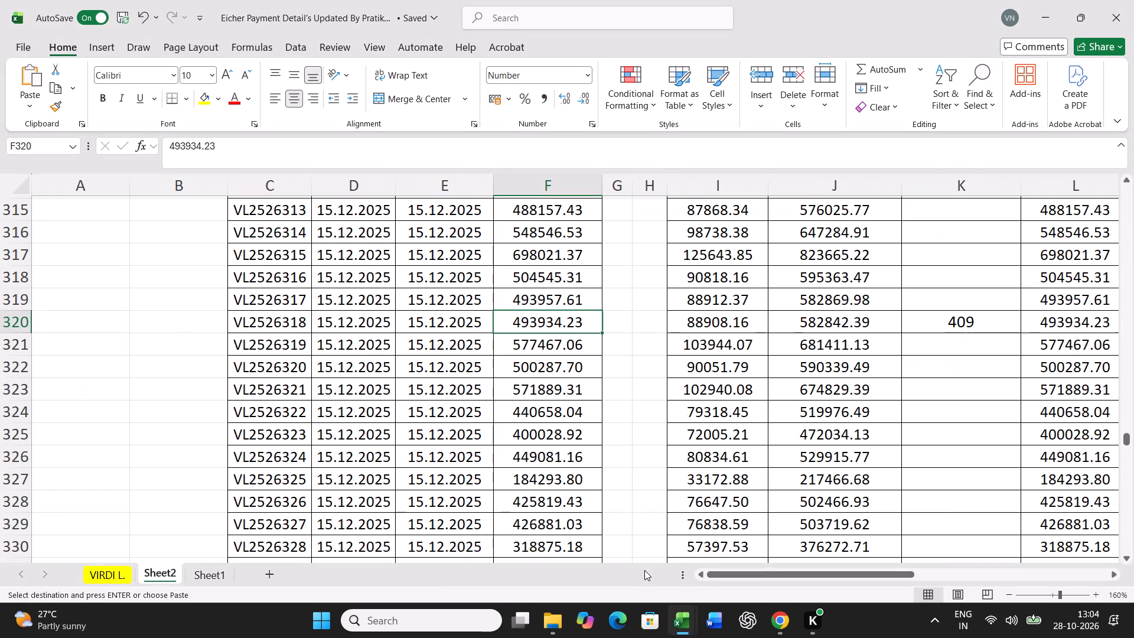
key(Right)
key(Right)
key(Right)
right_click(719, 320)
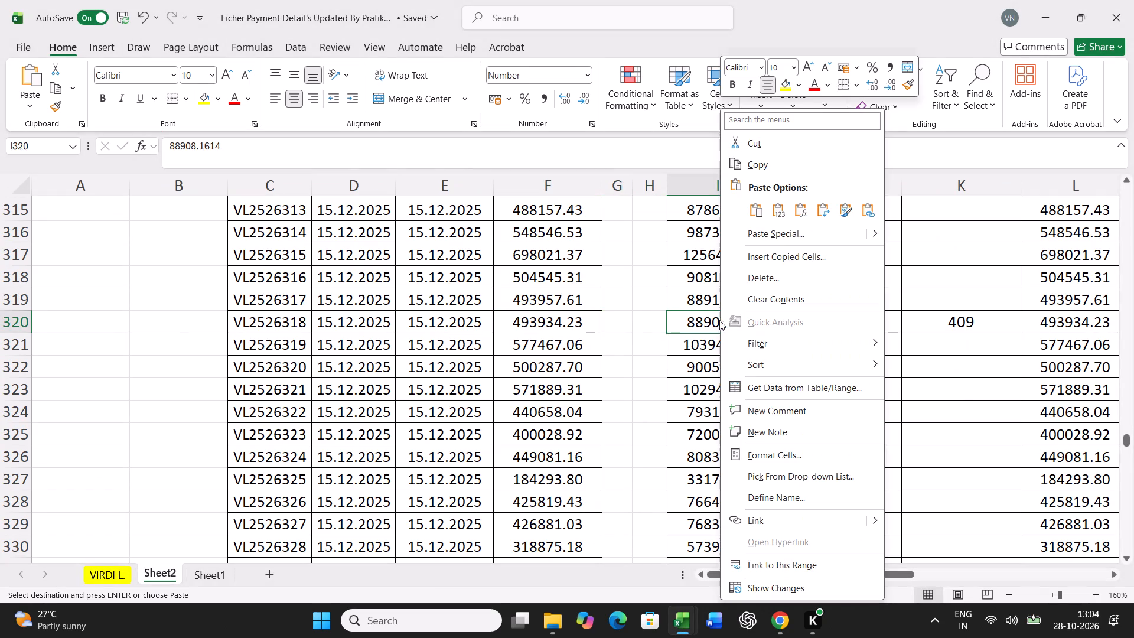
click(783, 243)
click(651, 206)
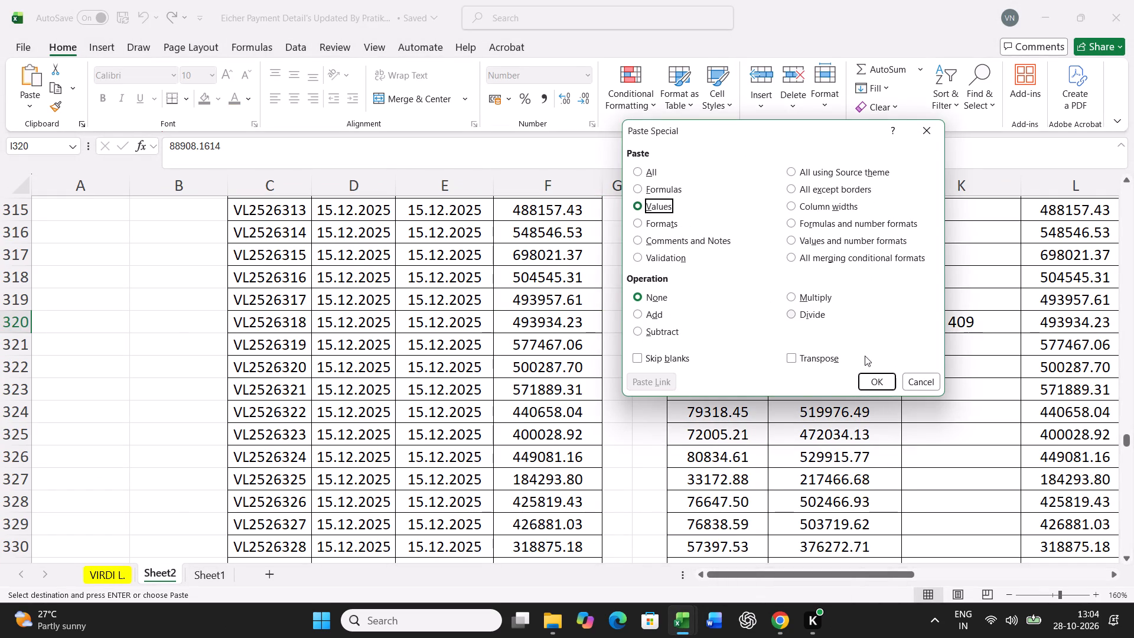
click(865, 386)
Compare the Actual and Revision Bill amounts across row 320 with the difference formulas in columns Q and R.
key(Right)
key(Right)
key(Right)
key(Right)
key(Right)
key(Right)
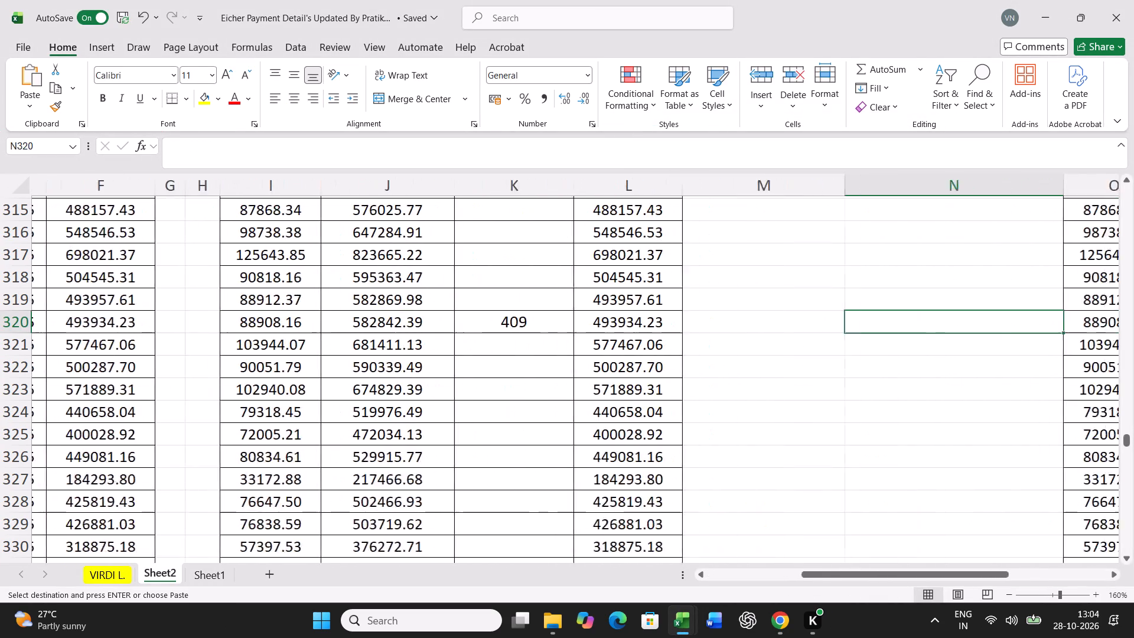
key(Right)
key(Right)
key(Right)
key(Right)
key(Right)
key(Left)
key(Left)
key(Left)
key(Left)
key(Left)
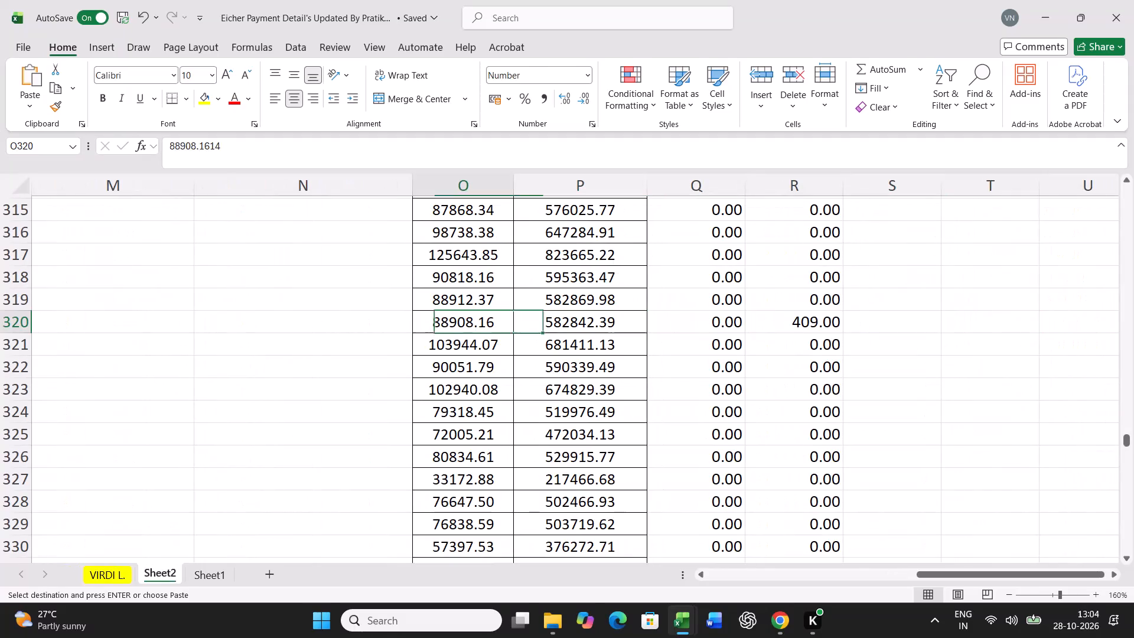
key(Left)
key(Left)
key(Left)
key(Right)
key(Right)
key(Right)
key(Right)
key(Right)
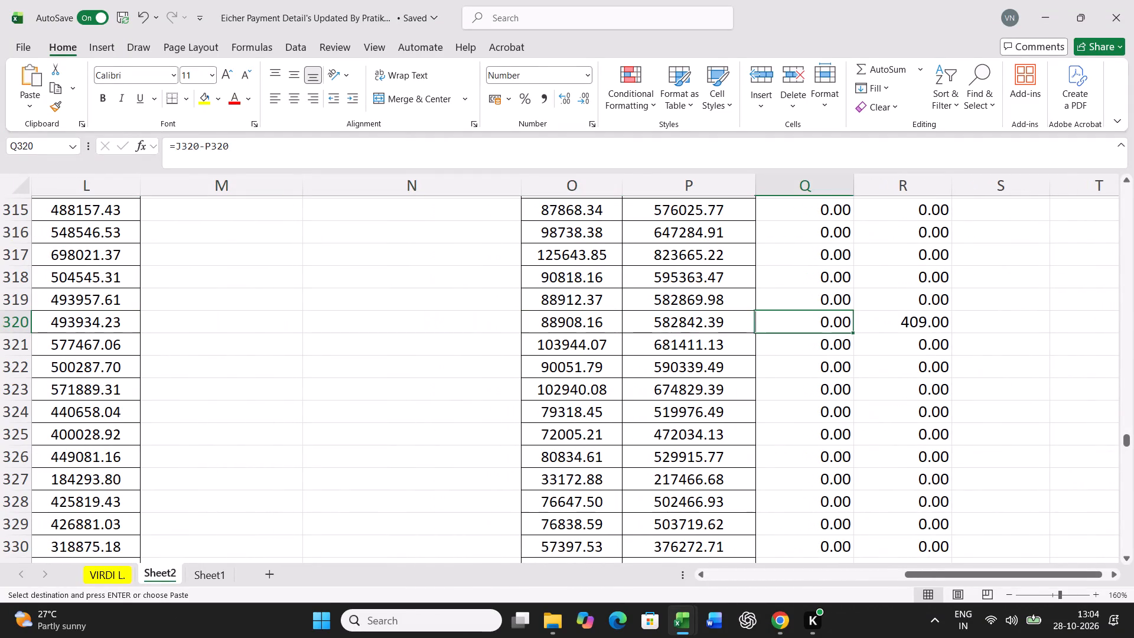
Clear the leftover difference entry from K320.
key(Left)
key(Left)
key(Left)
key(Left)
key(Left)
key(Left)
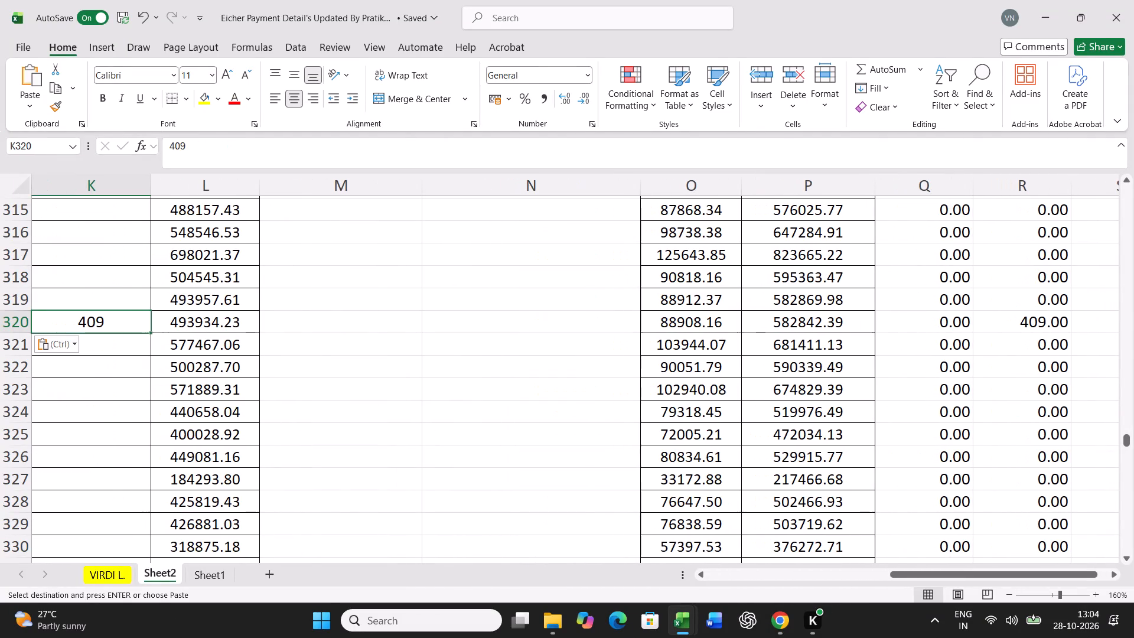
key(Delete)
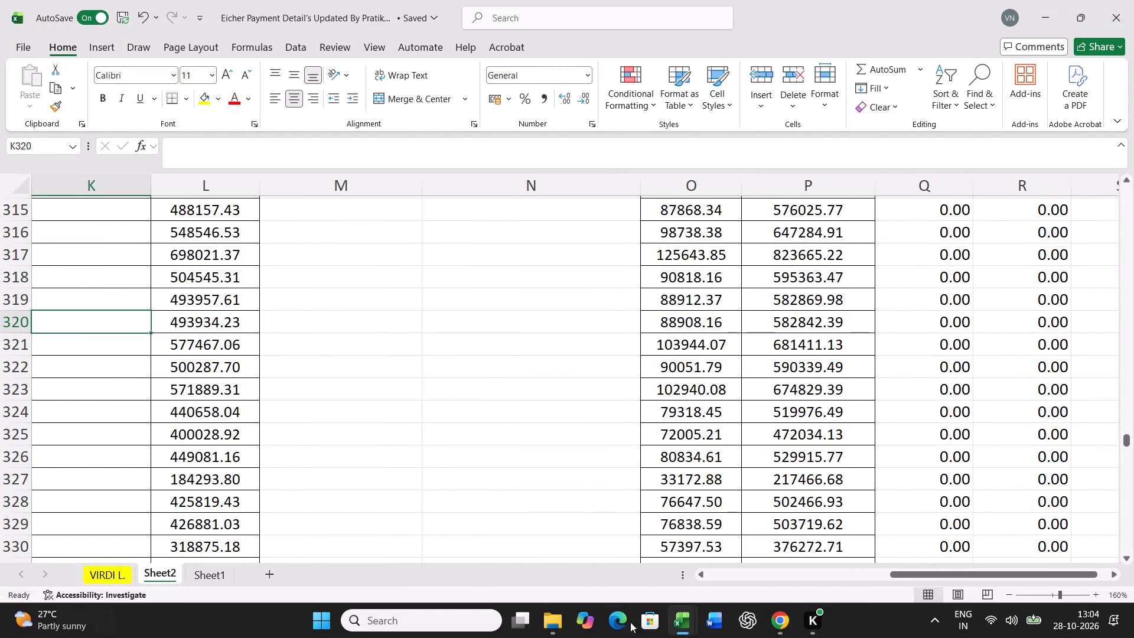
Look below row 320 for the next mismatch in the difference columns and examine the amounts and formulas in row 353.
drag(1042, 577, 1048, 576)
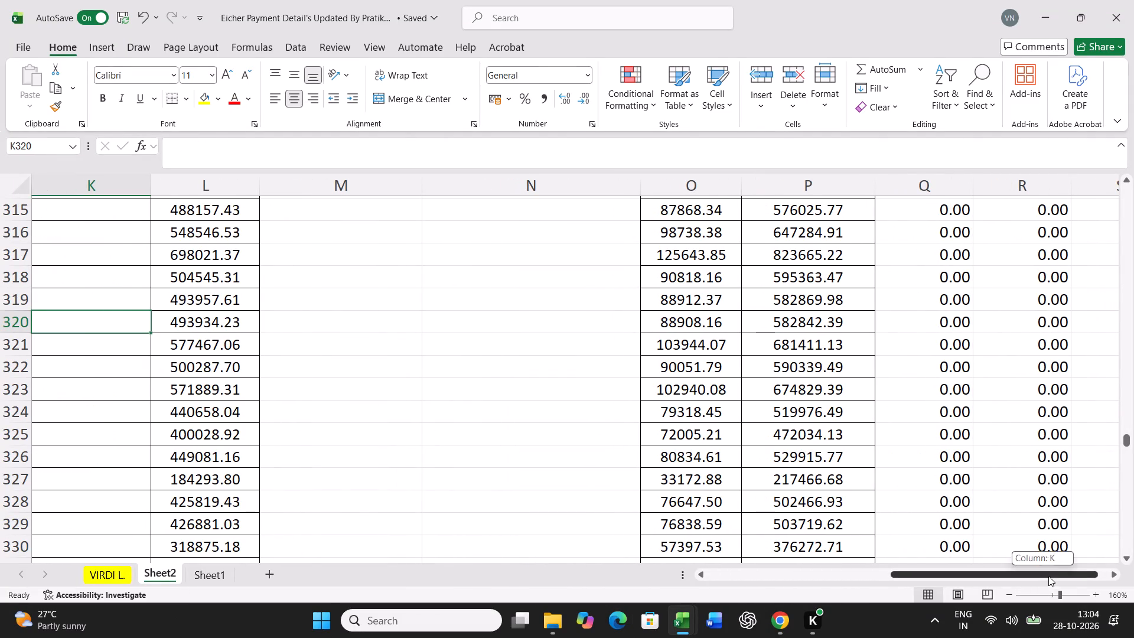
drag(1048, 576, 1061, 572)
scroll(1012, 506, down, 15)
scroll(954, 496, up, 5)
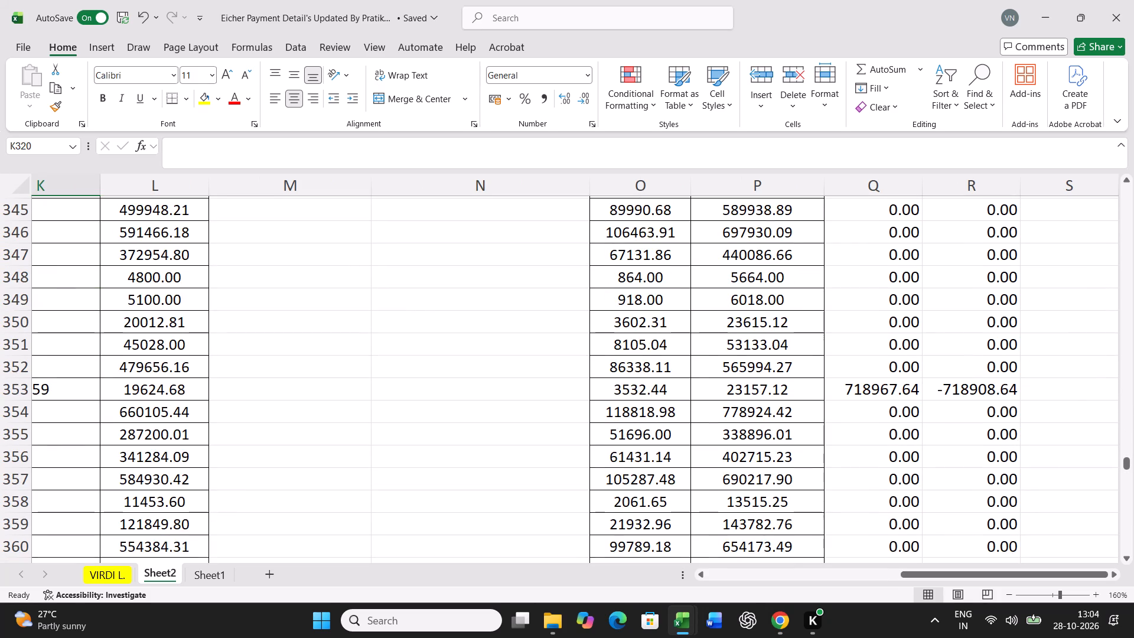
click(984, 390)
key(Left)
key(Left)
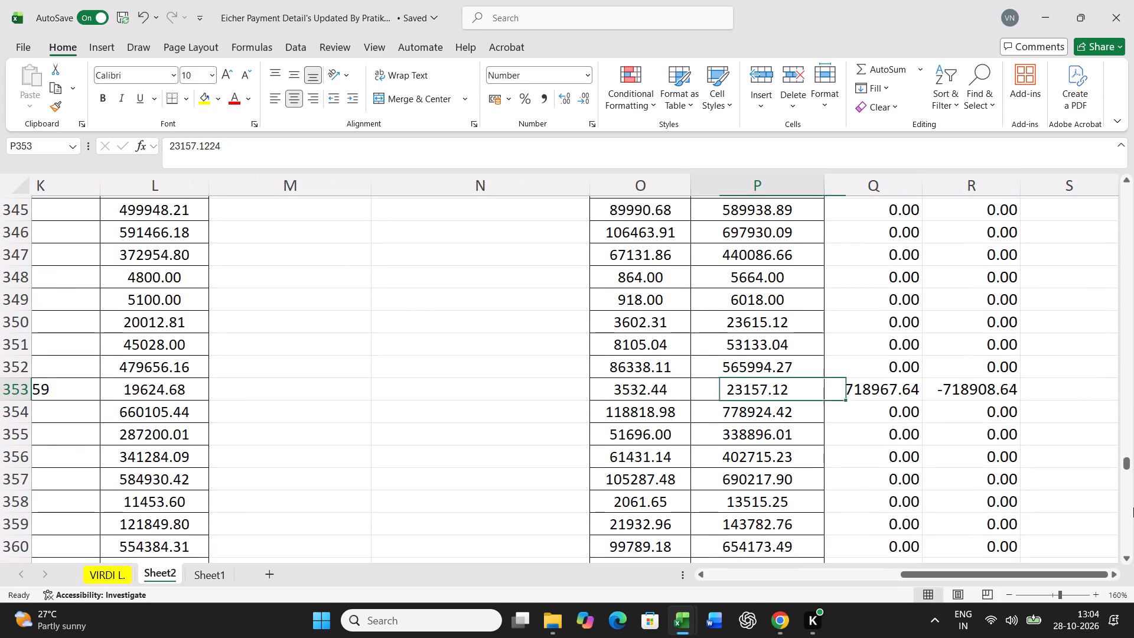
key(Left)
key(Left)
key(Left)
key(Left)
key(Left)
key(Left)
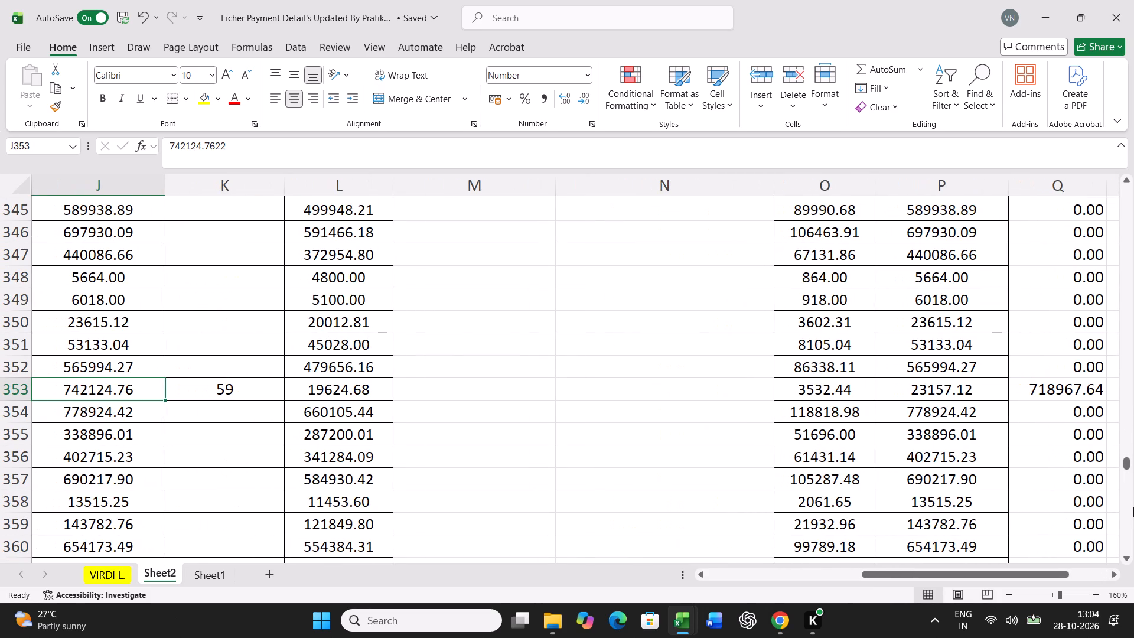
key(Right)
key(Right)
key(Right)
key(Right)
key(Right)
key(Right)
key(Right)
key(Right)
key(Right)
key(Left)
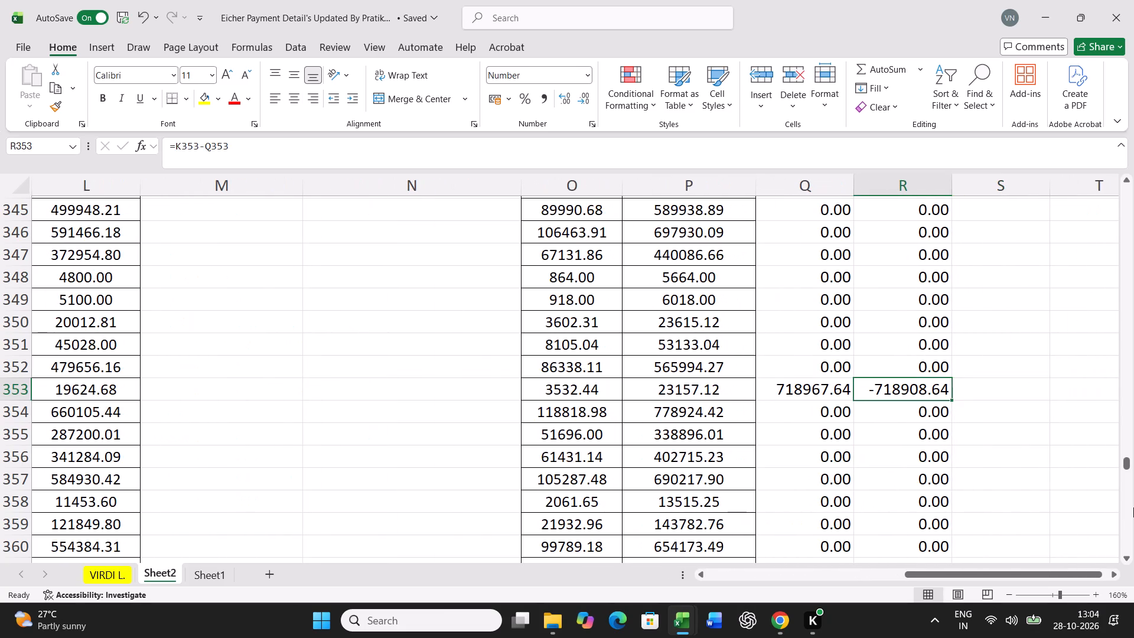
Check the bill number in row 353 and compare its Actual amounts with the Revision Bill amounts.
key(Left)
key(Left)
key(Left)
key(Left)
key(Left)
key(Left)
key(Left)
key(Left)
key(Left)
key(Left)
key(Left)
key(Left)
key(Left)
key(Left)
key(Left)
key(Left)
key(Left)
key(Left)
key(Left)
key(Left)
key(Right)
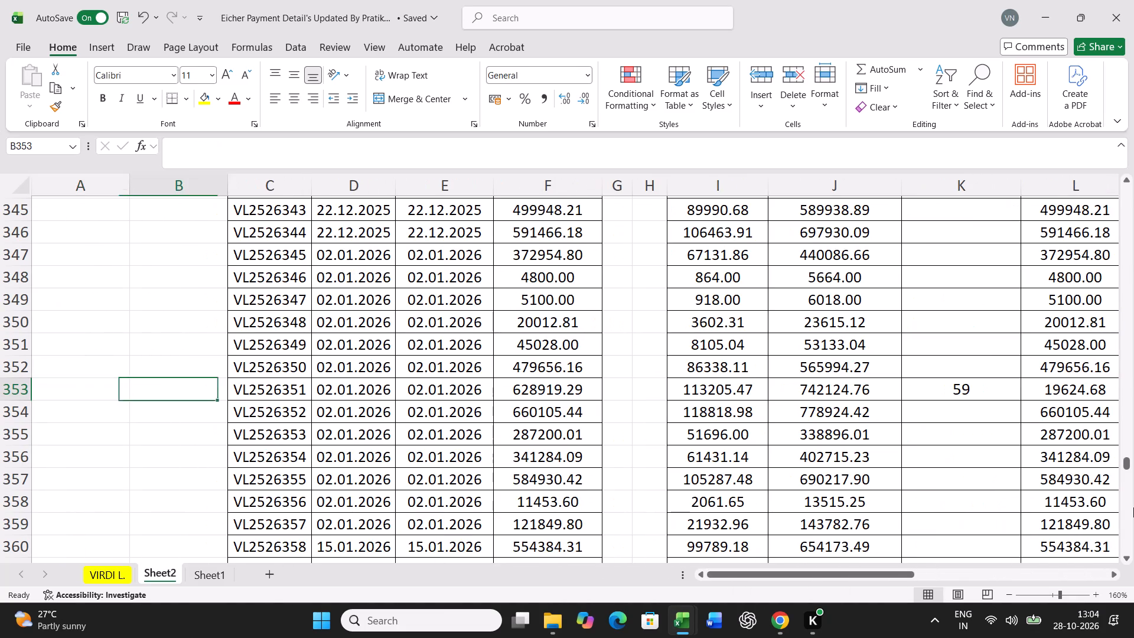
key(Right)
key(Right)
key(Right)
key(Right)
key(Right)
key(Right)
key(Right)
key(Right)
key(Right)
key(Right)
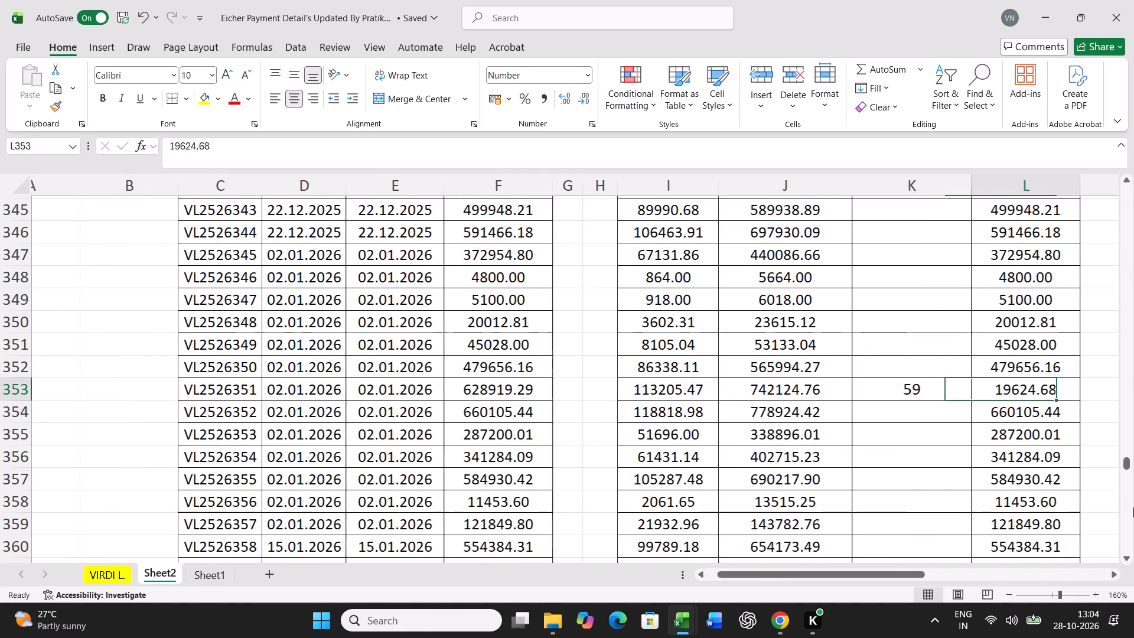
key(Right)
key(Left)
key(Left)
key(Left)
key(Left)
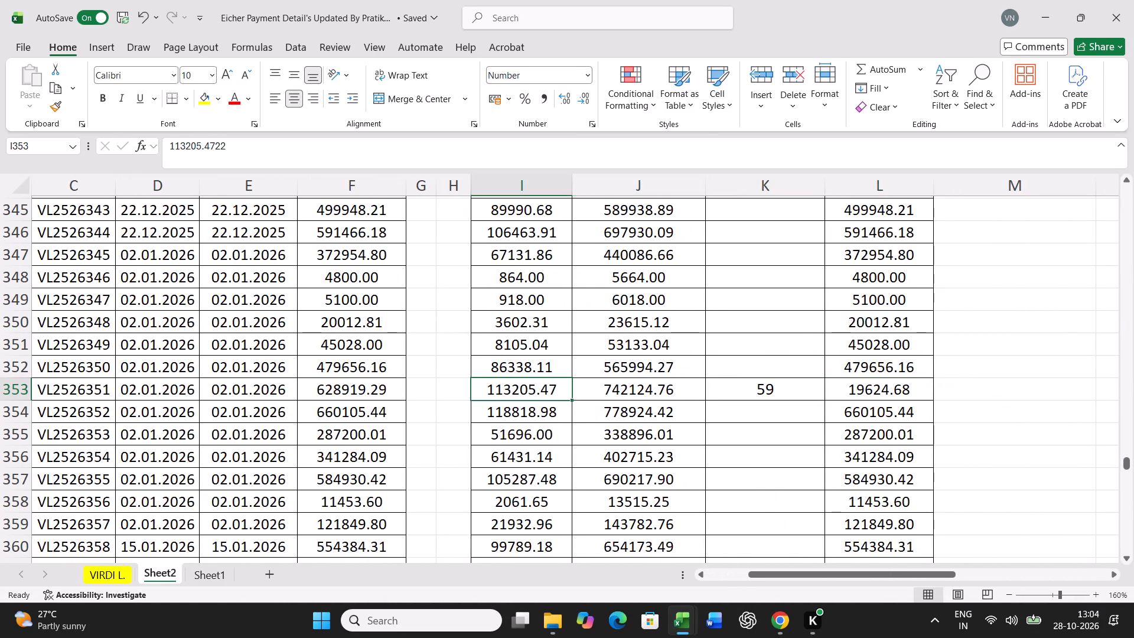
In the VIRDI-ALL VEHICLE BILL 25-26 workbook, insert a blank row between the VL2526351 and VL2526352 entries on Sheet1.
click(680, 621)
click(644, 556)
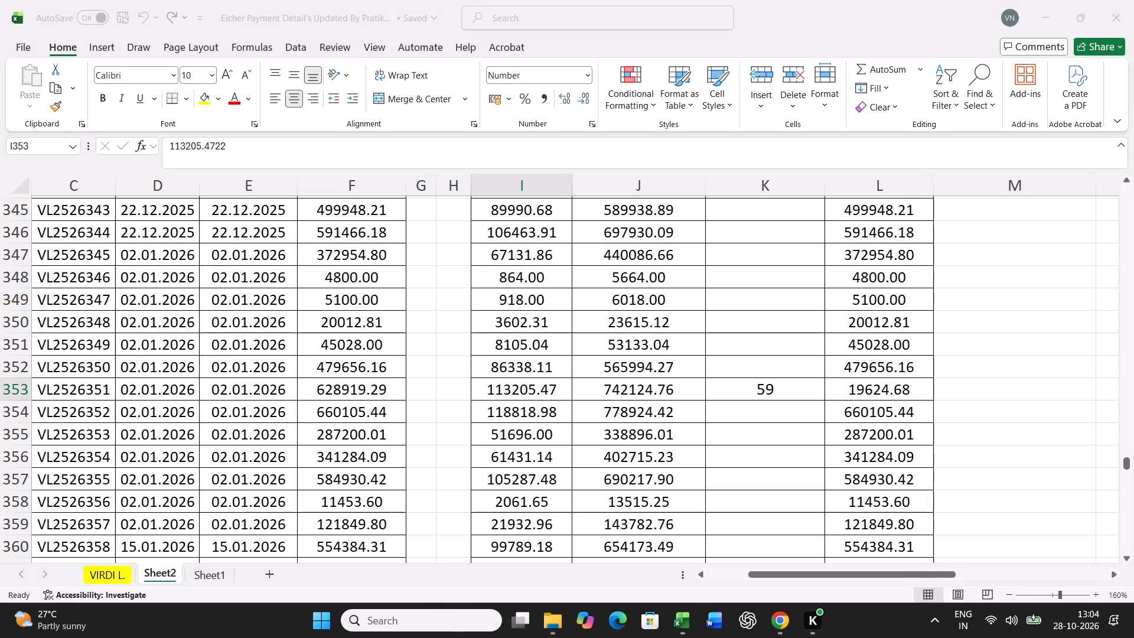
click(674, 620)
click(769, 564)
scroll(990, 523, down, 6)
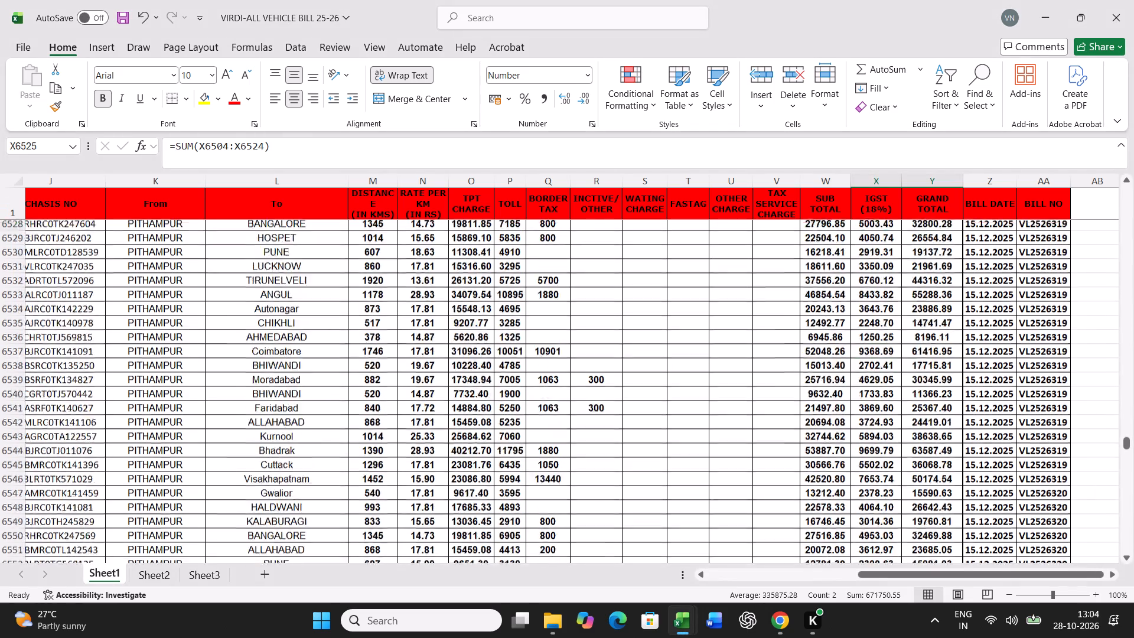
scroll(990, 523, down, 20)
scroll(990, 523, down, 20)
scroll(990, 523, down, 6)
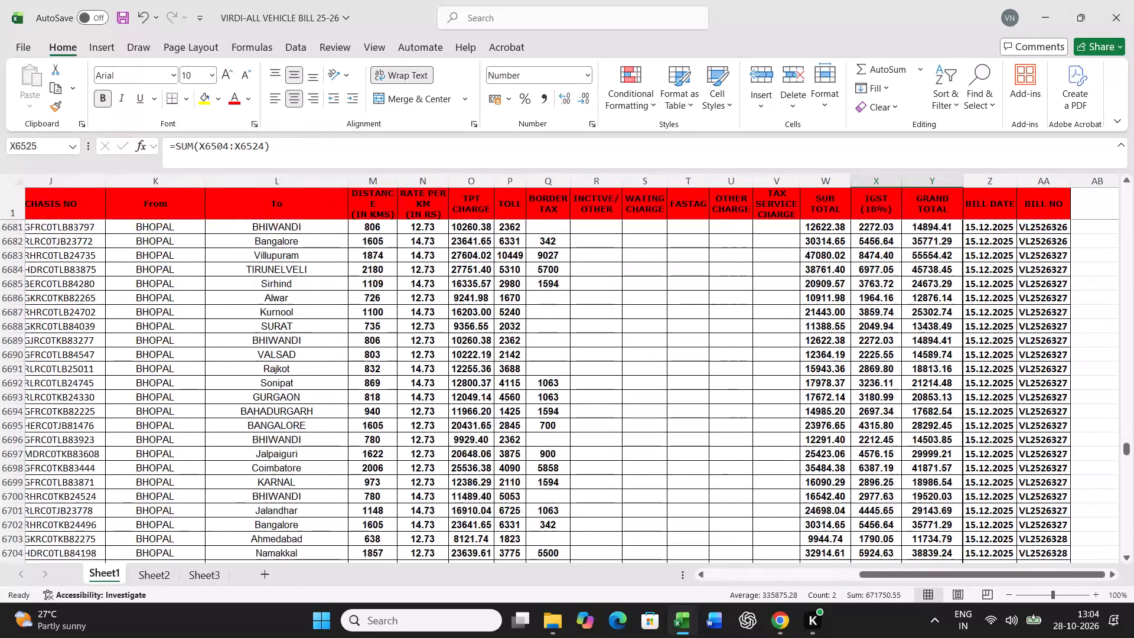
scroll(990, 523, down, 20)
scroll(990, 523, down, 20)
scroll(990, 523, down, 6)
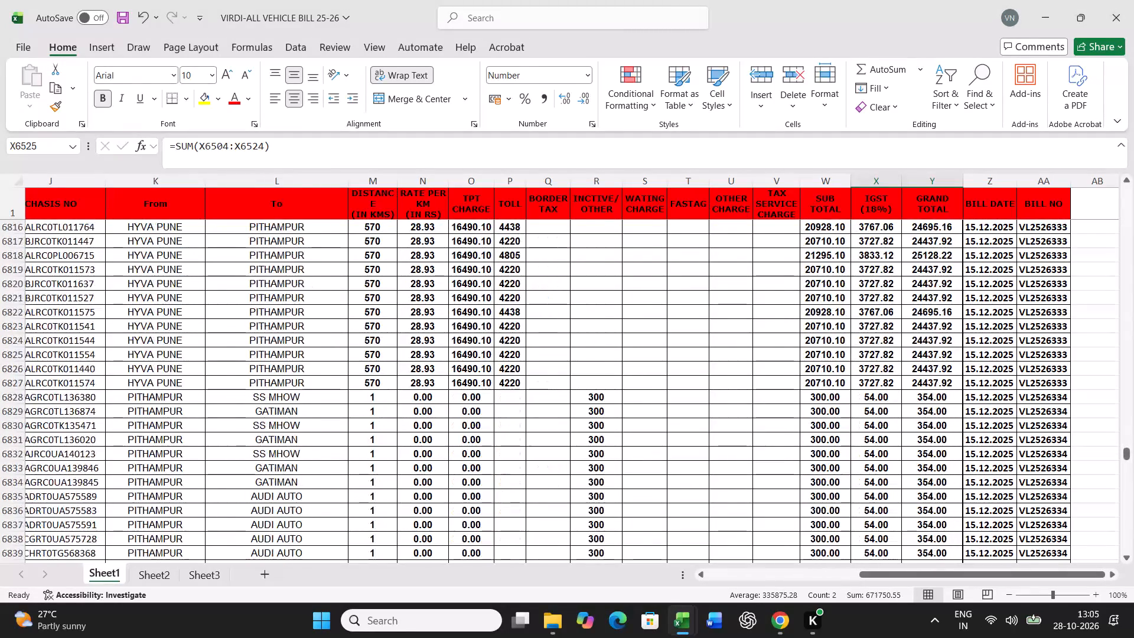
scroll(989, 524, down, 17)
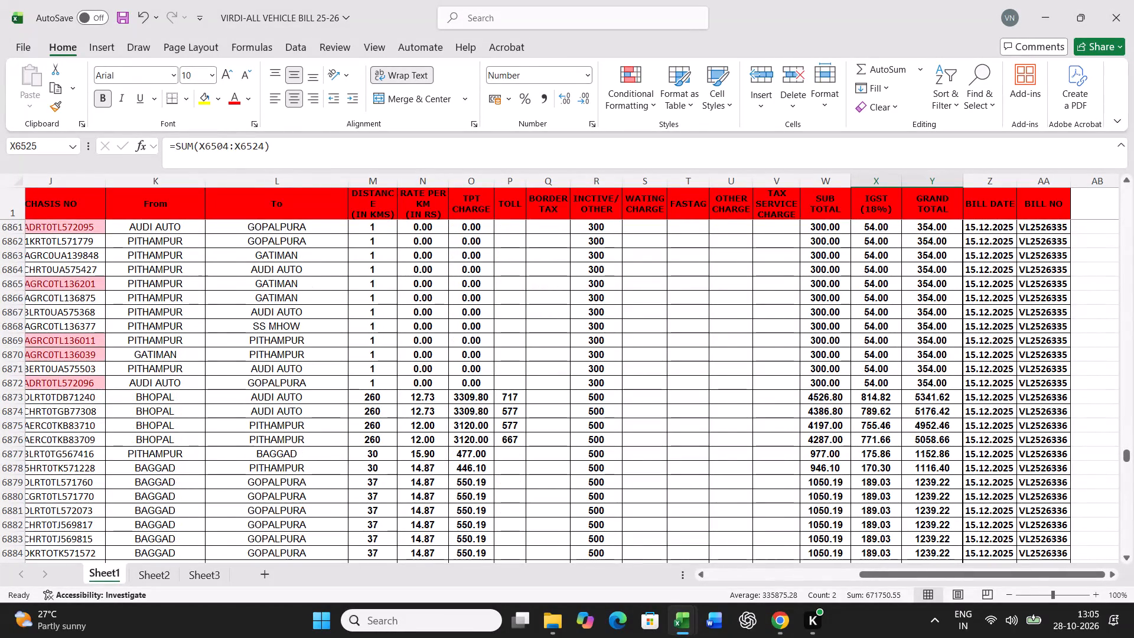
drag(1057, 571, 1090, 567)
scroll(1070, 500, down, 4)
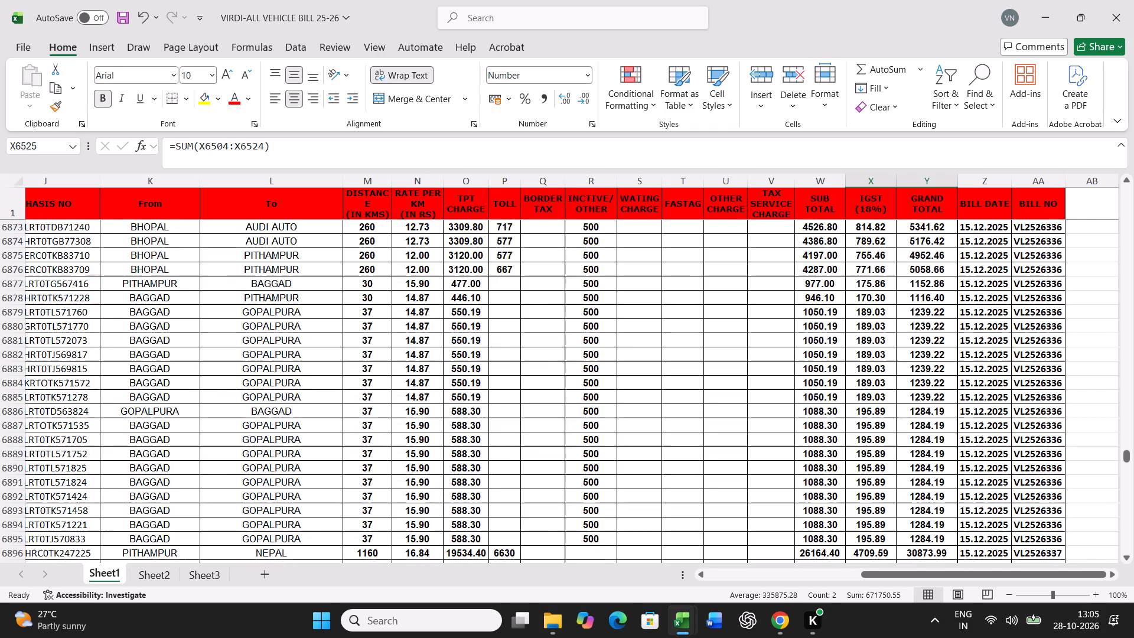
scroll(1067, 501, down, 5)
scroll(1067, 501, down, 20)
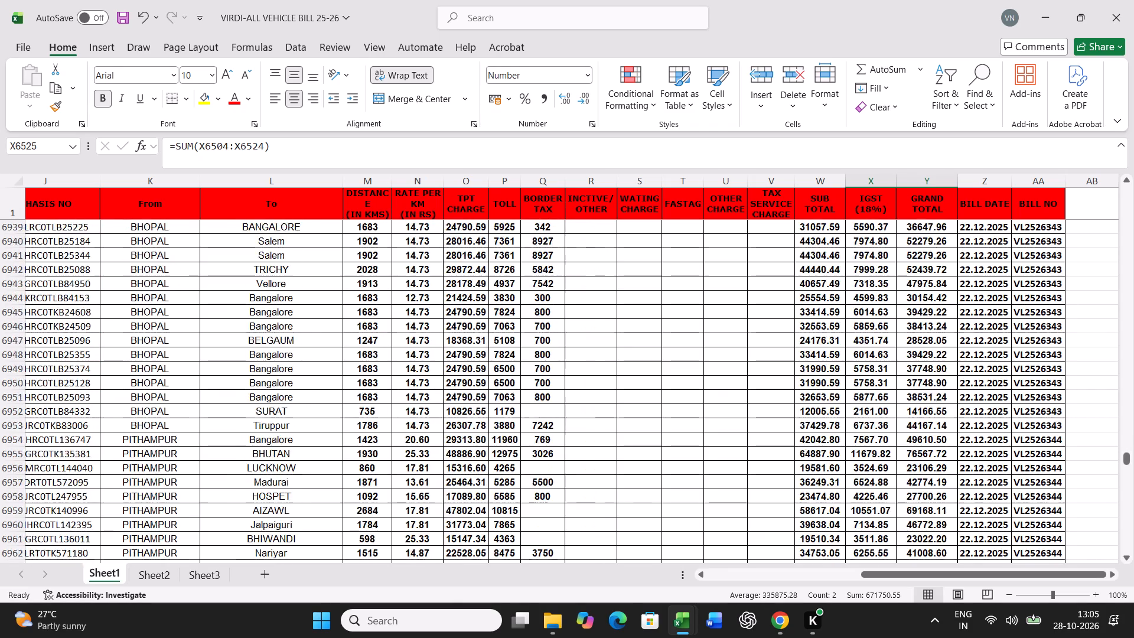
scroll(1066, 503, down, 20)
scroll(1066, 503, down, 20)
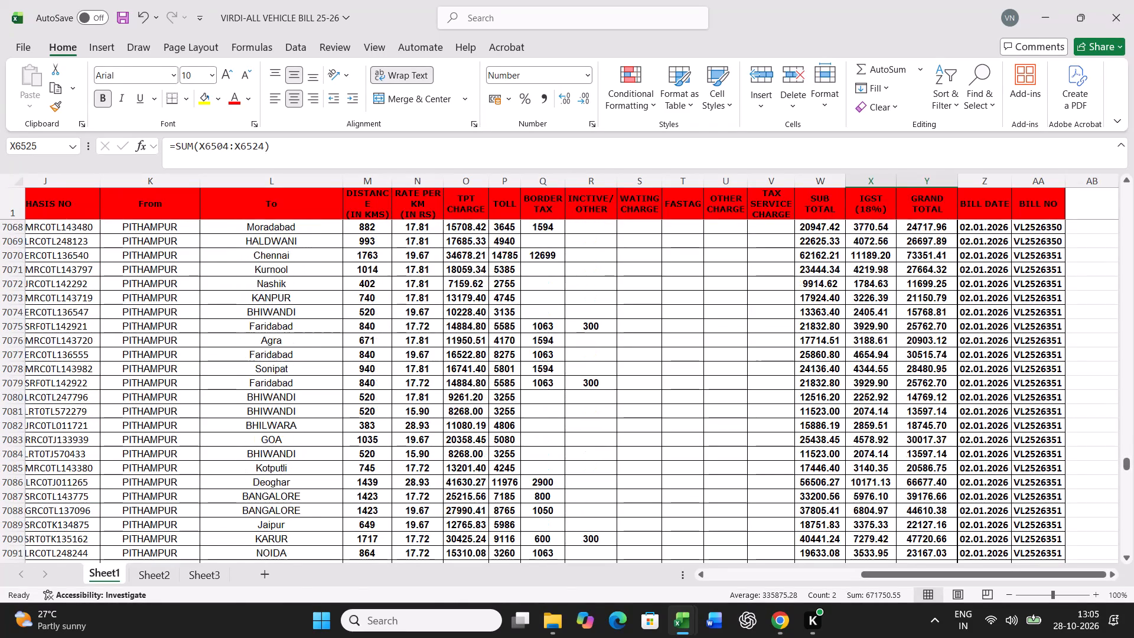
scroll(1063, 507, down, 5)
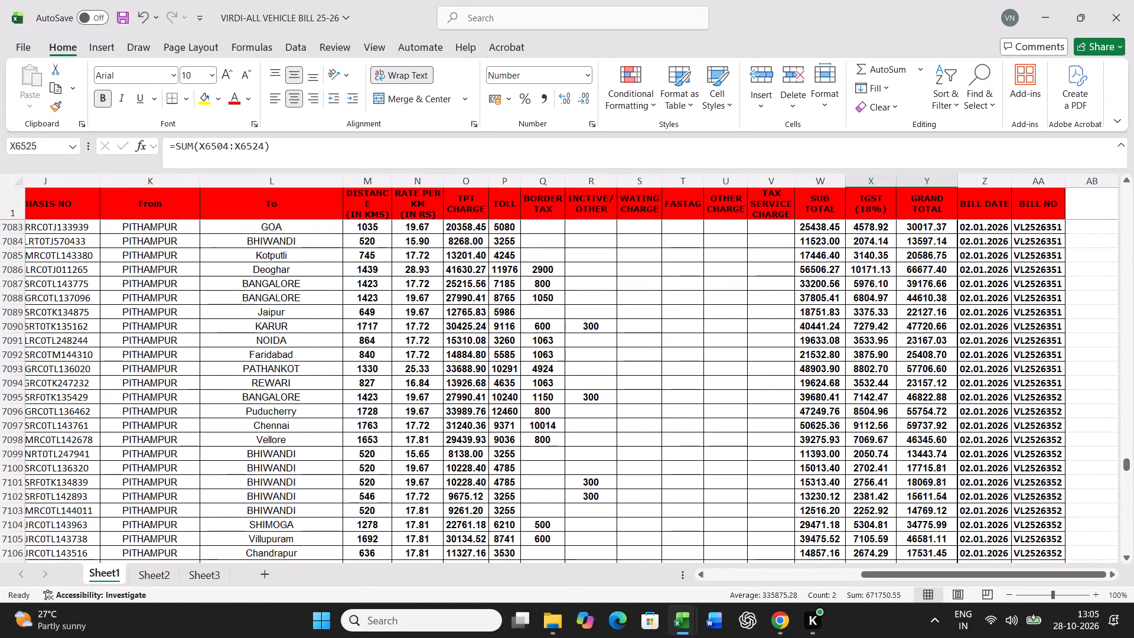
right_click(1043, 399)
click(932, 262)
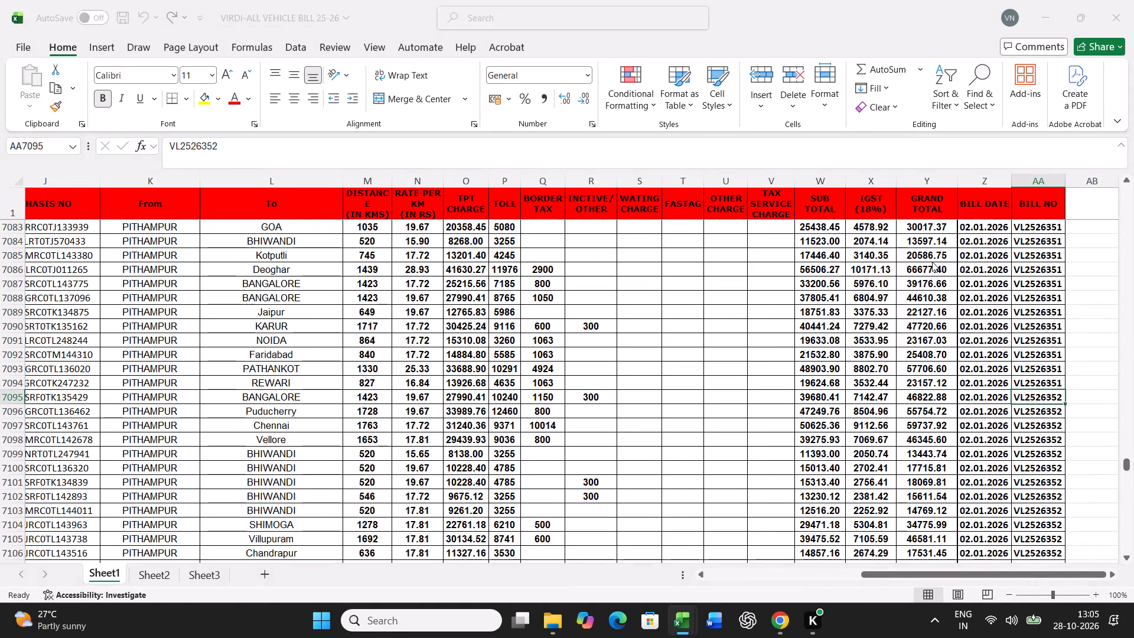
click(901, 297)
click(905, 324)
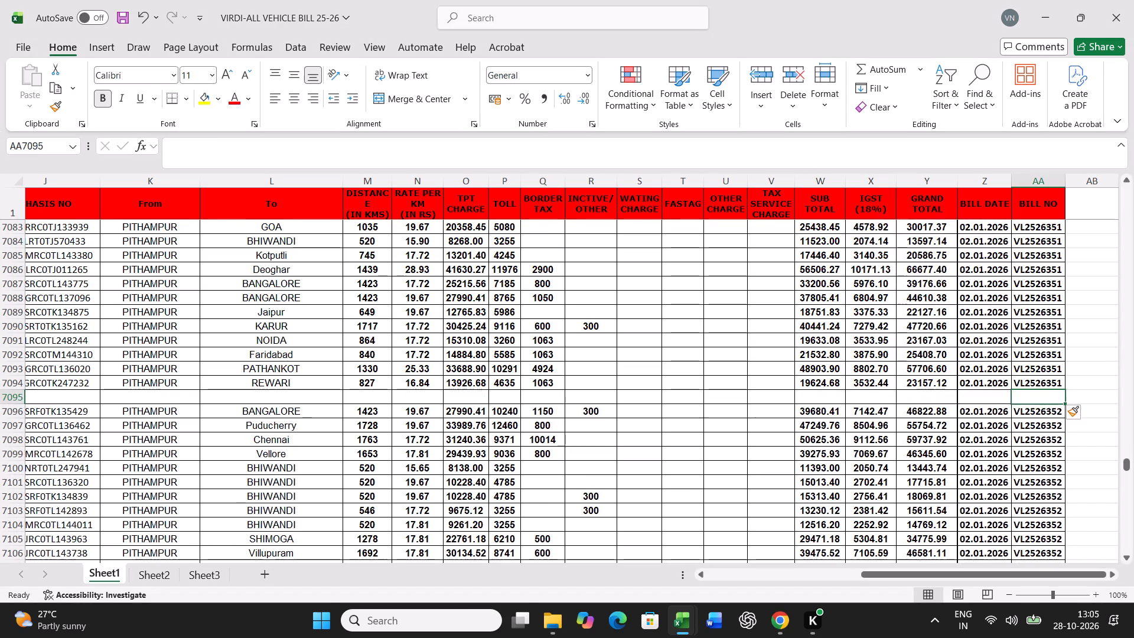
Total the VL2526351 Sub Total amounts from W7070 to W7094 with AutoSum in the blank row 7095.
click(830, 394)
scroll(840, 467, up, 4)
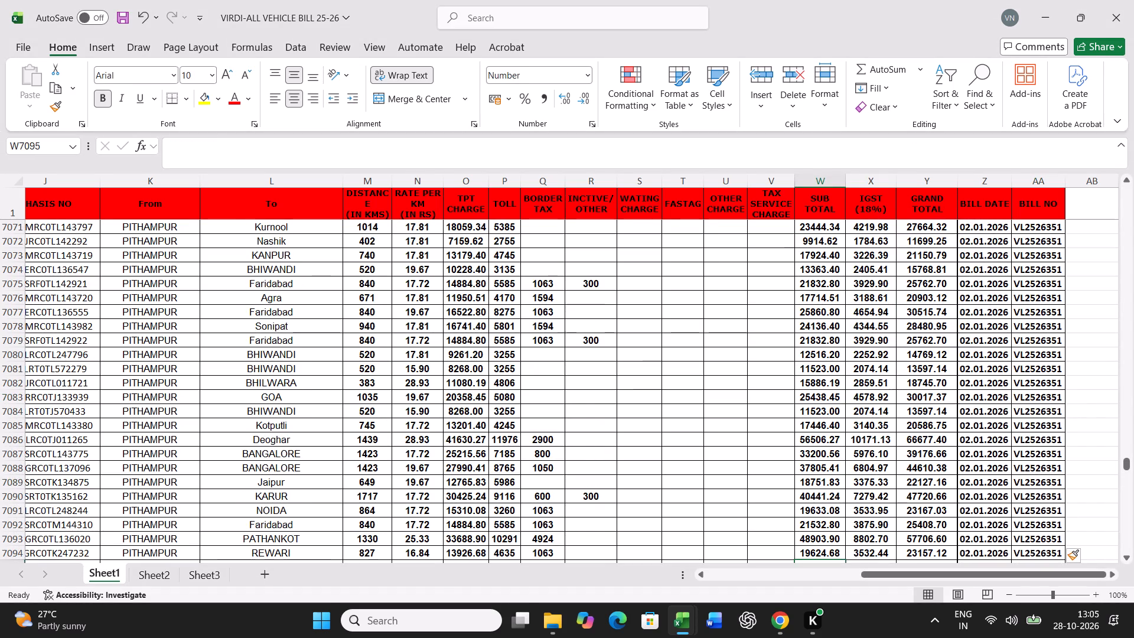
scroll(1003, 356, up, 2)
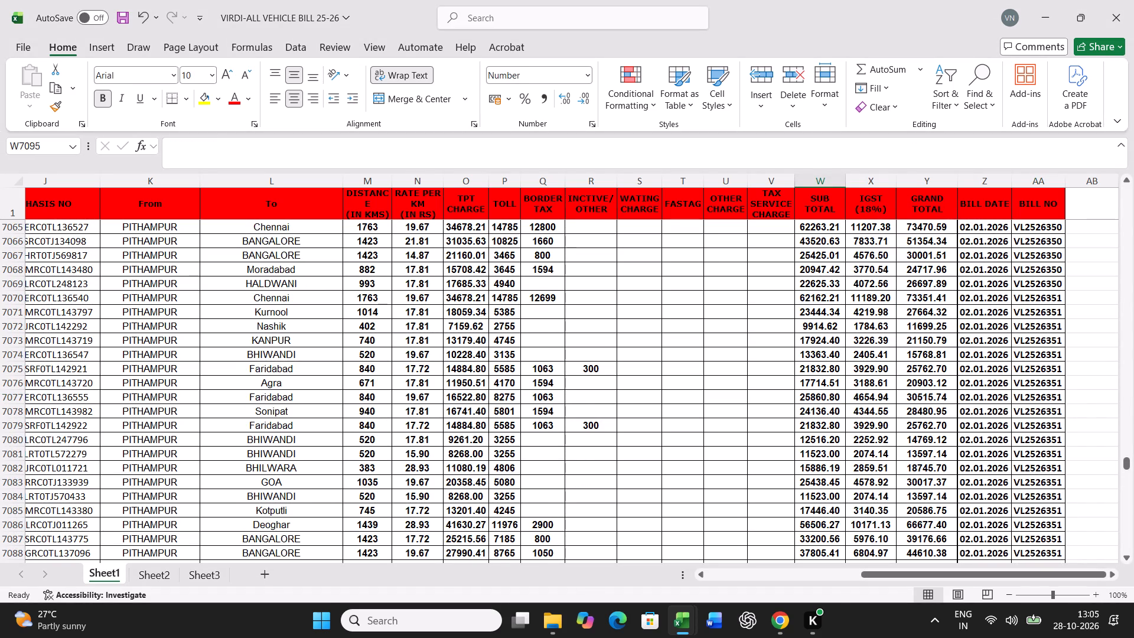
drag(823, 297, 817, 607)
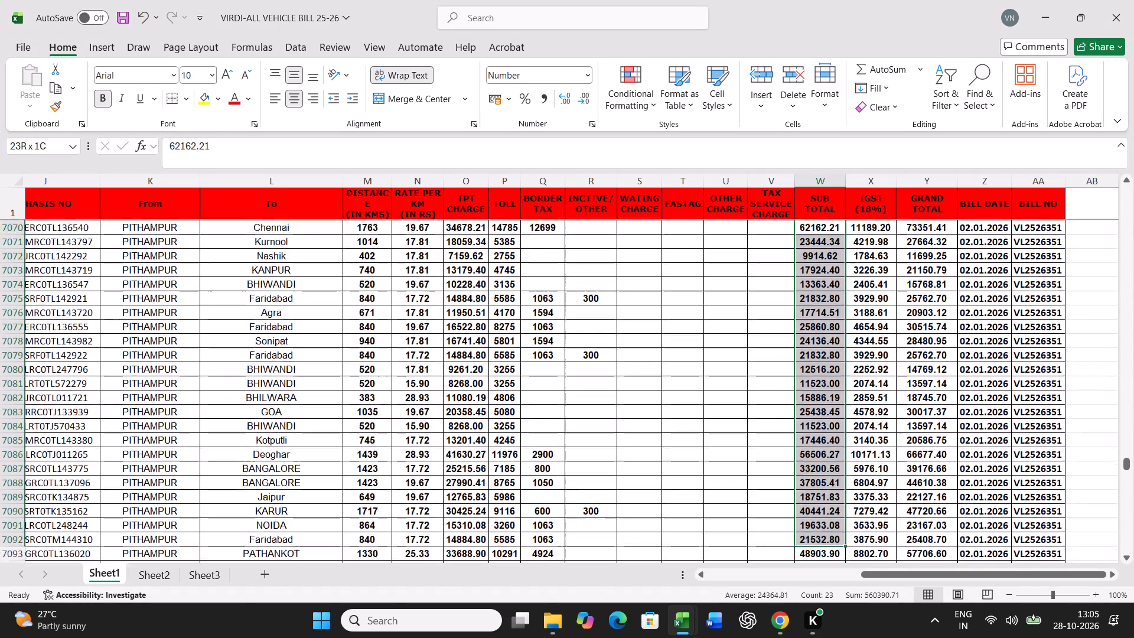
drag(817, 607, 816, 554)
click(896, 63)
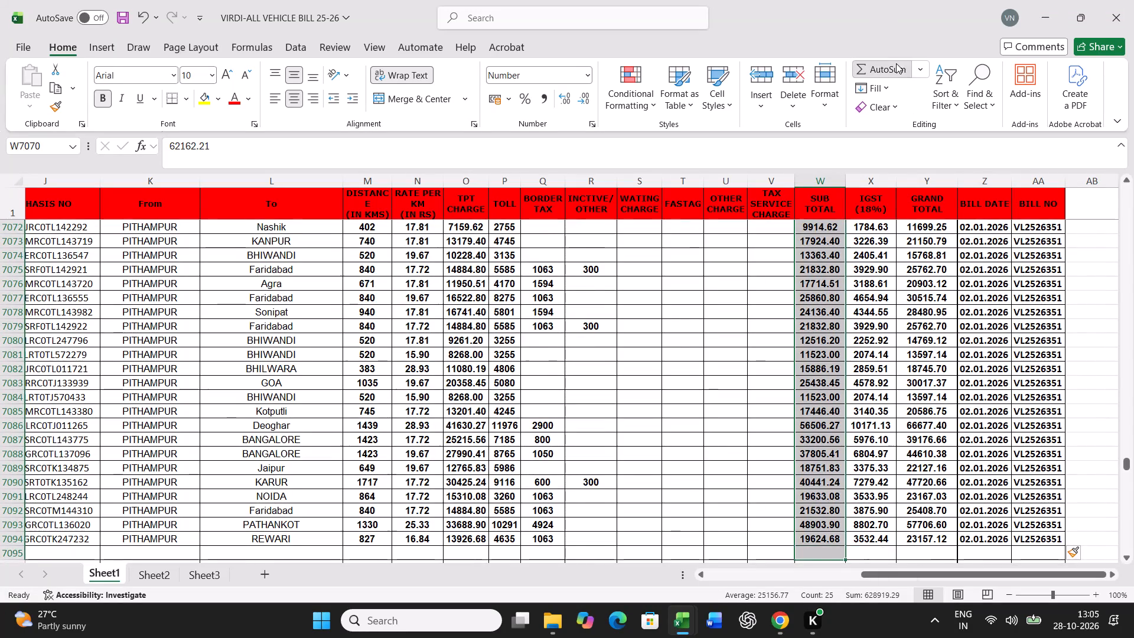
scroll(693, 341, down, 4)
Copy the VL2526351 Sub Total sum formula from W7095 into the IGST and Grand Total cells X7095:Y7095.
click(816, 407)
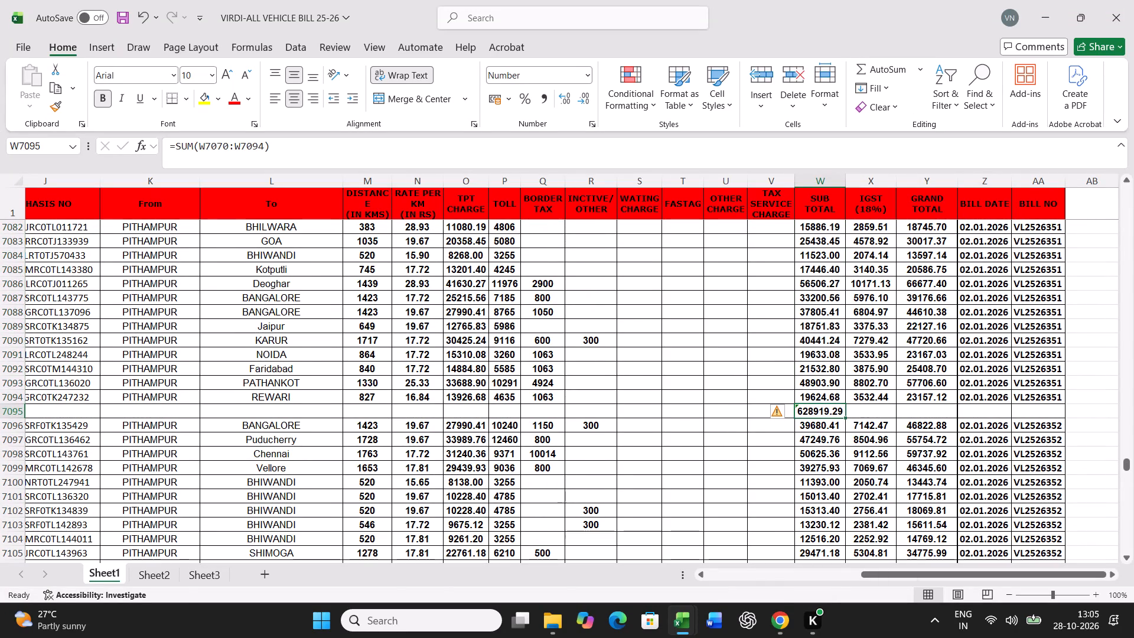
key(ctrl+c)
key(Right)
key(shift+Right)
key(Return)
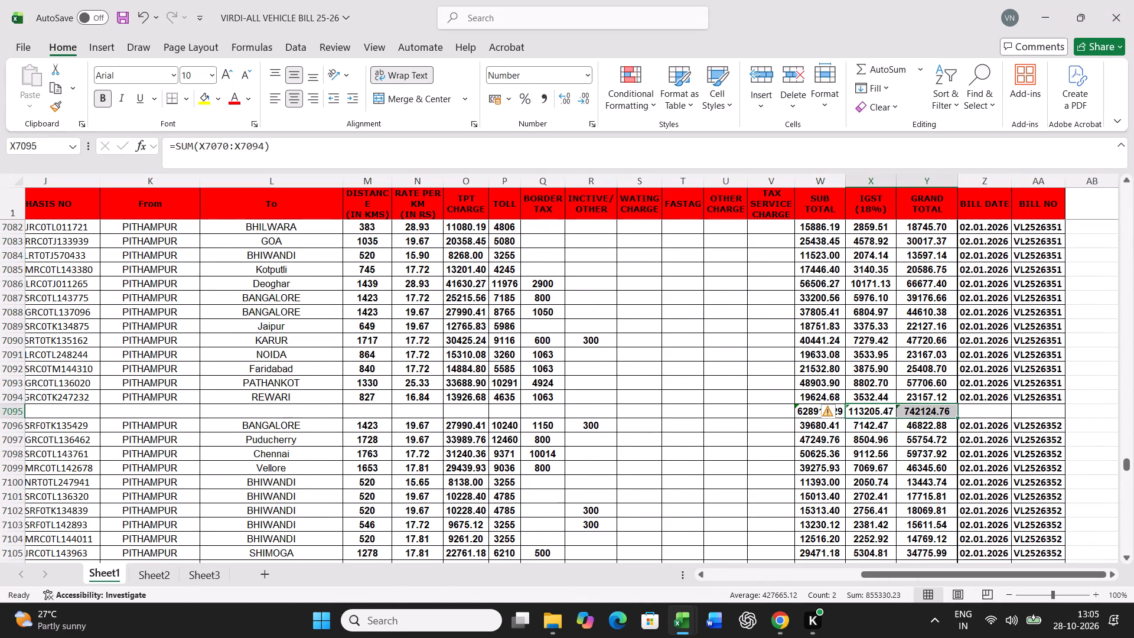
Copy the VL2526351 Sub Total sum from W7095 and paste it as a value into cell F353 of the Eicher Payment workbook's Sheet2.
click(811, 412)
key(ctrl+c)
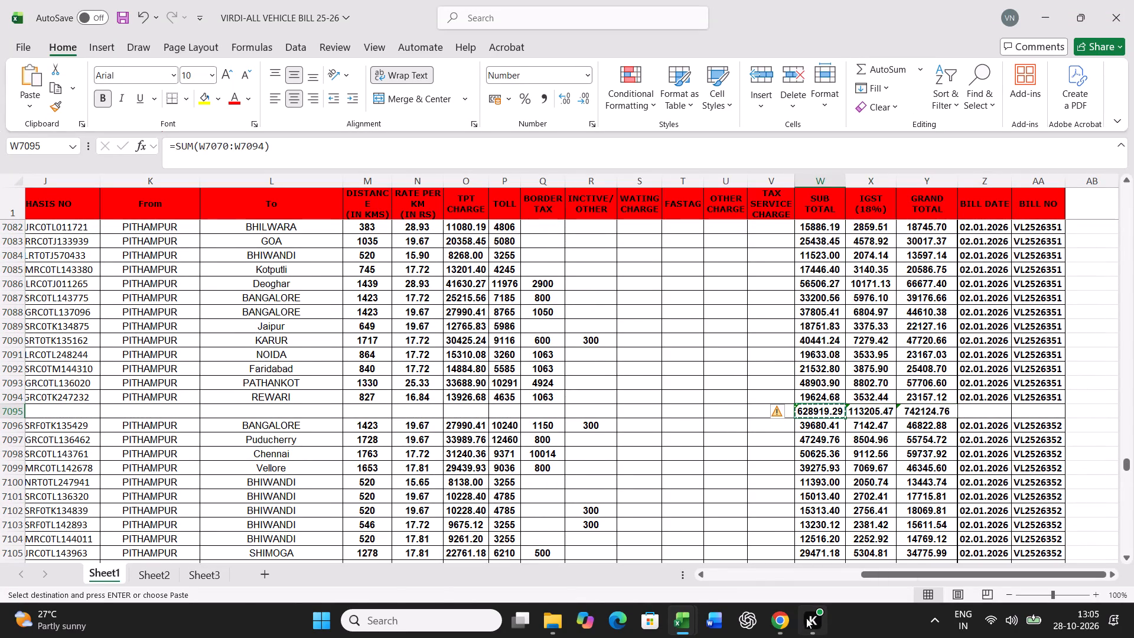
click(689, 623)
click(721, 556)
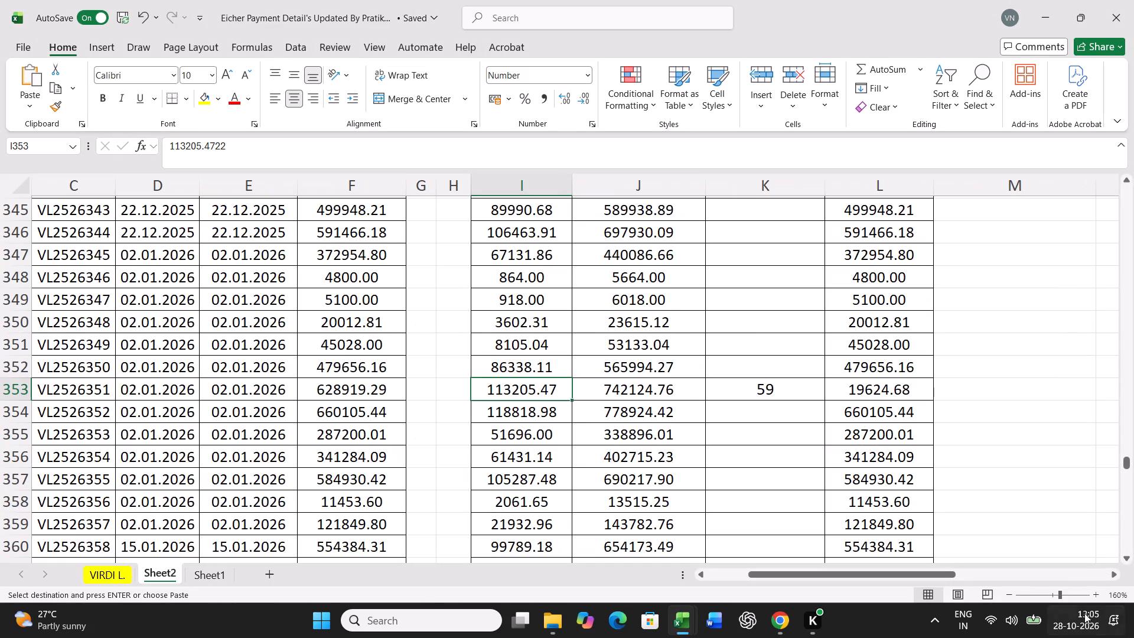
key(Left)
key(Left)
key(Left)
key(Left)
key(Left)
key(Left)
key(Left)
key(Left)
key(Left)
key(Left)
key(Left)
key(Left)
key(Left)
key(Left)
key(Left)
key(Left)
key(Left)
key(Left)
key(Left)
key(Left)
key(Right)
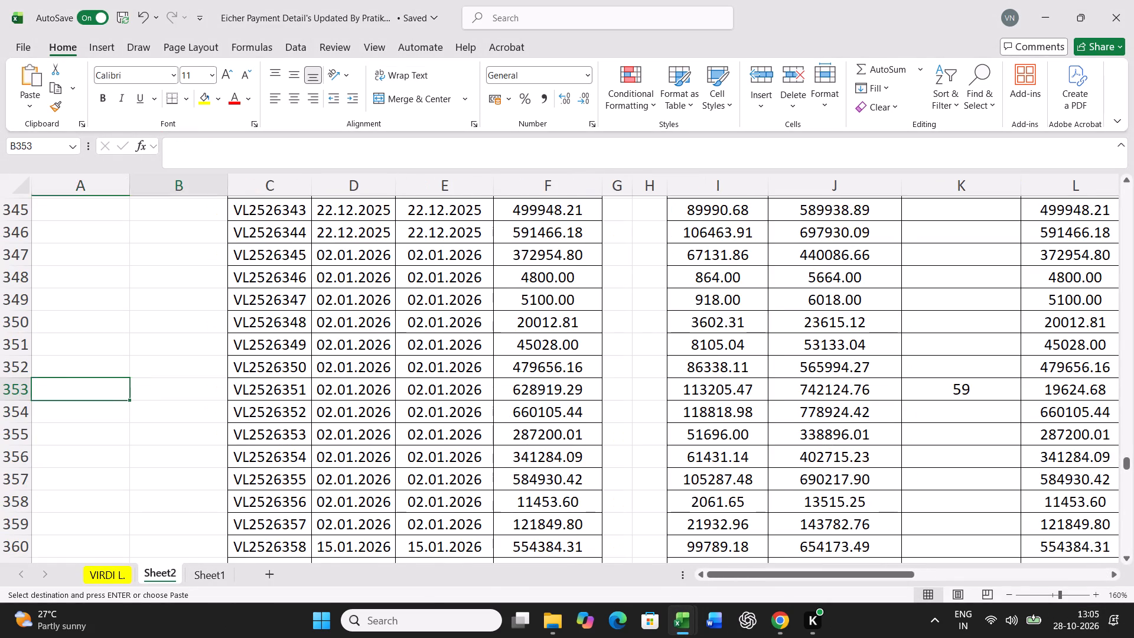
key(Right)
key(Right)
key(Right)
key(Right)
key(Right)
key(Right)
key(Right)
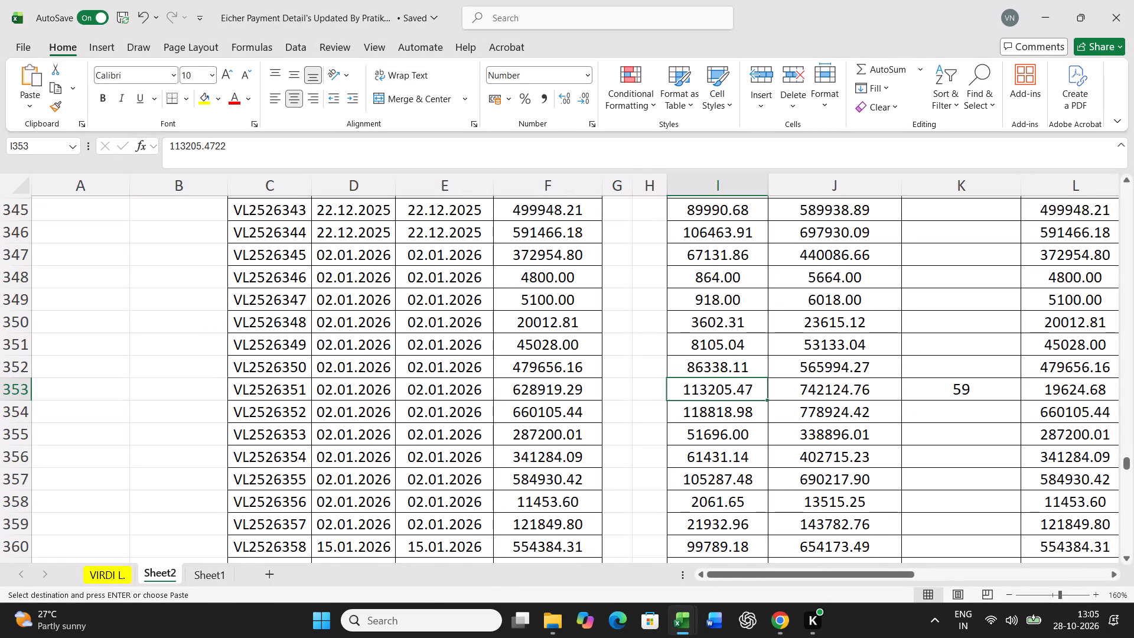
key(Left)
key(Left)
key(Left)
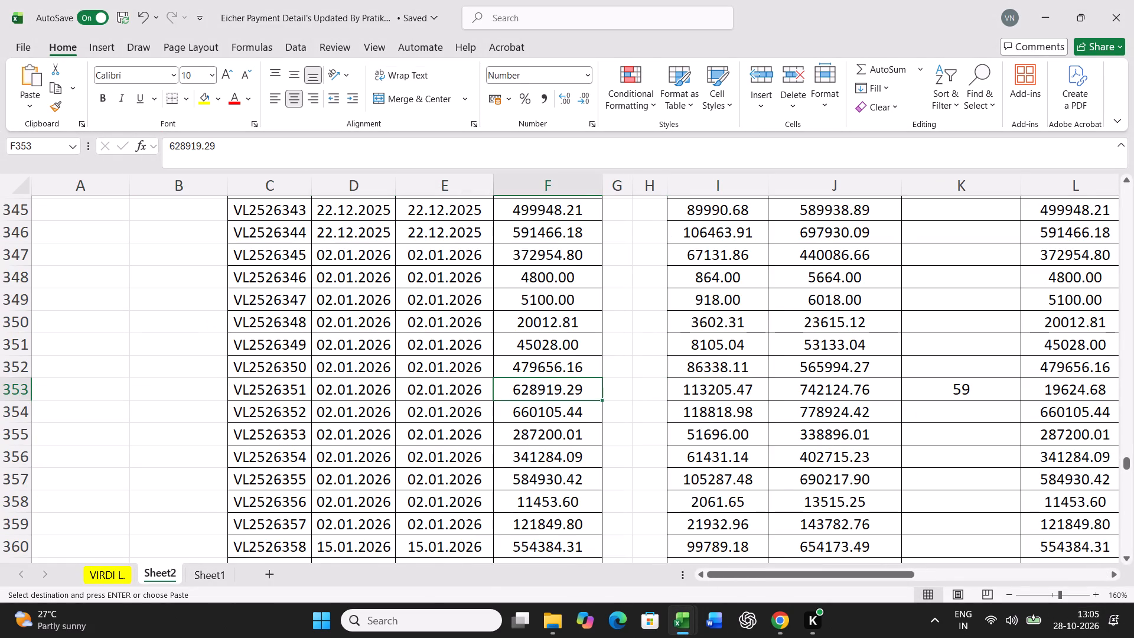
right_click(557, 394)
click(629, 236)
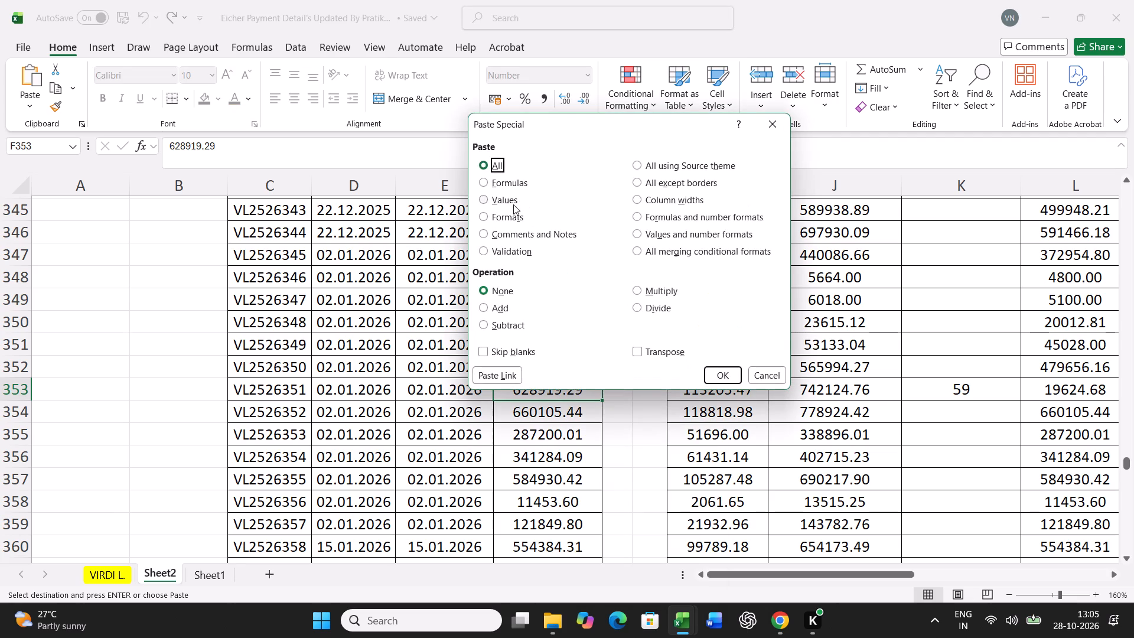
click(512, 205)
click(721, 386)
click(722, 367)
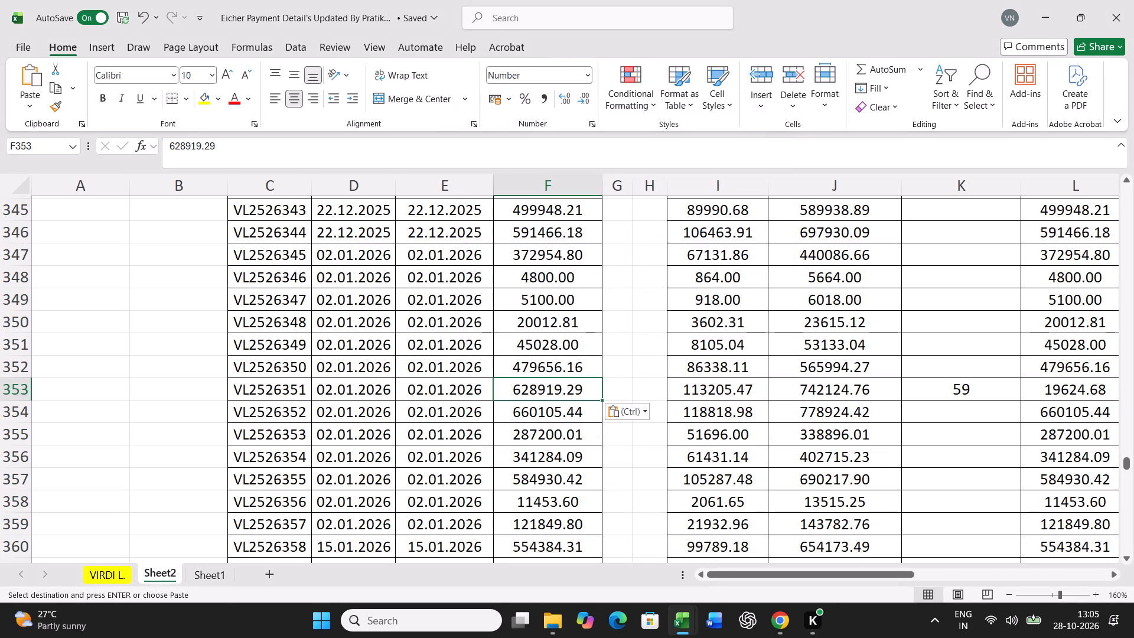
Copy the IGST and Grand Total sums X7095:Y7095 from the VIRDI-ALL VEHICLE BILL workbook and paste them as values into I353:J353 on Eicher Sheet2.
click(678, 626)
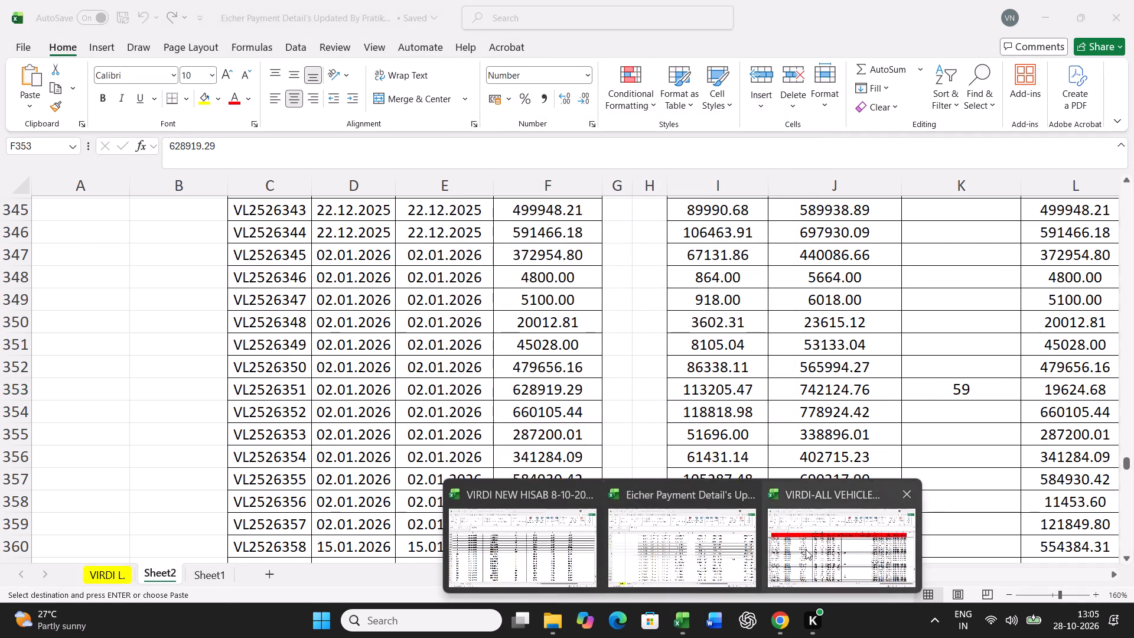
click(806, 549)
key(Right)
key(shift+Right)
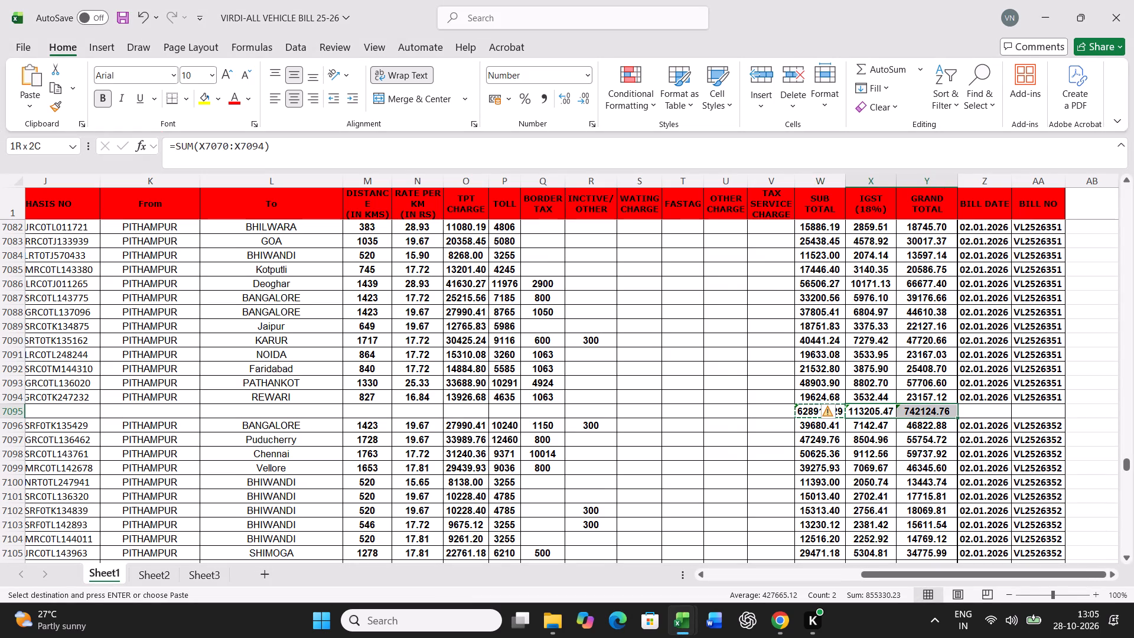
key(ctrl+c)
click(682, 627)
click(663, 568)
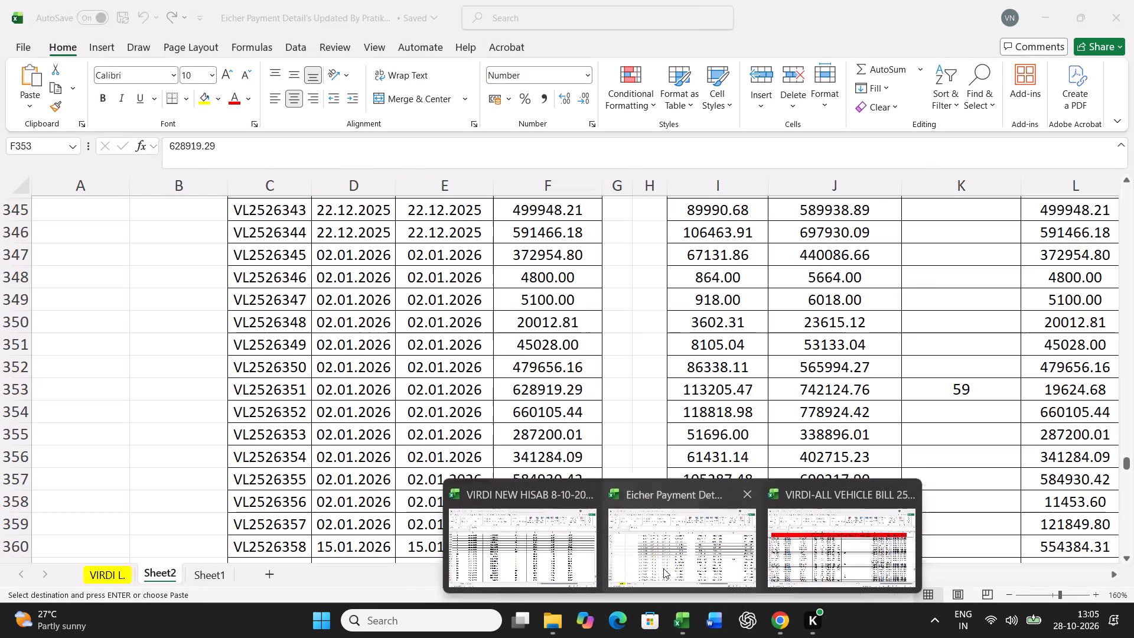
right_click(715, 392)
click(785, 236)
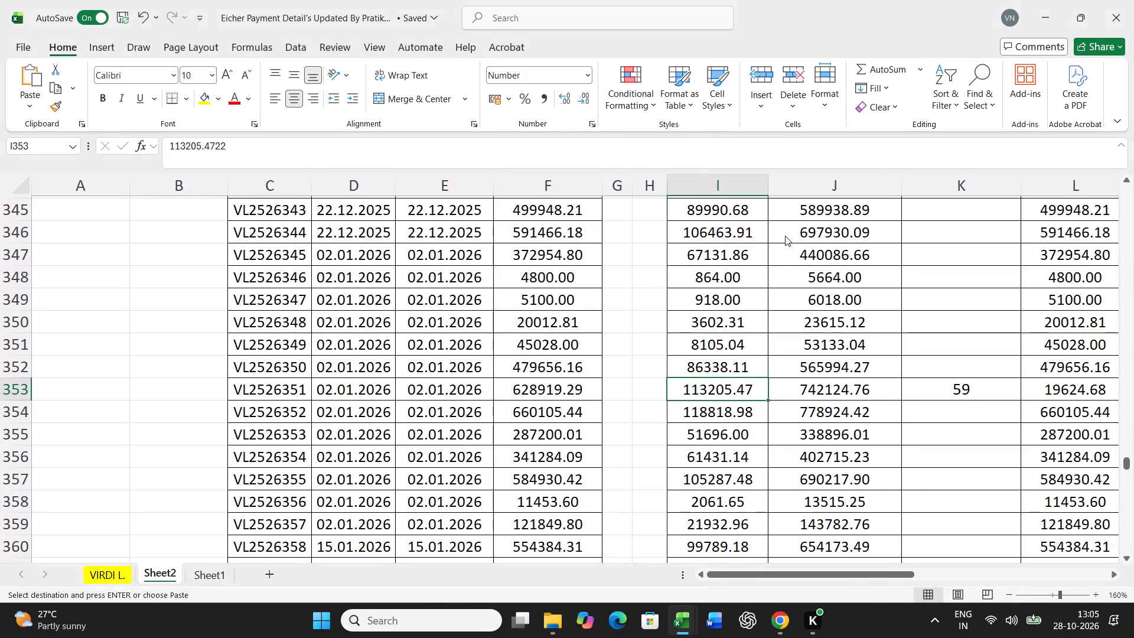
click(669, 194)
click(883, 376)
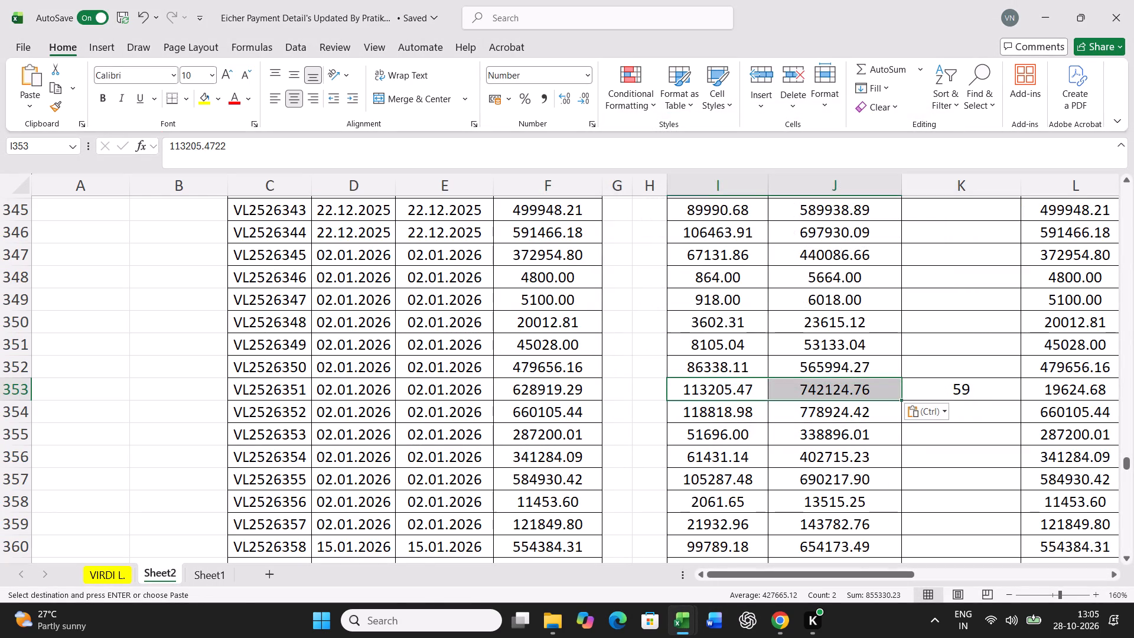
Compare row 353's Actual amounts, column K entry and Revision Bill amounts with the difference formulas in columns Q and R for VL2526351.
key(Right)
key(Right)
key(Right)
key(Right)
key(Right)
key(Right)
key(Right)
key(Right)
key(Right)
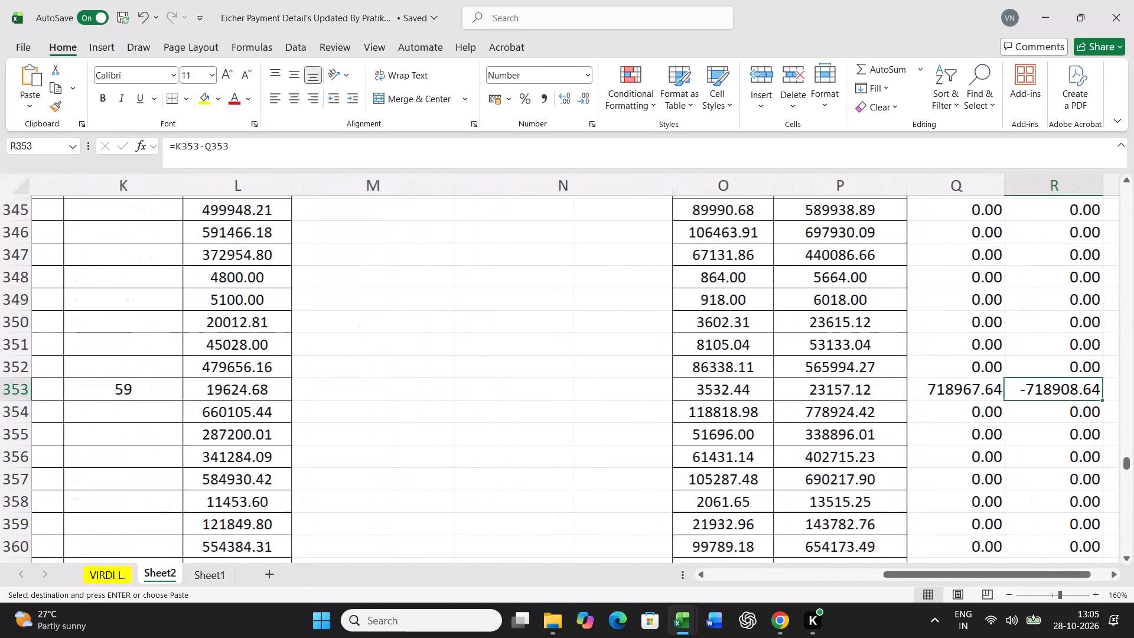
key(Right)
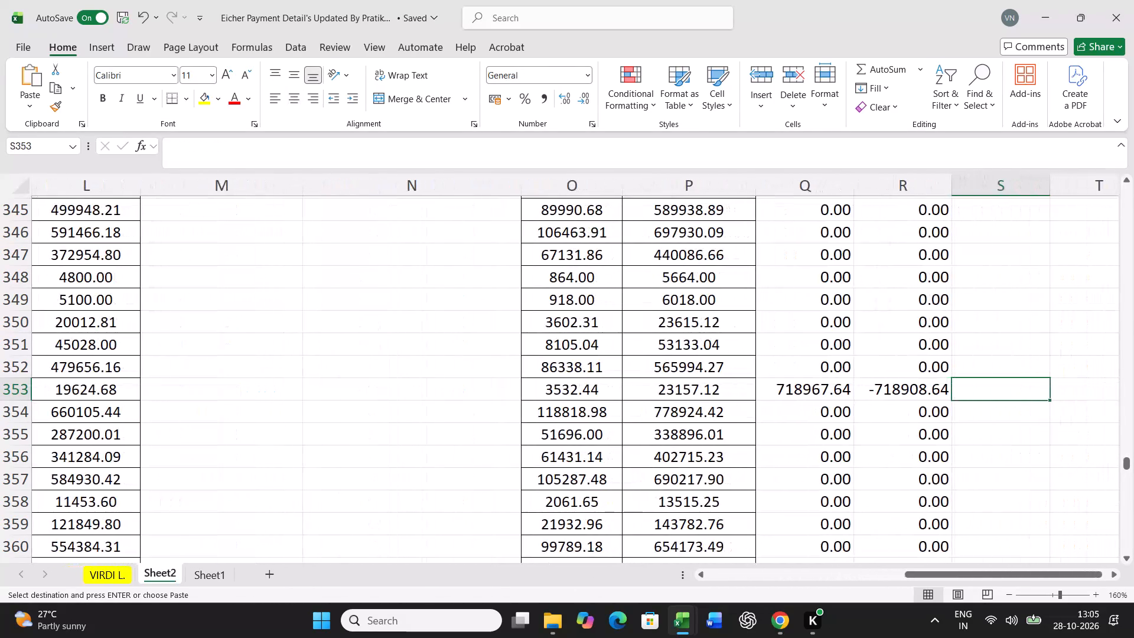
key(Left)
key(Left)
key(Left)
key(Left)
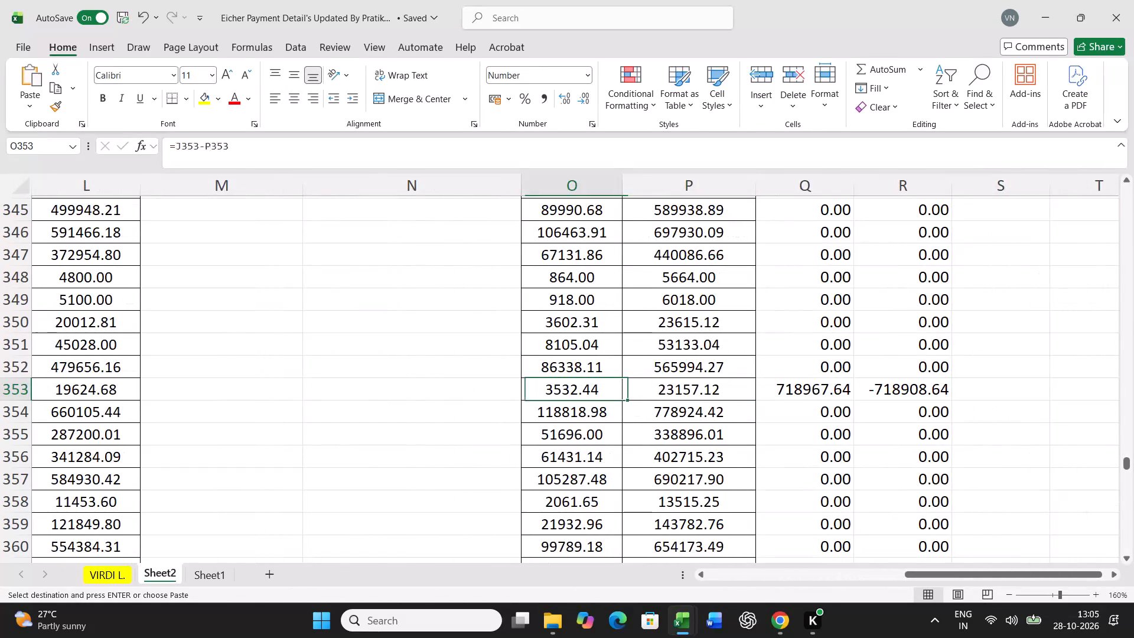
key(Left)
key(Left)
key(Left)
key(Left)
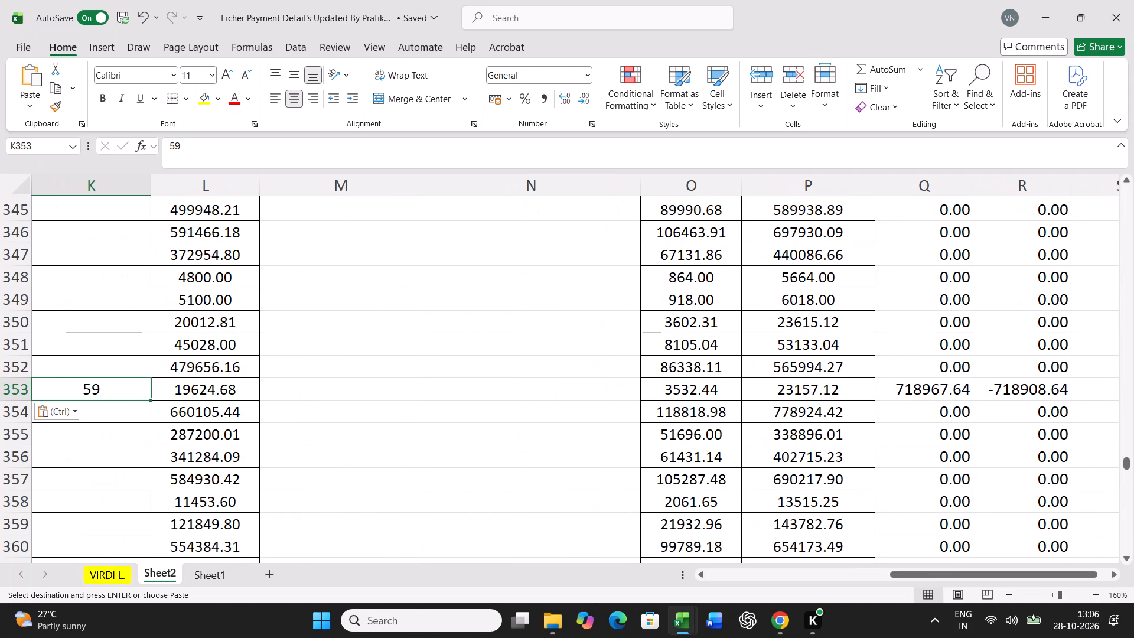
key(Left)
key(Left)
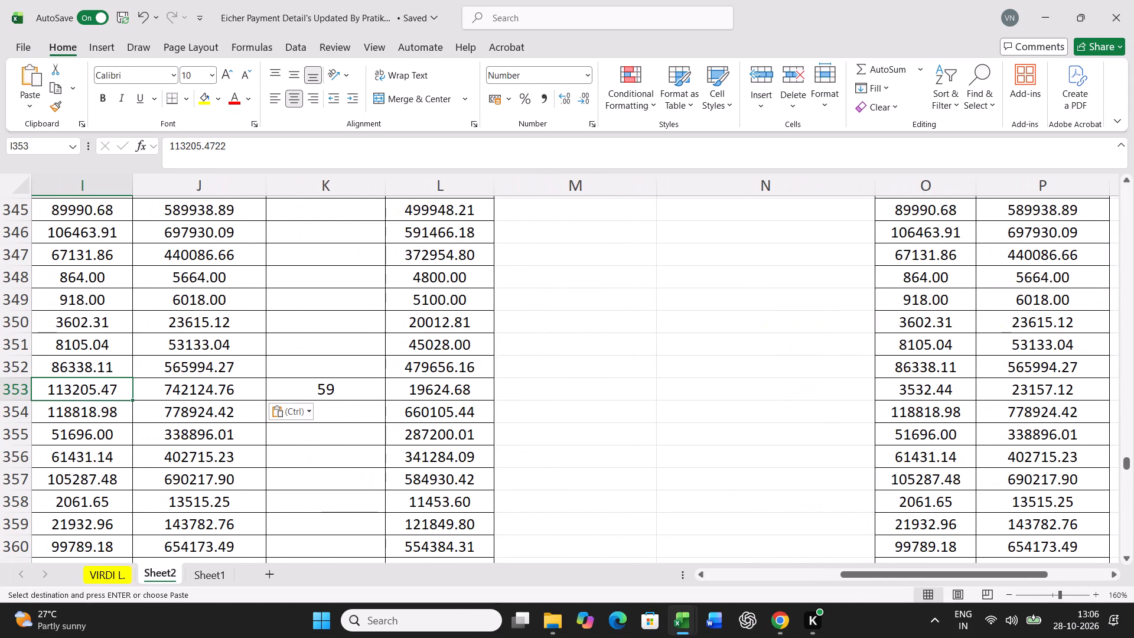
key(Right)
key(Right)
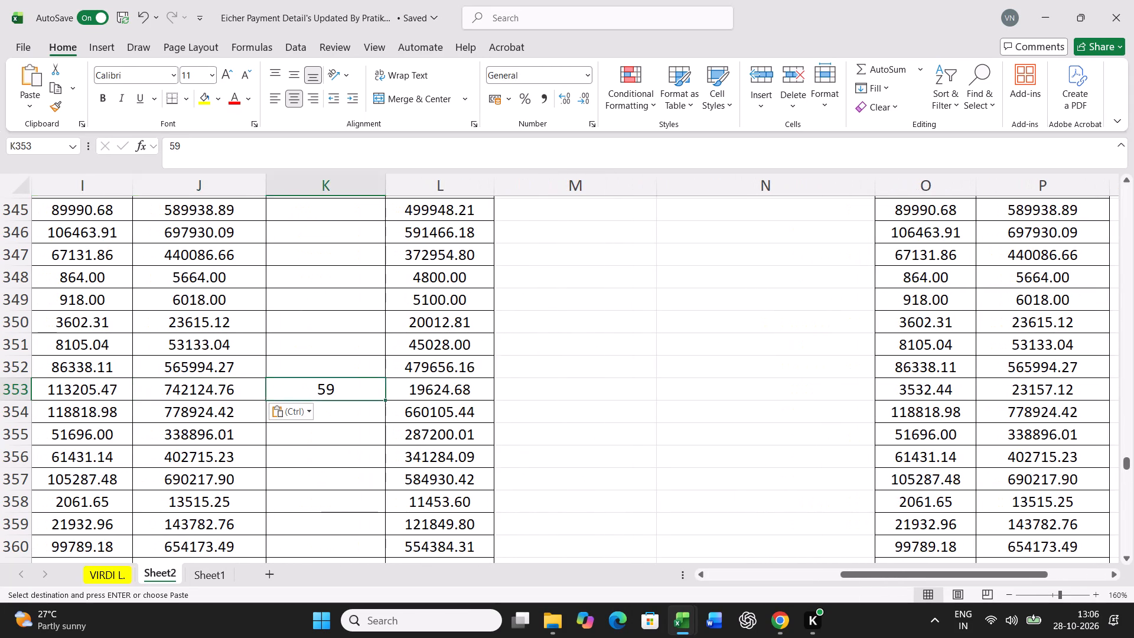
key(Right)
key(Left)
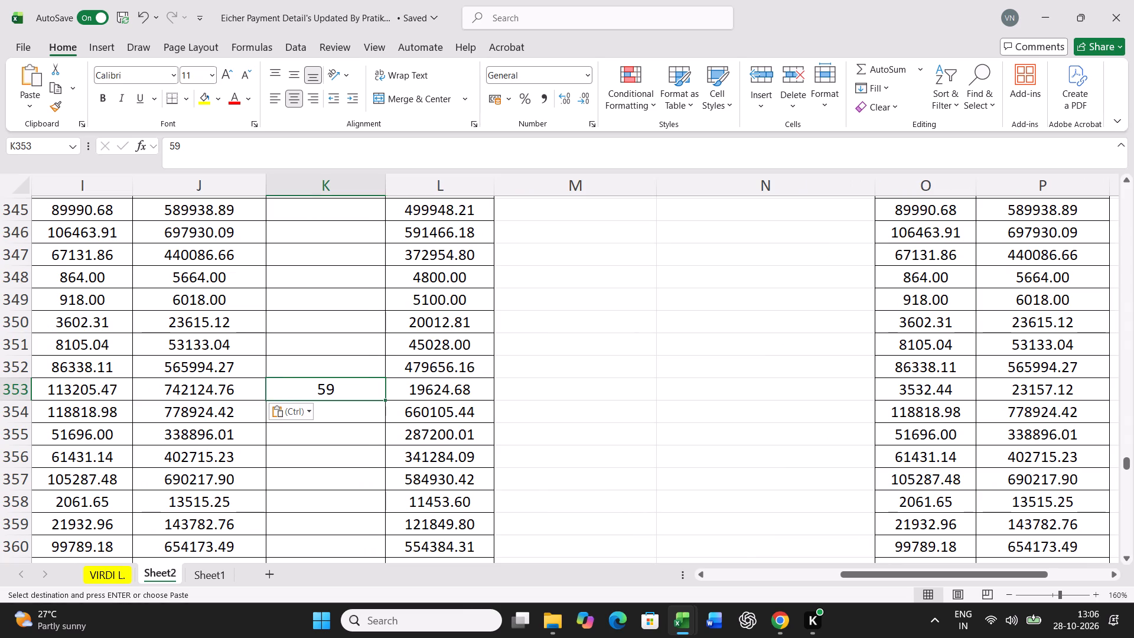
key(Right)
key(Right)
key(Right)
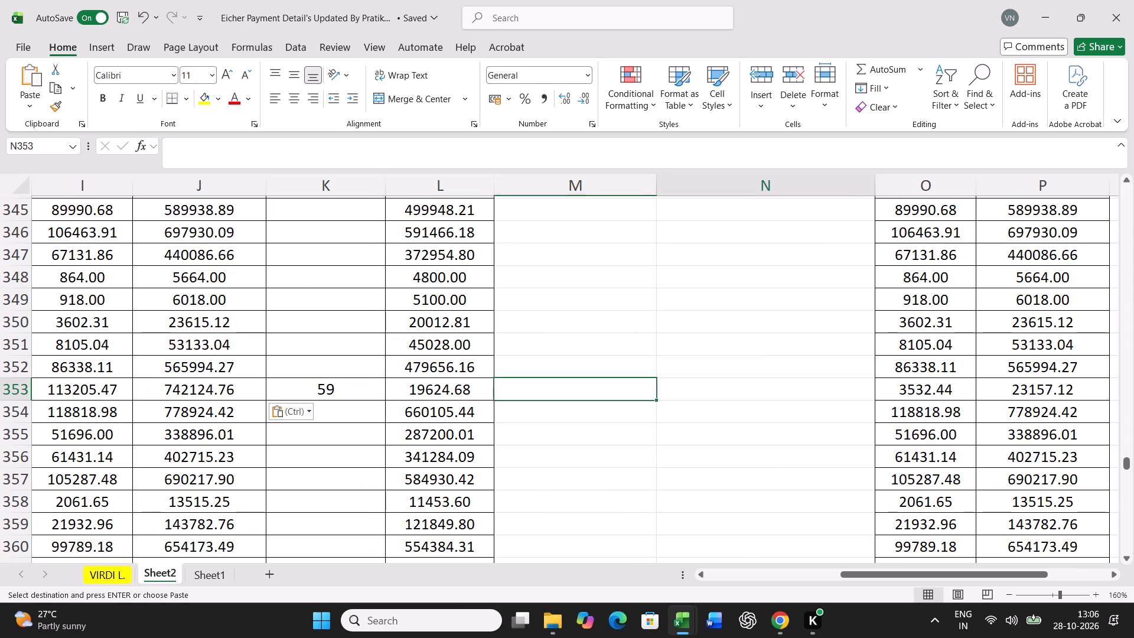
key(Right)
key(Right)
key(Right)
key(Right)
key(Right)
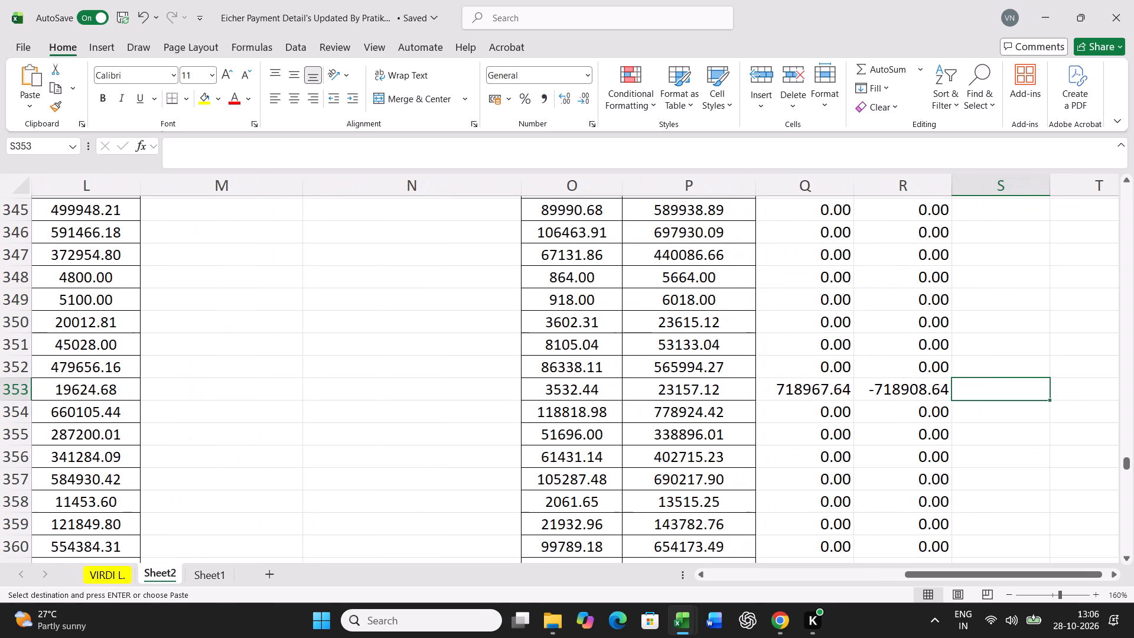
key(Left)
key(Left)
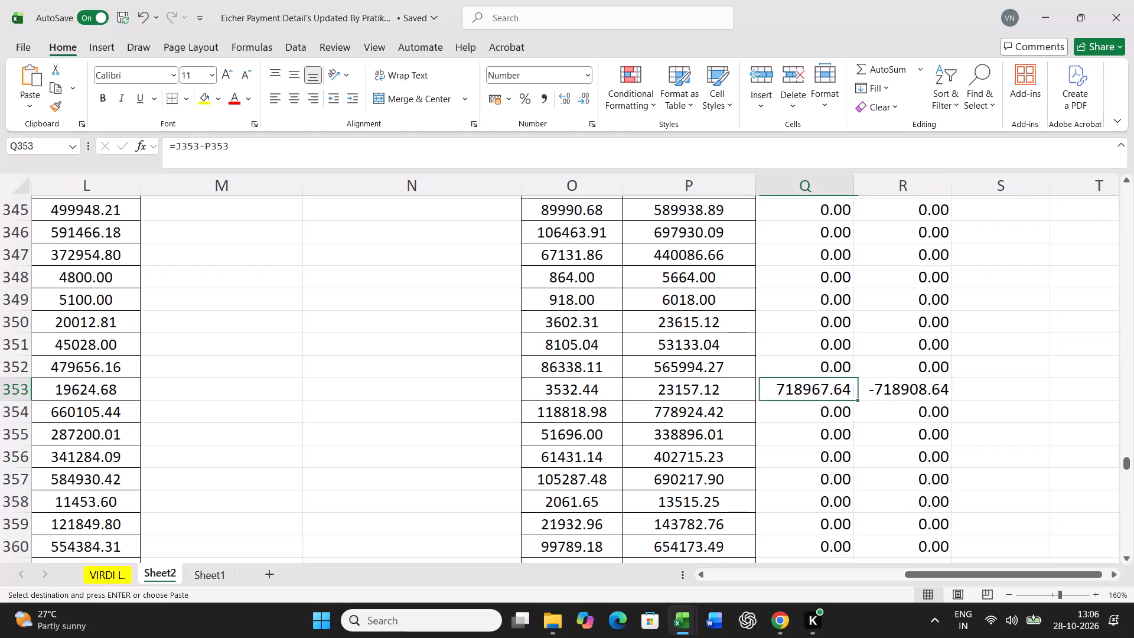
key(Left)
key(Left)
key(Left)
key(Left)
key(Left)
key(Left)
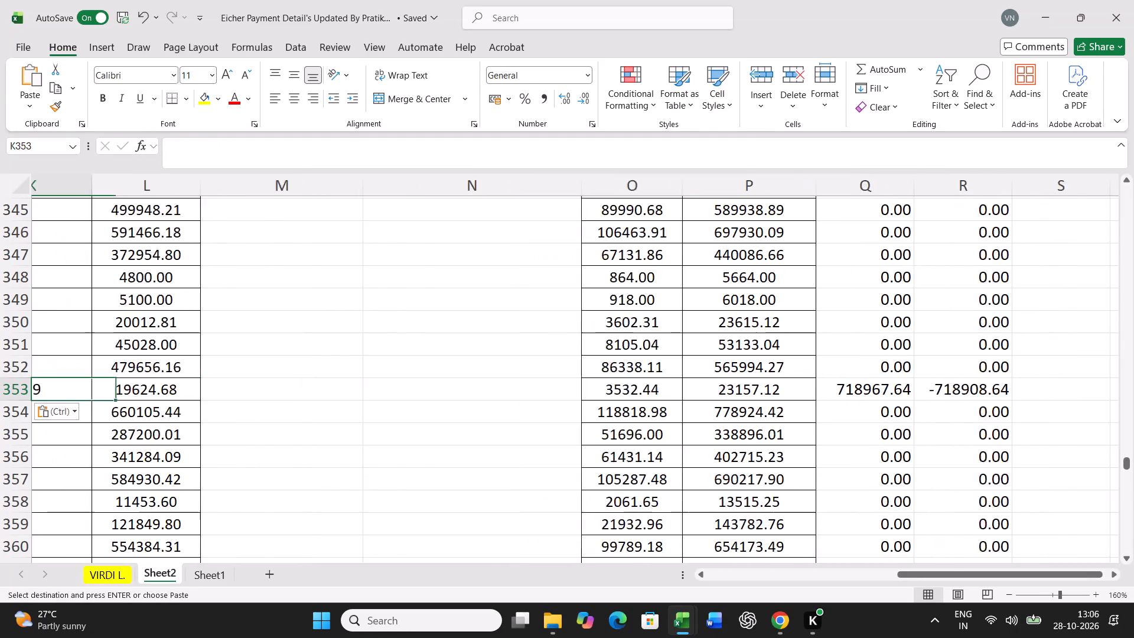
key(Left)
key(Left)
key(Left)
key(Left)
key(Left)
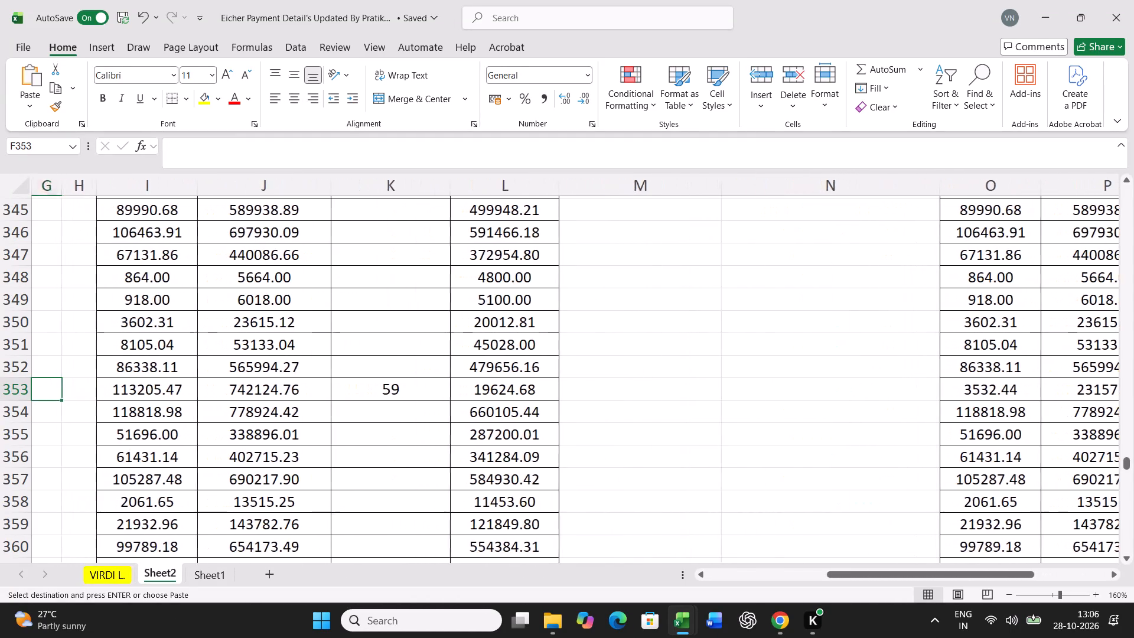
key(Left)
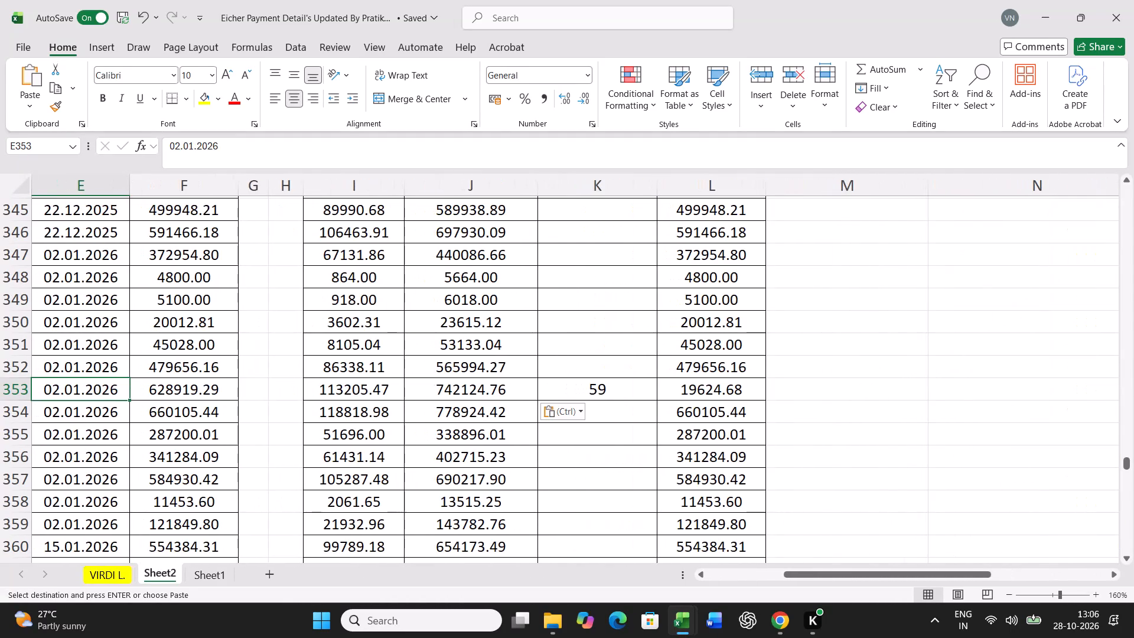
key(Right)
key(Right)
key(Right)
key(Right)
key(Right)
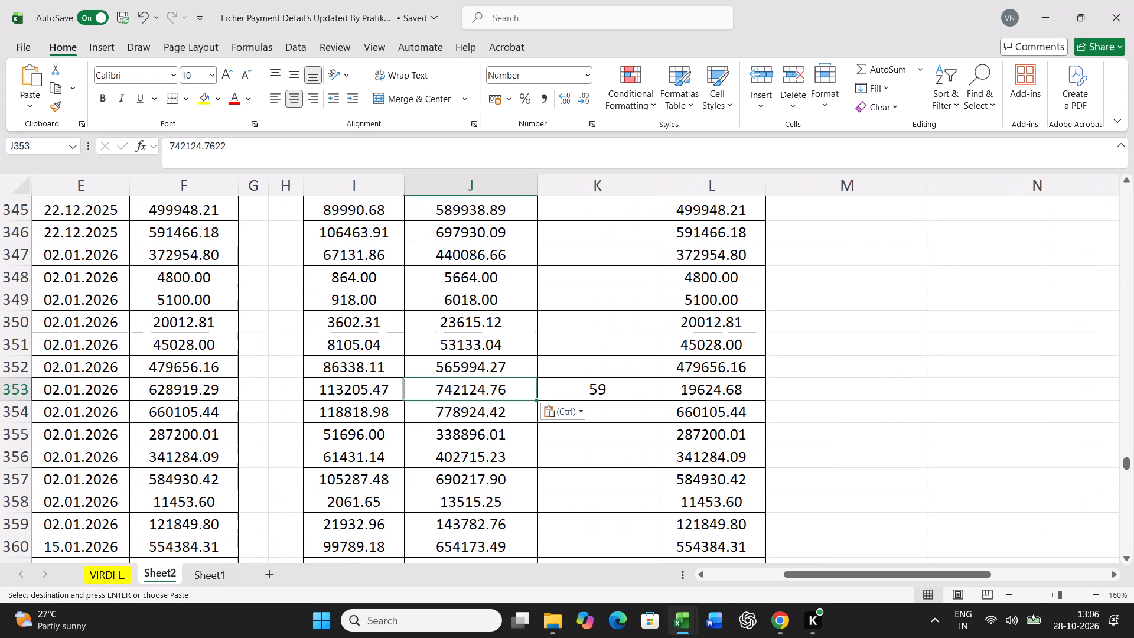
key(Right)
key(Right)
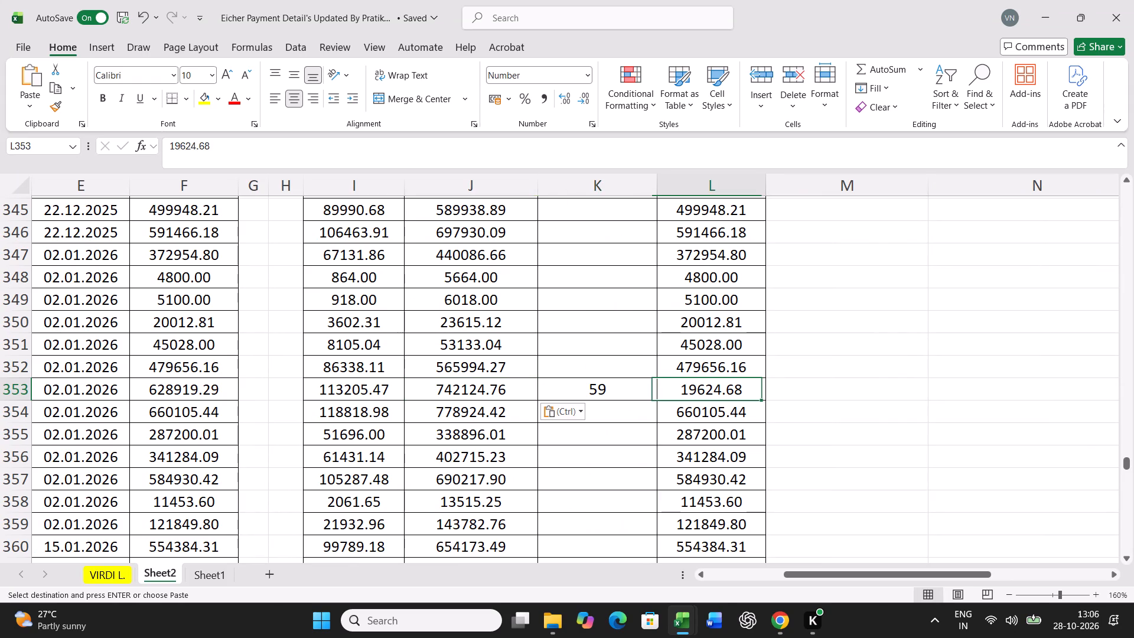
key(Left)
key(Left)
key(Left)
key(Left)
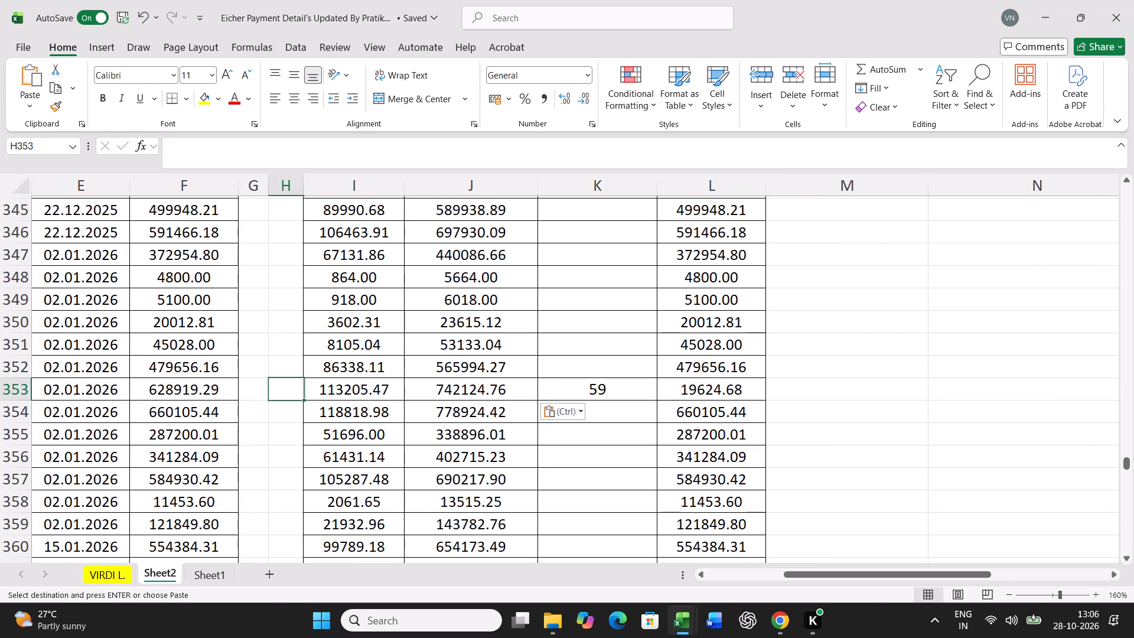
key(Left)
key(Left)
key(Left)
key(Left)
key(Left)
key(Left)
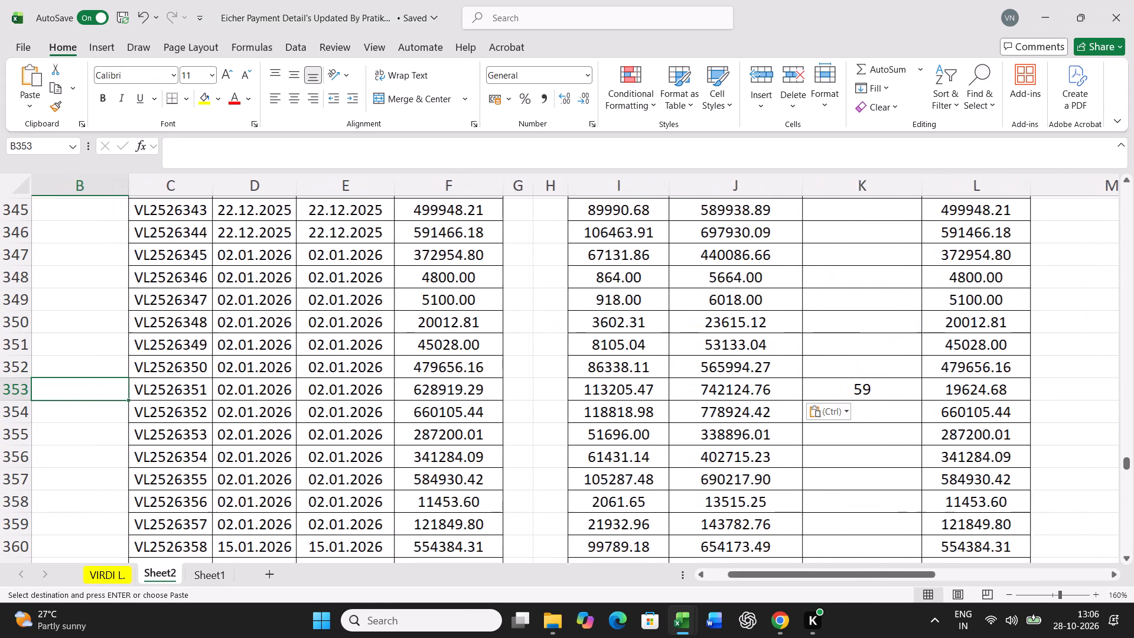
key(Right)
key(Right)
key(Right)
key(Right)
key(Right)
key(Right)
key(Right)
key(Right)
key(Right)
key(Right)
key(Right)
key(Right)
key(Right)
key(Right)
key(Right)
key(Right)
key(Right)
key(Right)
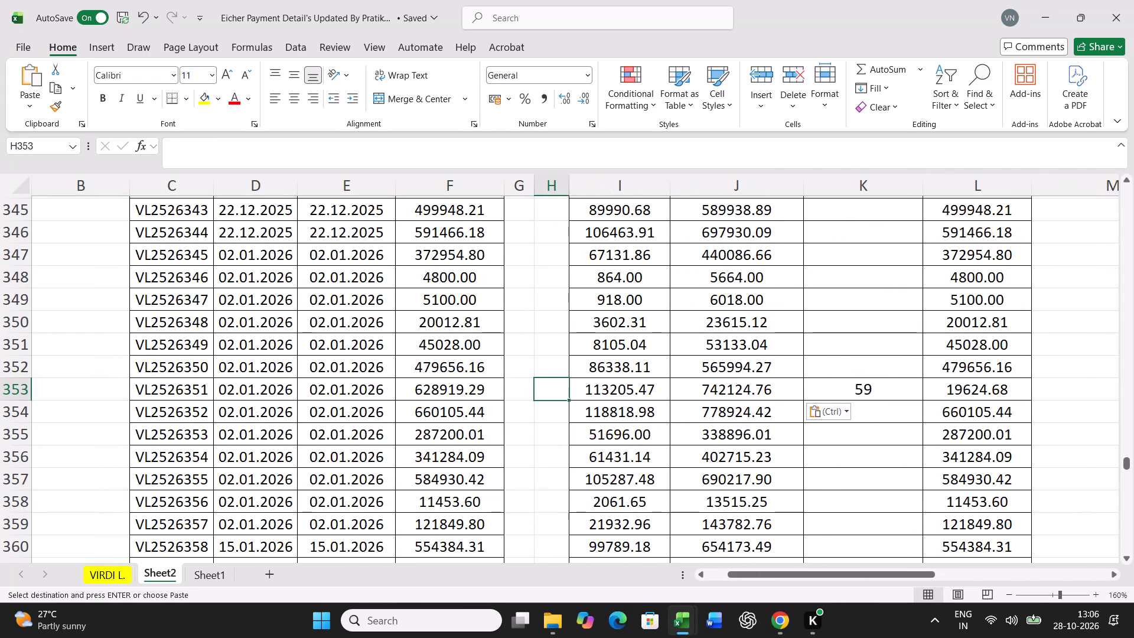
key(Left)
key(Left)
key(Left)
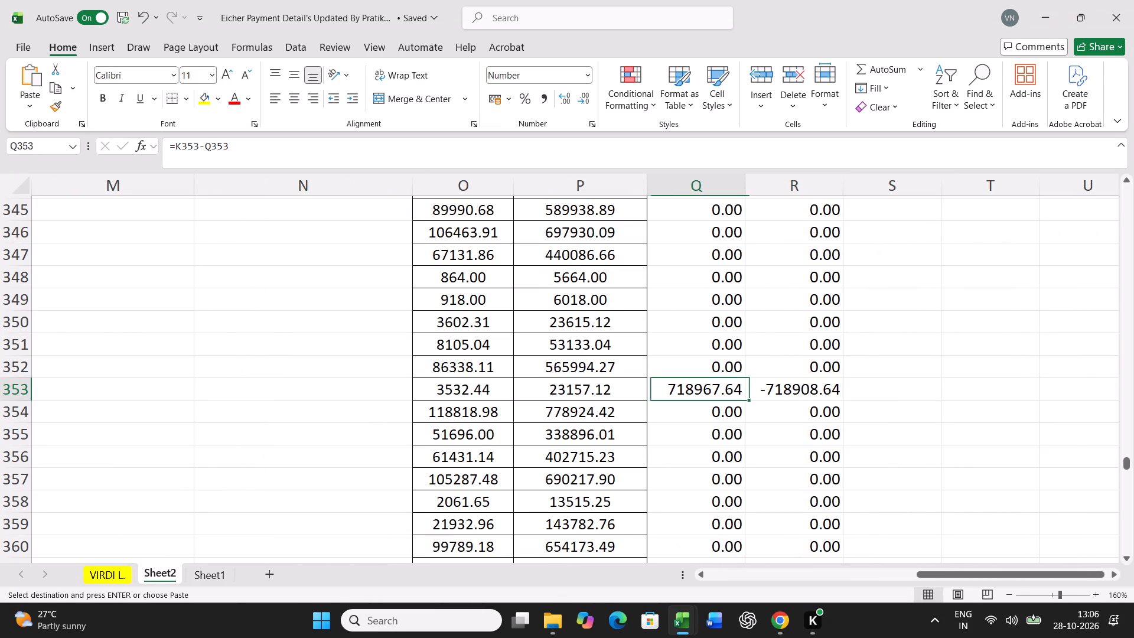
Review the difference columns Q and R on Eicher Sheet2 from the first rows down to row 353, alongside the column K entries.
drag(1130, 463, 1133, 306)
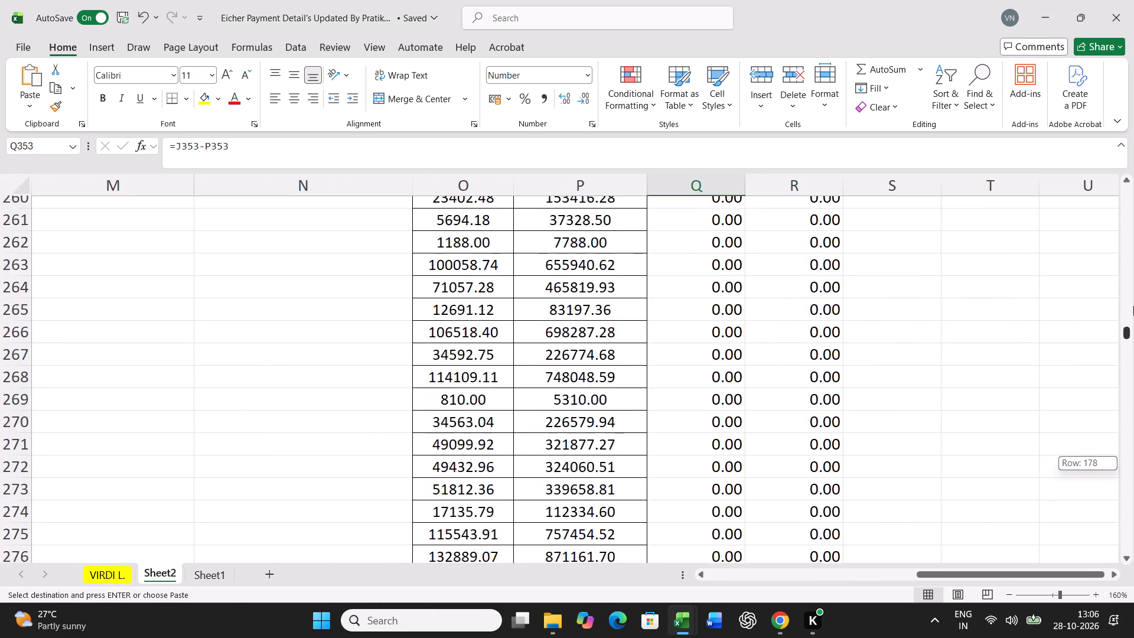
drag(1133, 306, 1133, 189)
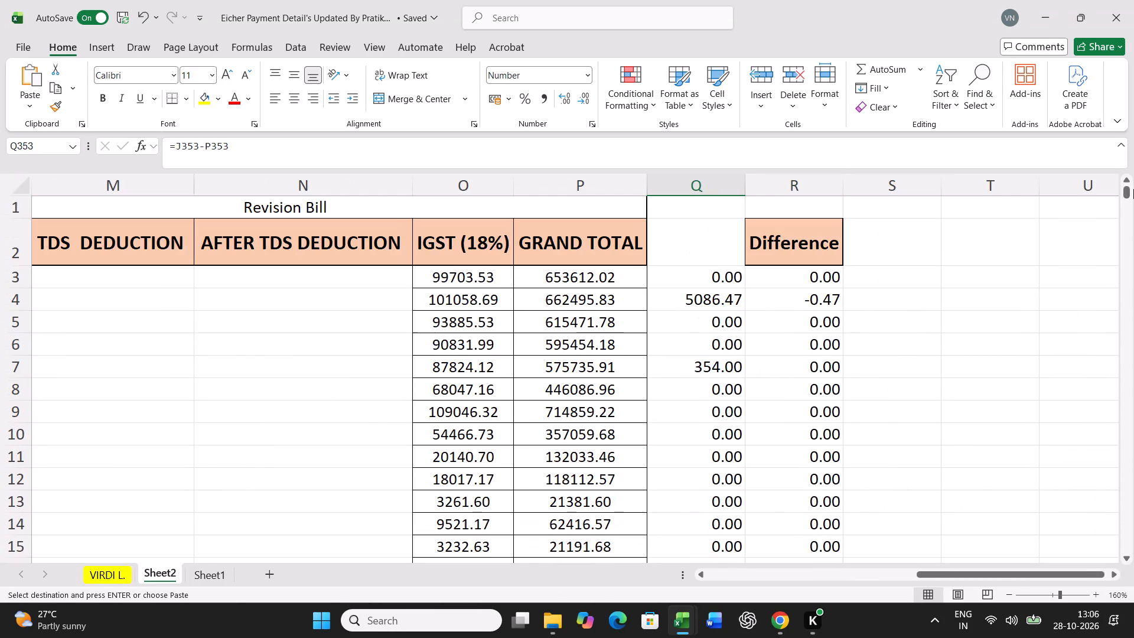
drag(981, 572, 939, 575)
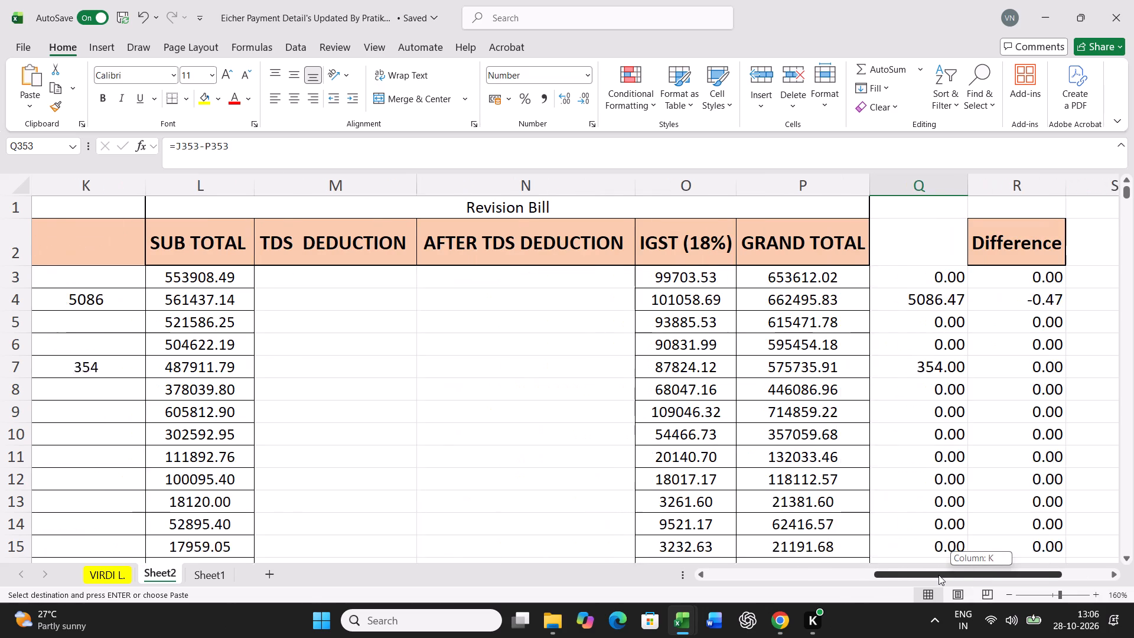
drag(939, 575, 911, 580)
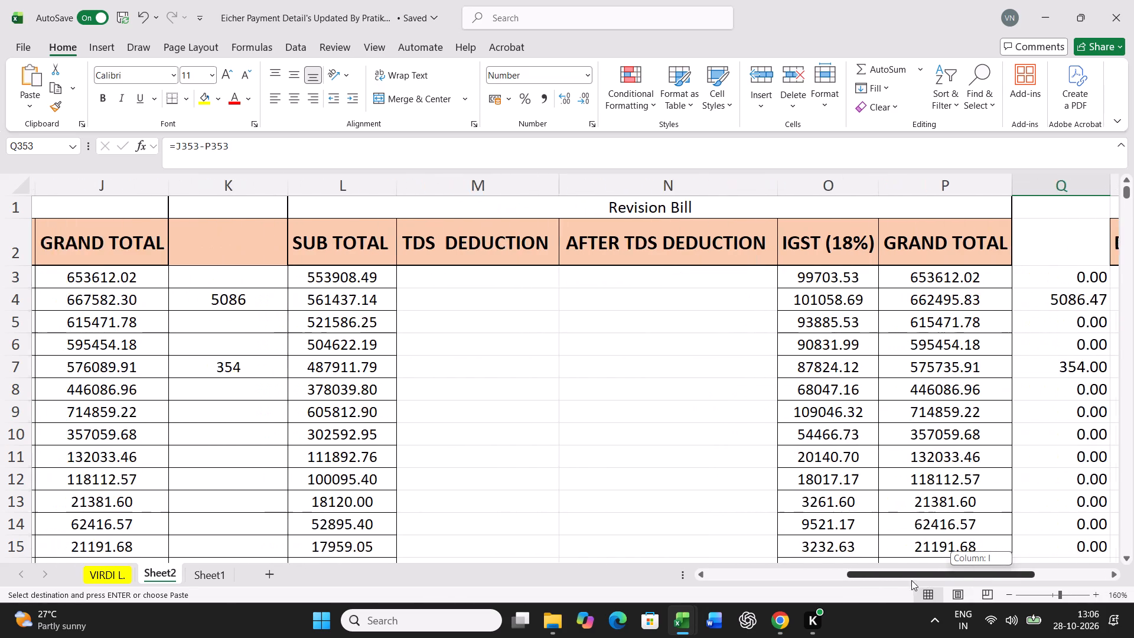
drag(911, 580, 812, 617)
scroll(726, 458, down, 4)
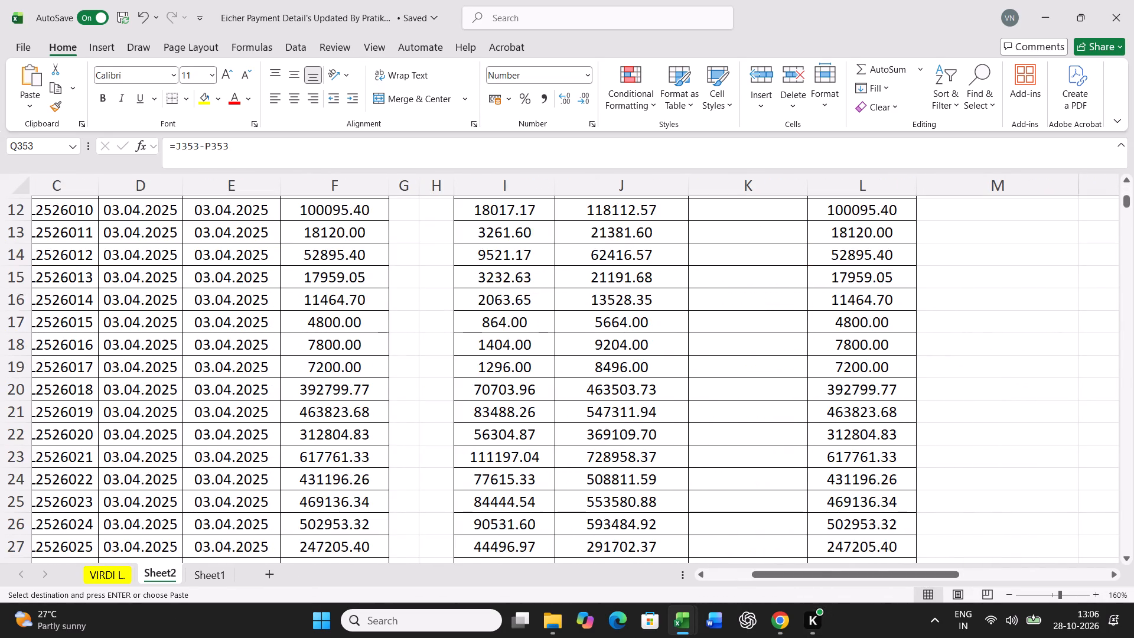
scroll(726, 460, down, 3)
drag(819, 574, 943, 568)
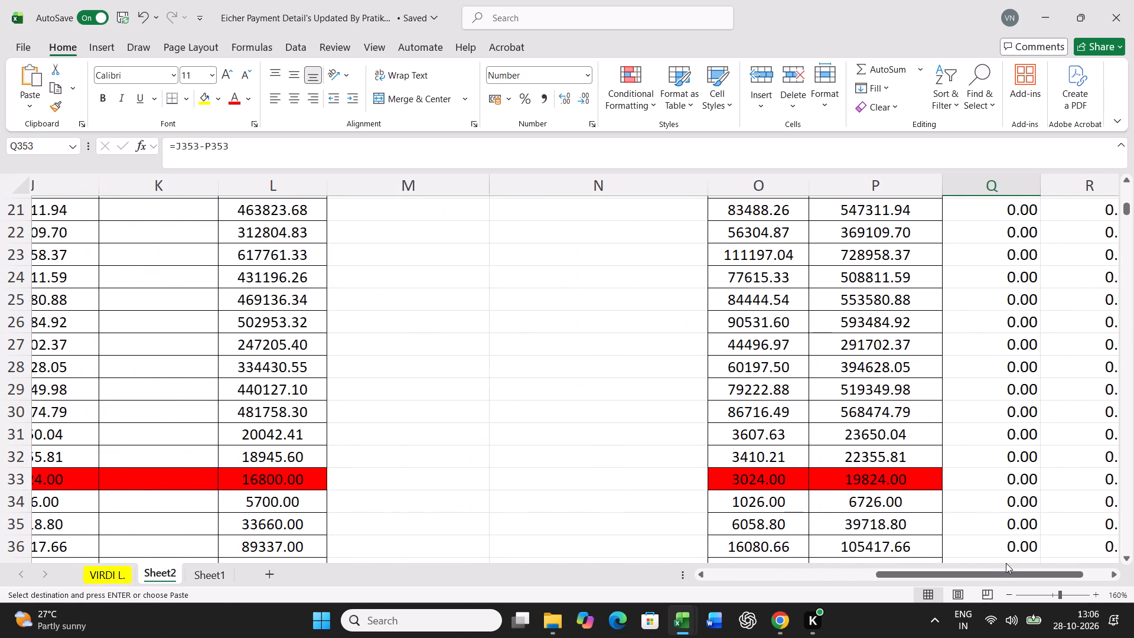
drag(1004, 571, 1074, 571)
scroll(1048, 454, down, 20)
scroll(1048, 454, down, 3)
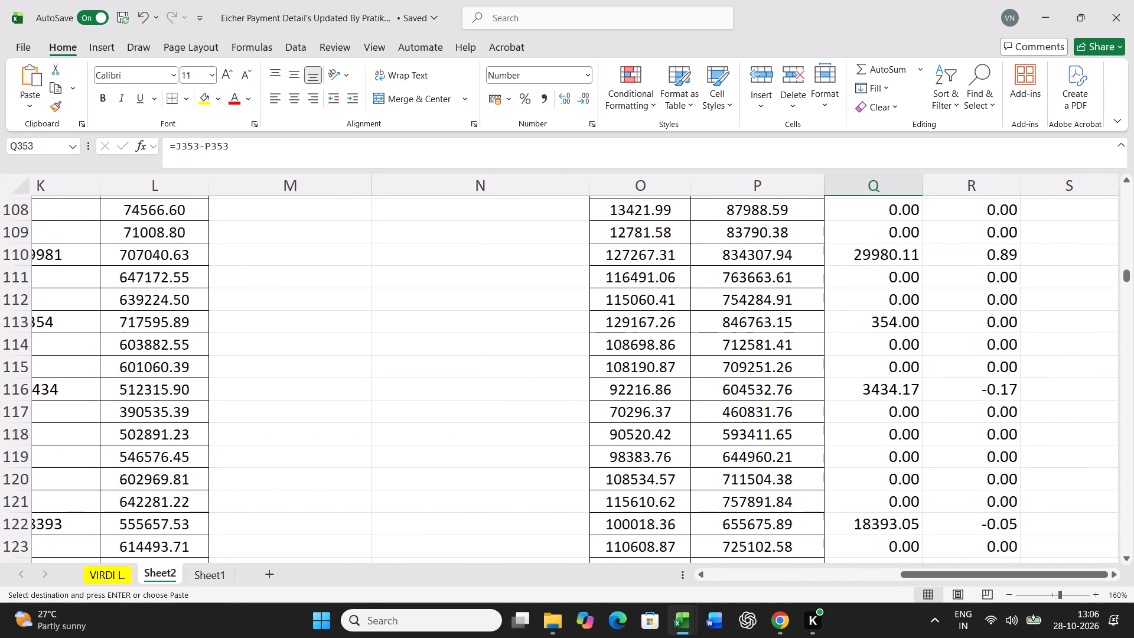
scroll(1048, 454, down, 20)
scroll(1048, 454, down, 20)
scroll(1048, 454, down, 4)
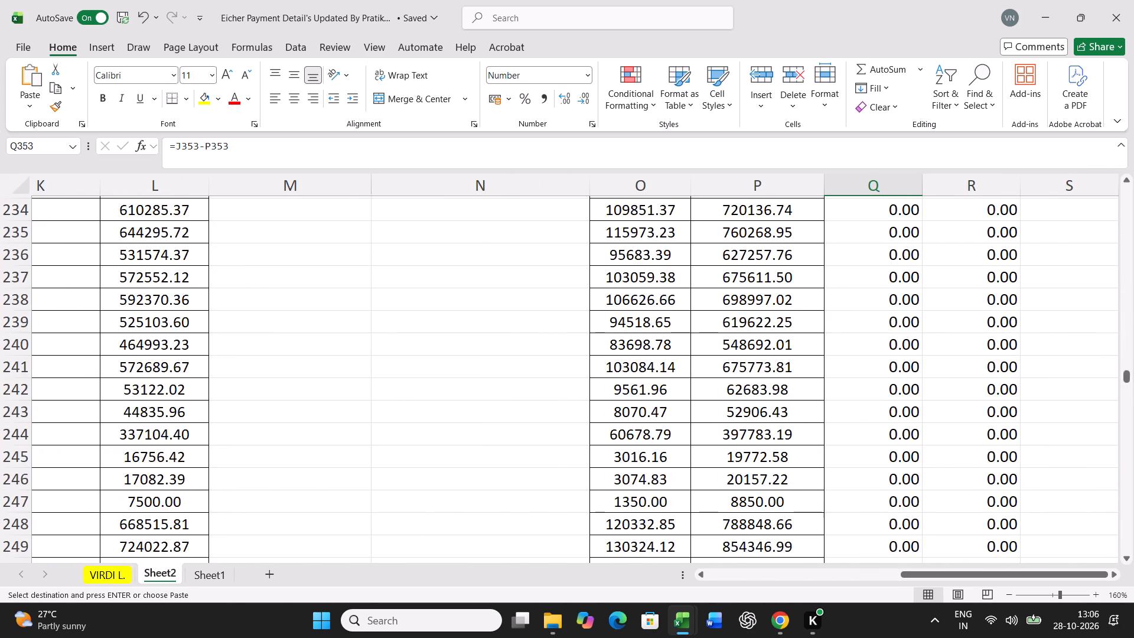
scroll(1047, 454, down, 20)
scroll(1047, 454, down, 20)
scroll(1047, 454, down, 2)
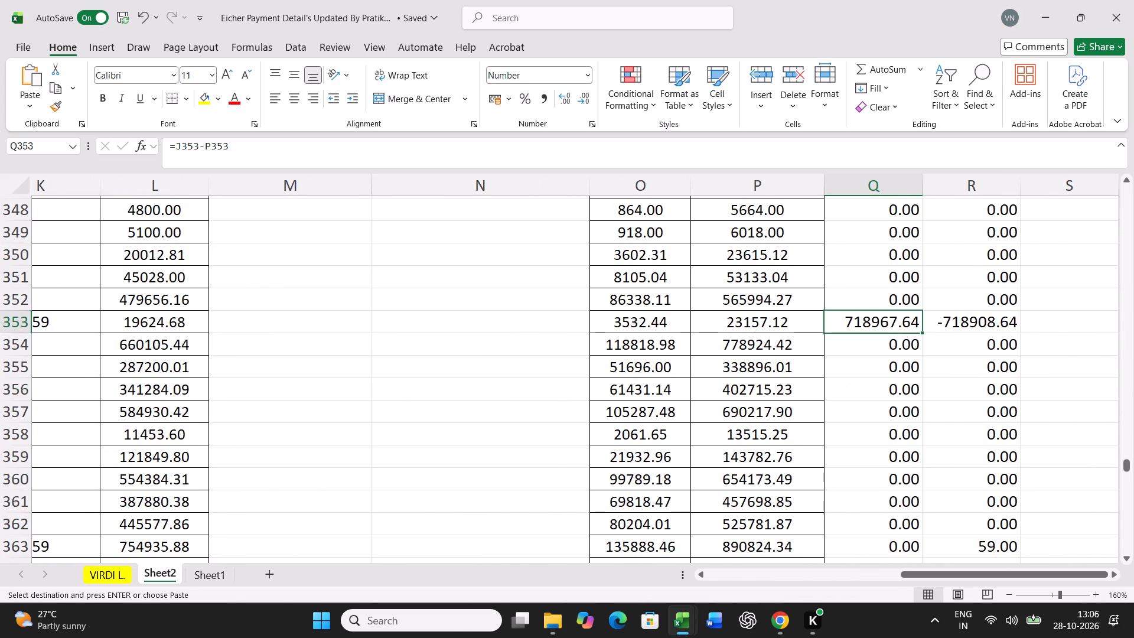
Examine row 353 for VL2526351 across its invoice number, Actual amounts, column K entry, Revision Bill amounts and difference formulas.
click(966, 574)
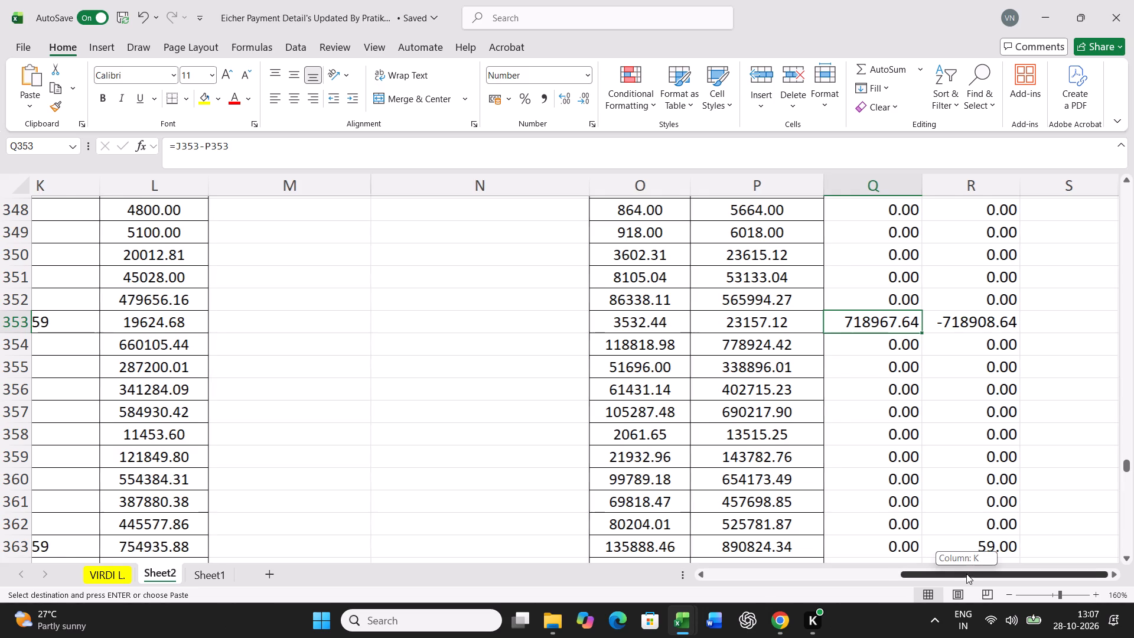
key(Left)
key(Left)
key(Left)
key(Left)
key(Left)
key(Left)
key(Left)
key(Left)
key(Left)
key(Left)
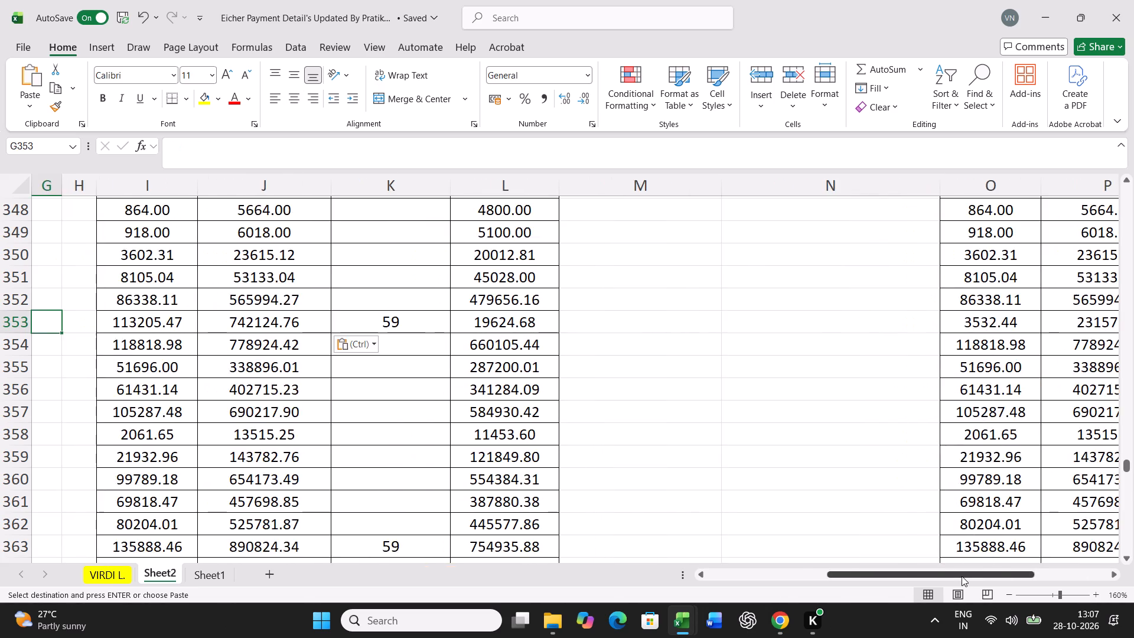
key(Left)
key(Left)
key(Left)
key(Right)
key(Right)
key(Right)
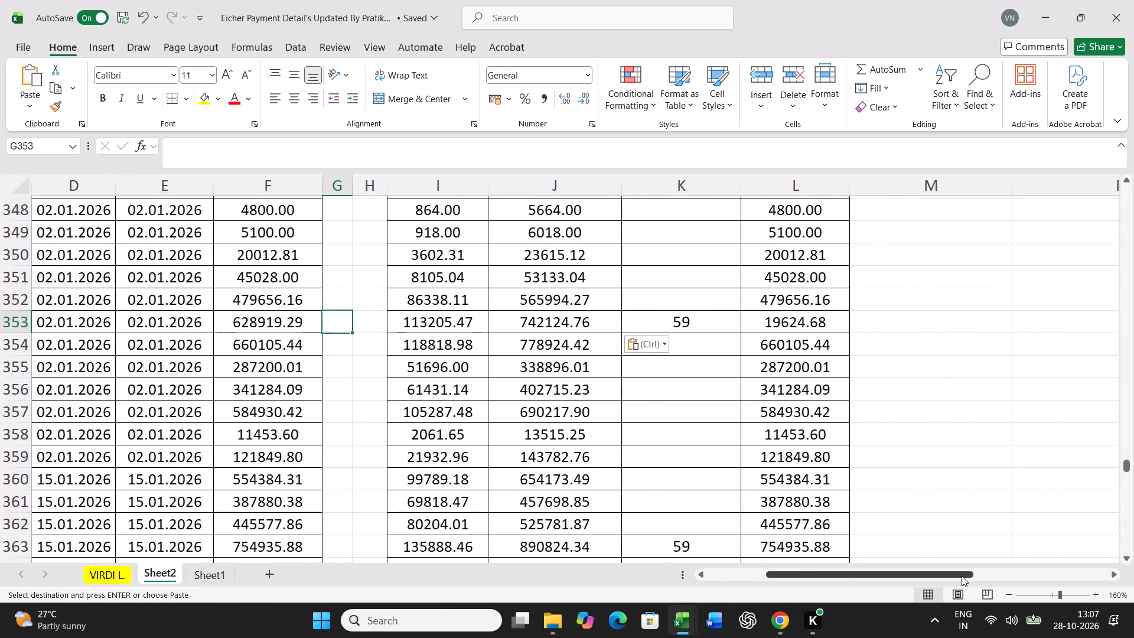
key(Right)
key(Right)
key(Right)
key(Right)
key(Right)
key(Right)
key(Right)
key(Right)
key(Right)
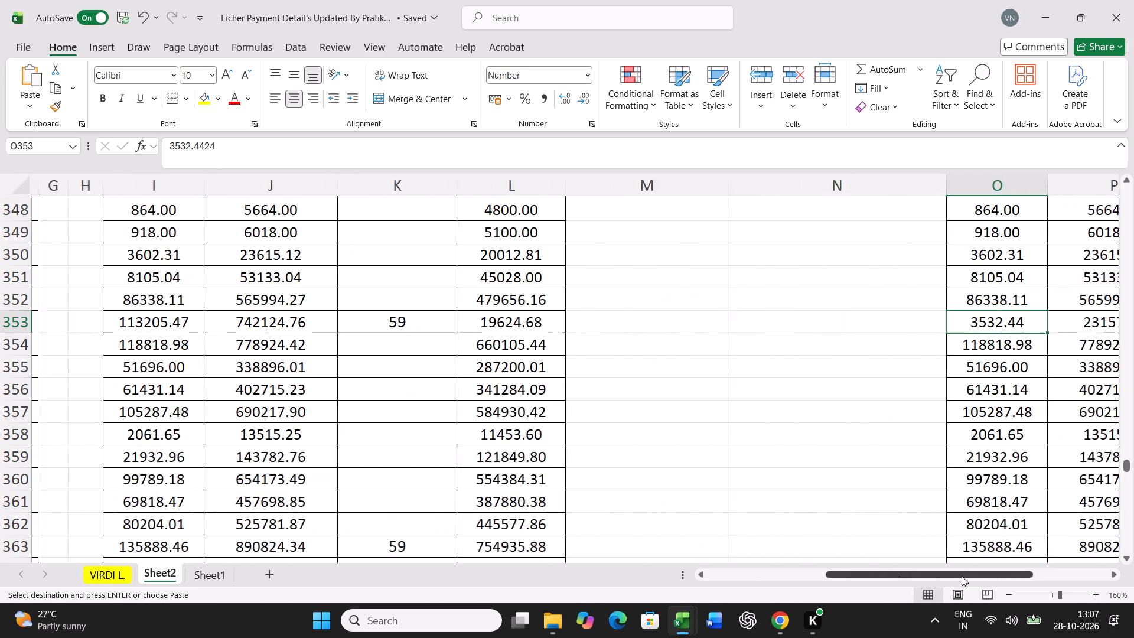
key(Right)
key(Right)
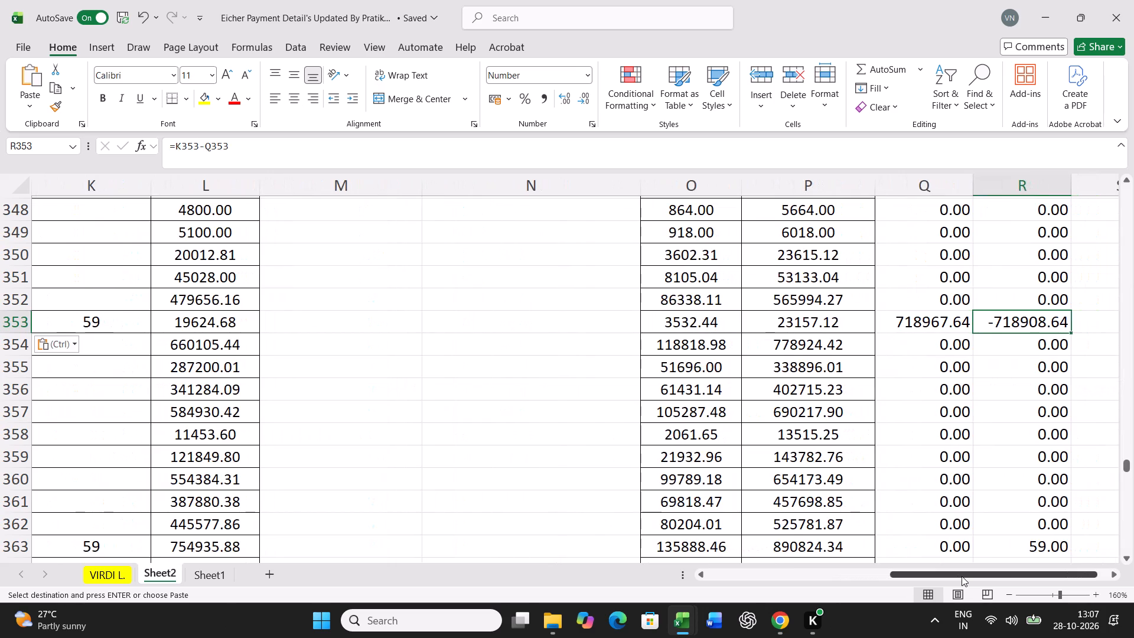
key(Left)
key(Left)
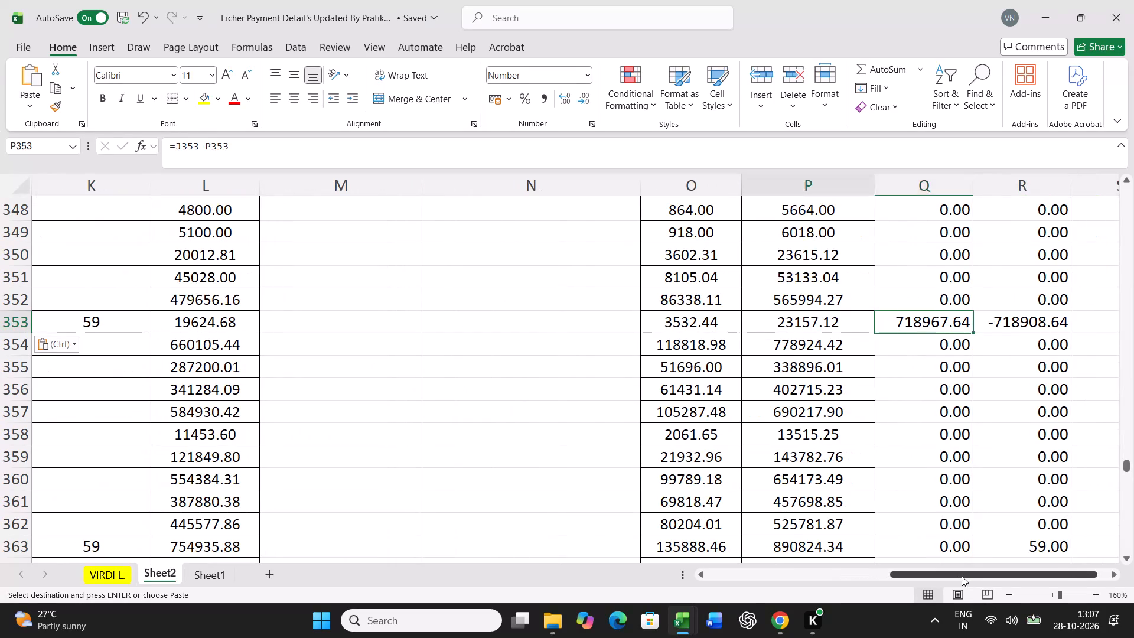
key(Left)
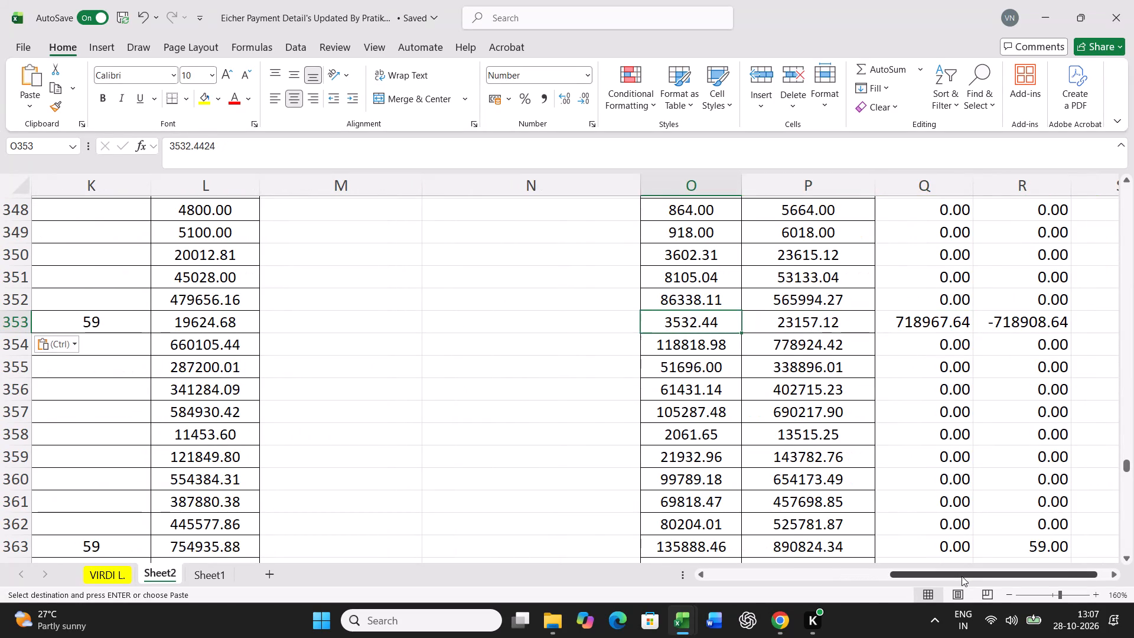
key(Left)
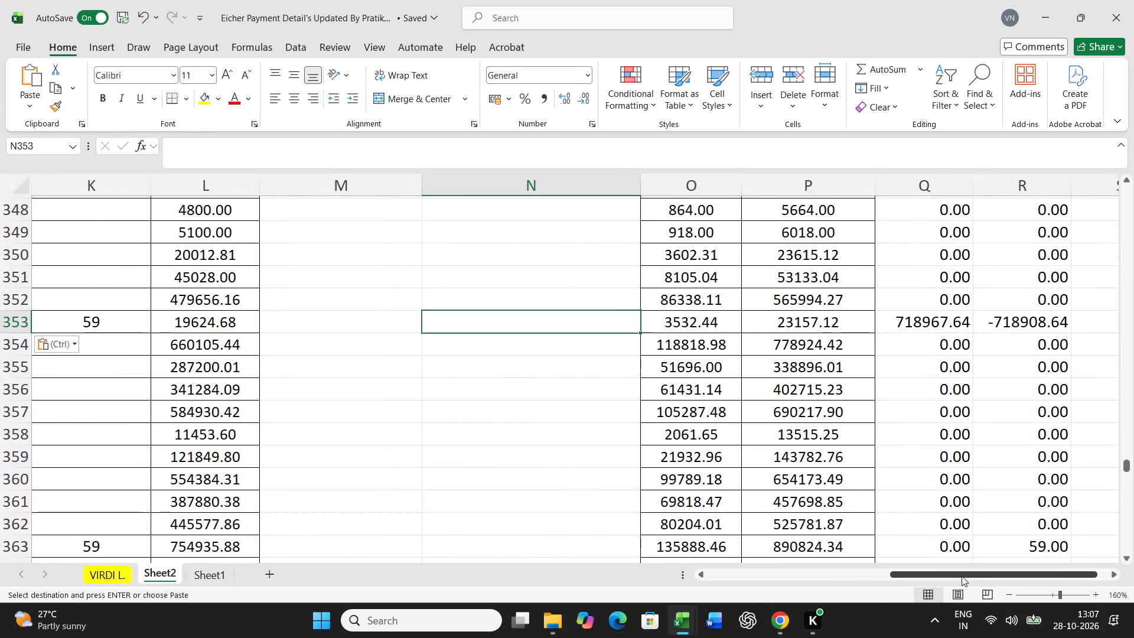
key(Left)
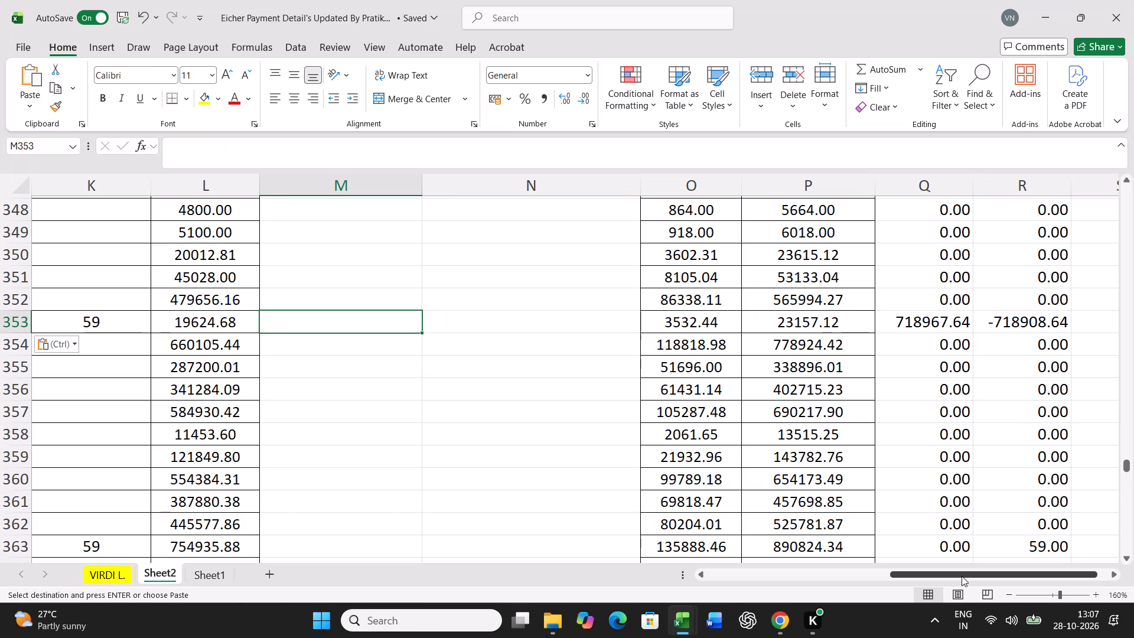
key(Left)
key(Left)
key(Left)
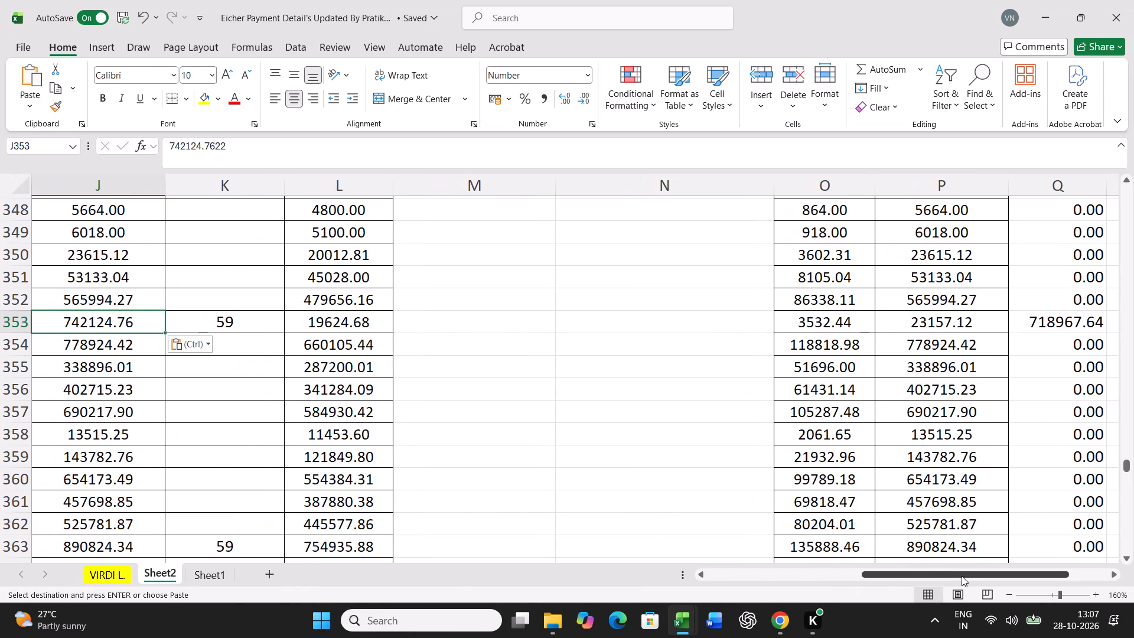
key(Left)
key(Left)
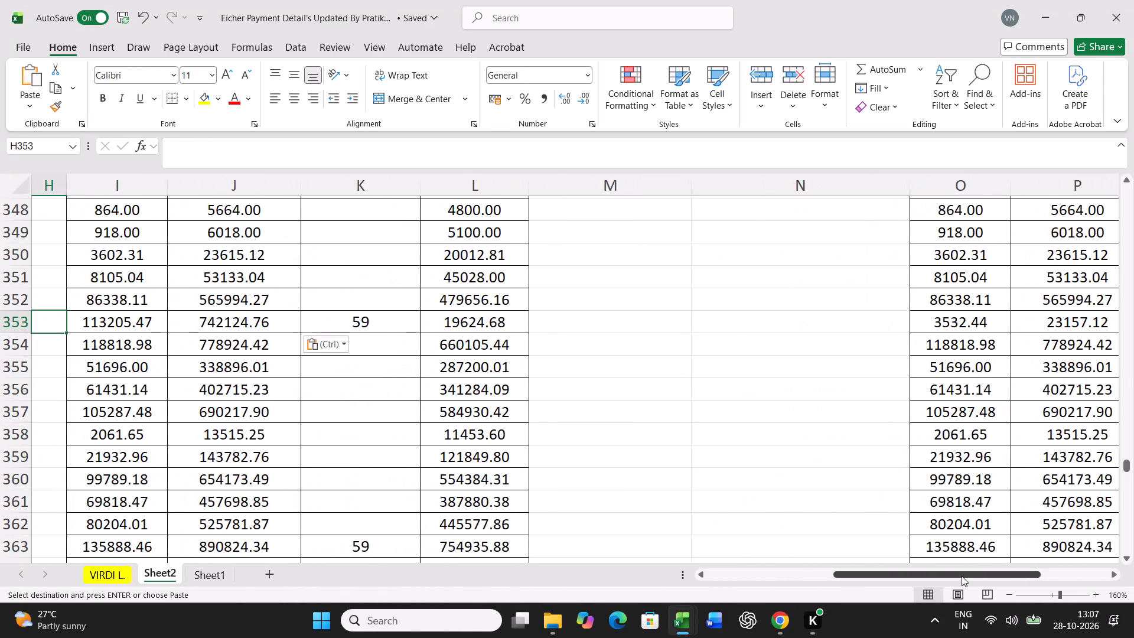
key(Left)
key(Left)
key(Left)
key(Left)
key(Left)
key(Left)
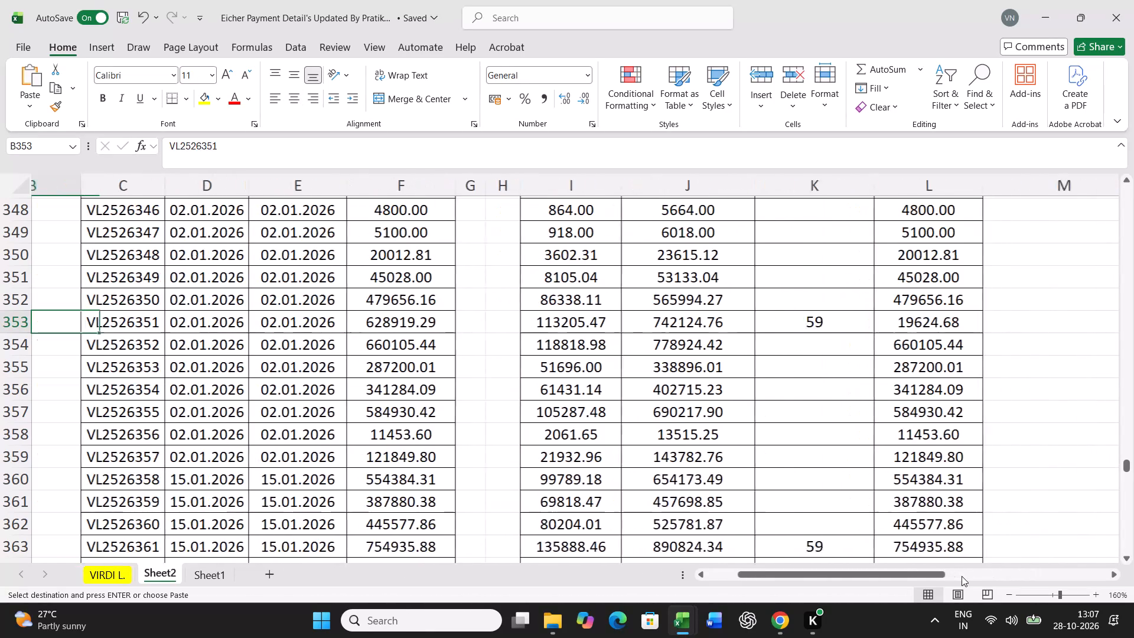
key(Right)
key(Right)
key(Right)
key(Right)
key(Right)
key(Right)
key(Right)
key(Right)
key(Right)
key(Right)
key(Right)
key(Right)
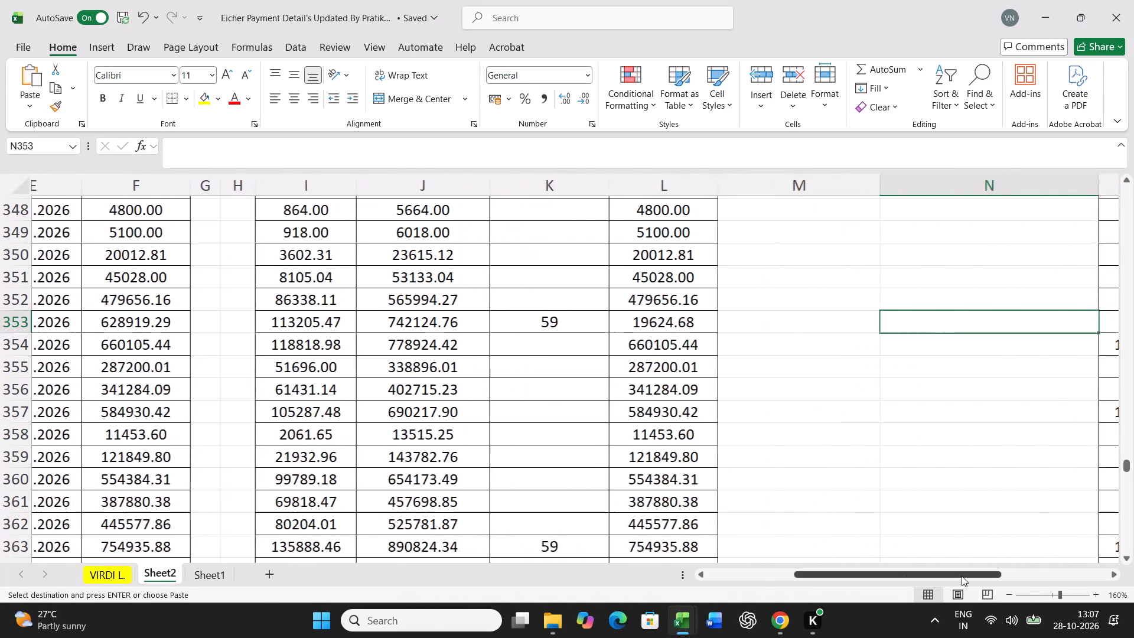
key(Right)
key(Right)
key(Right)
key(Right)
key(Left)
key(Left)
key(Left)
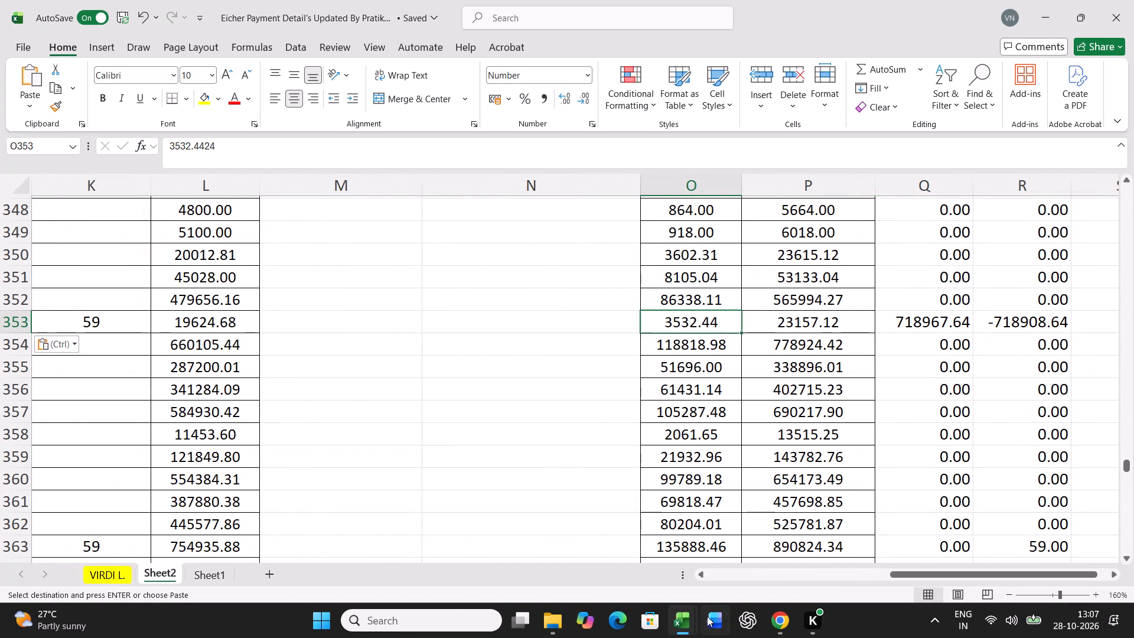
Open the BILL SUBMIT FORMET workbook from New folder inside OLD DATA in File Explorer.
click(684, 617)
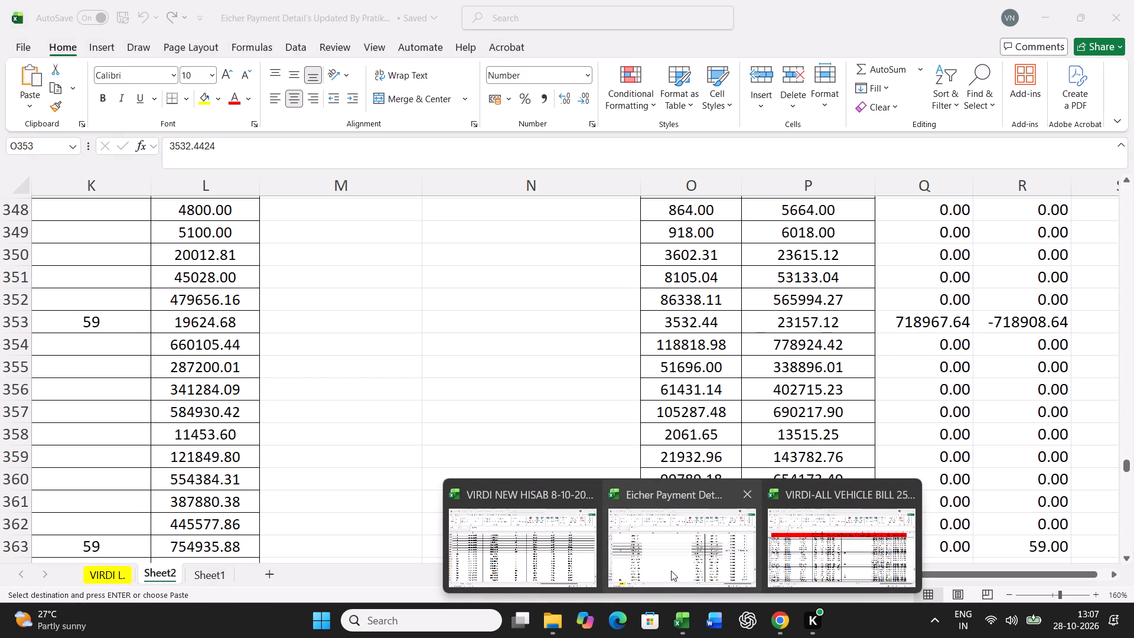
click(555, 621)
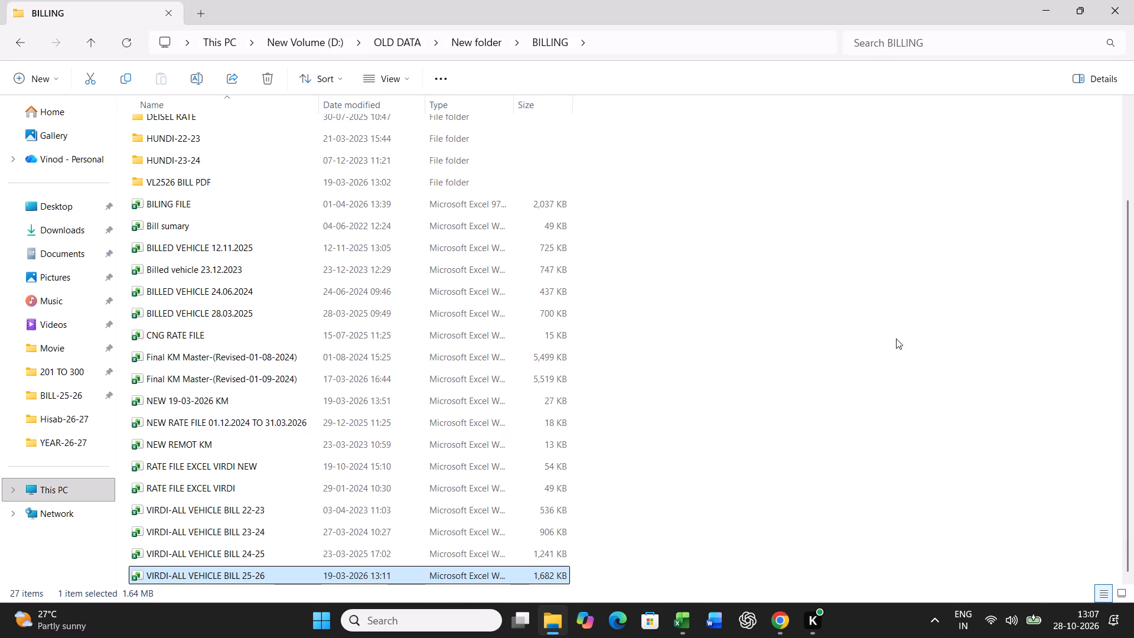
scroll(316, 385, up, 4)
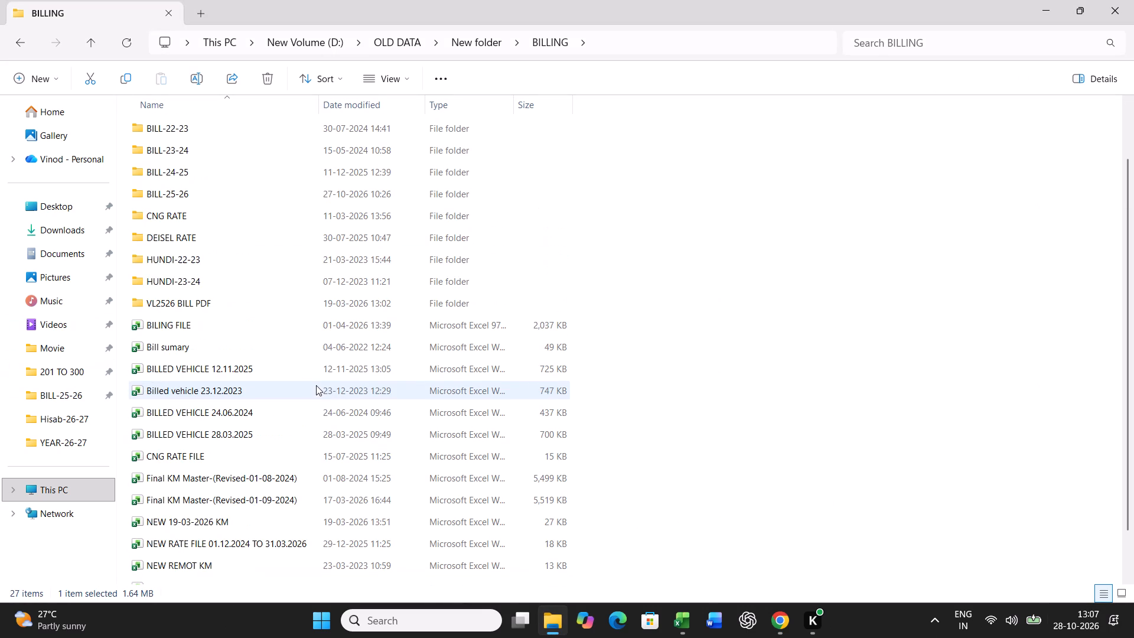
scroll(316, 385, up, 3)
click(22, 51)
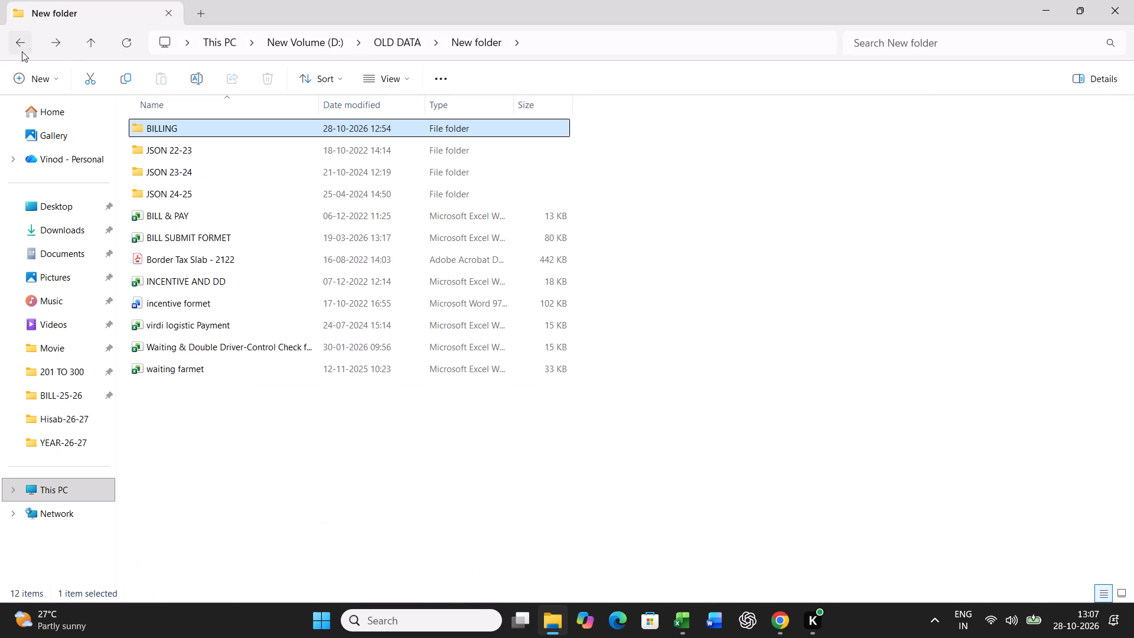
double_click(221, 232)
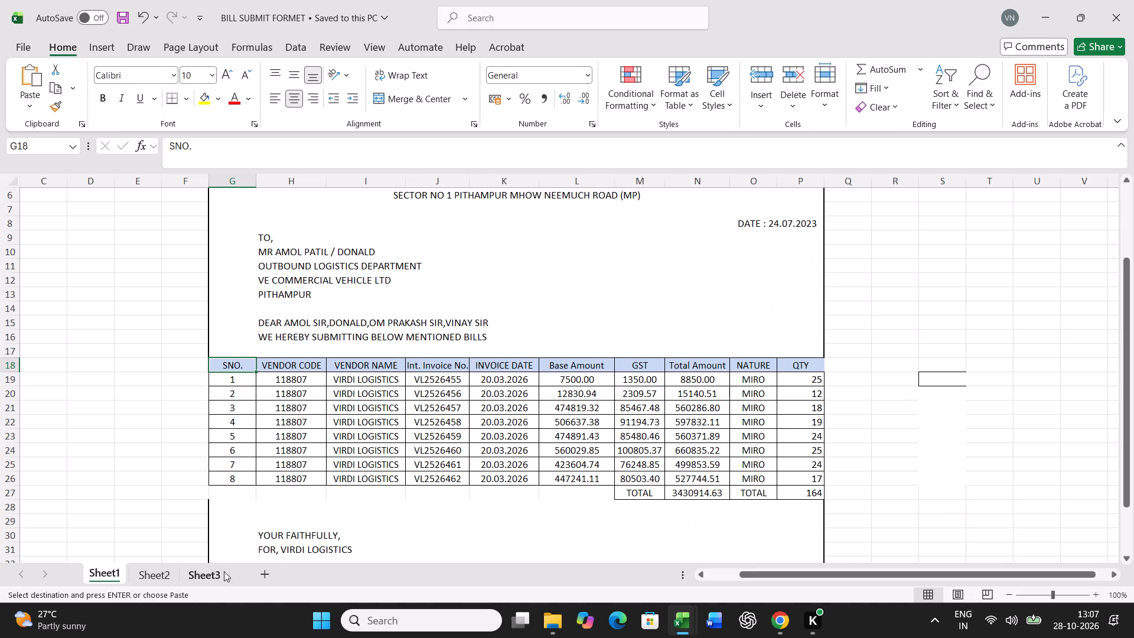
Look up invoice VL2526351 on Sheet2 of BILL SUBMIT FORMET to check its base amount, GST, total and query entries.
click(158, 571)
scroll(513, 428, up, 17)
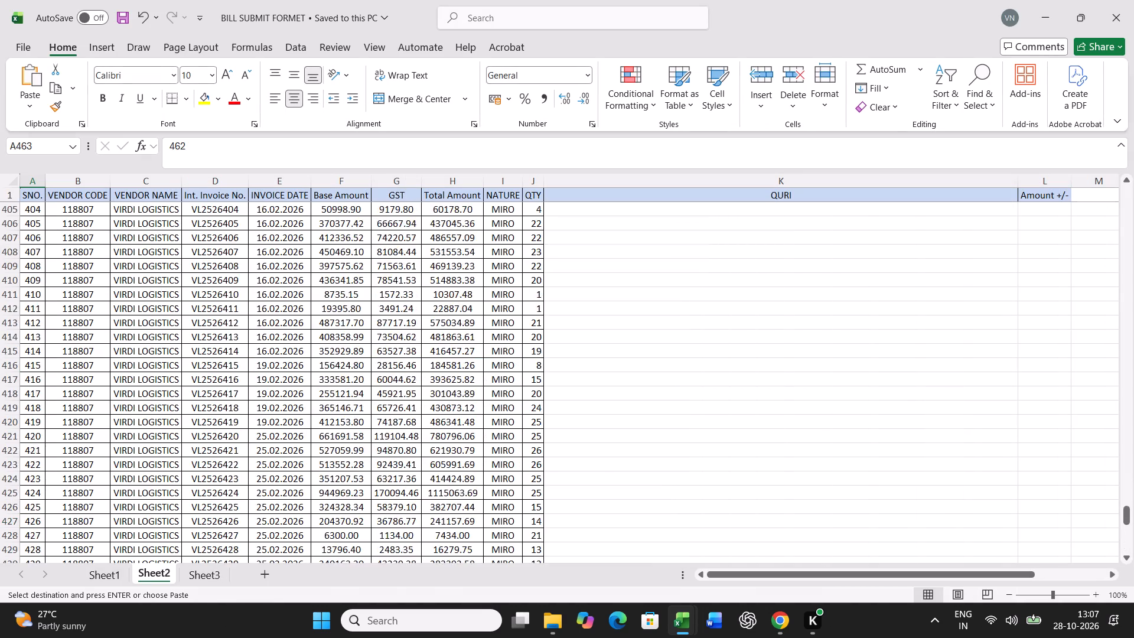
scroll(513, 428, up, 20)
scroll(513, 428, up, 20)
scroll(513, 428, up, 17)
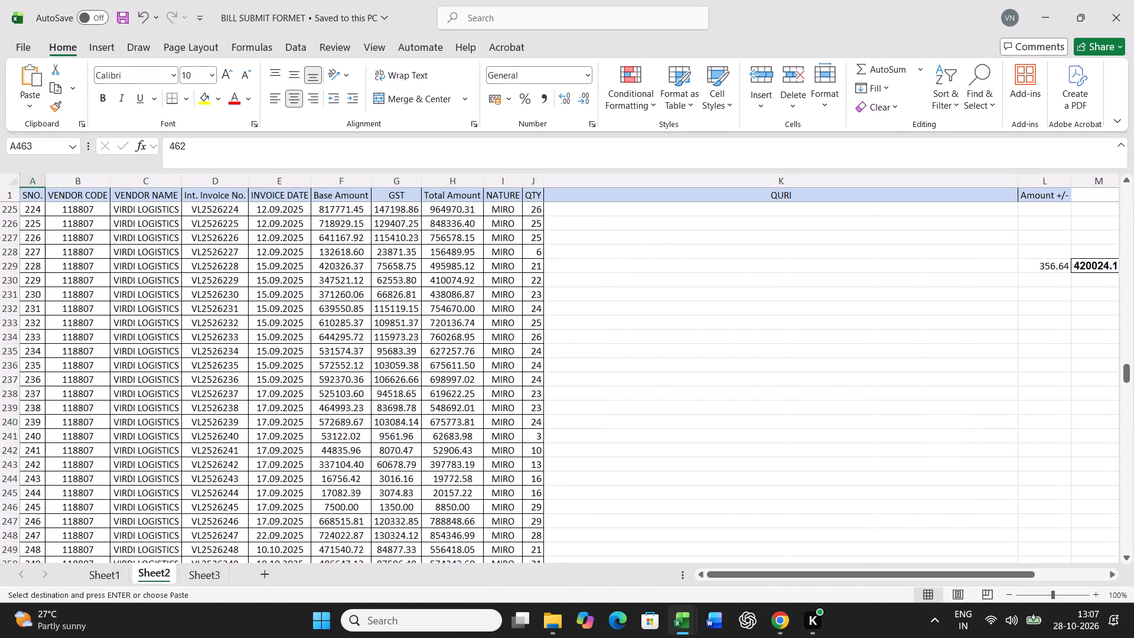
scroll(513, 428, up, 20)
scroll(513, 428, up, 20)
scroll(513, 428, up, 16)
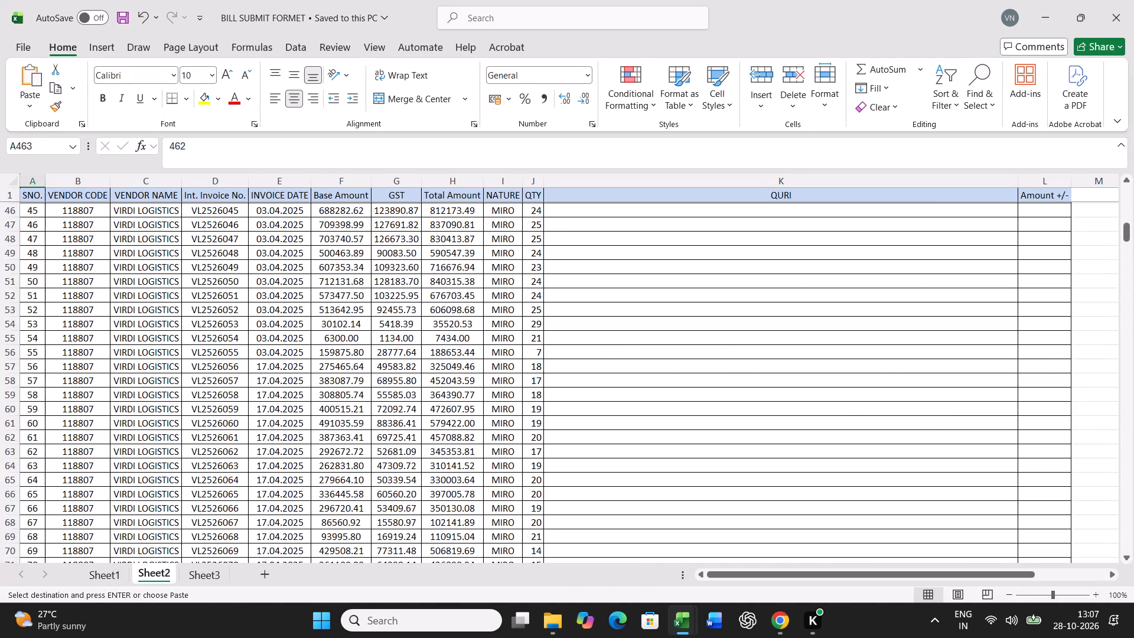
scroll(513, 428, up, 20)
scroll(513, 428, up, 17)
scroll(513, 428, down, 10)
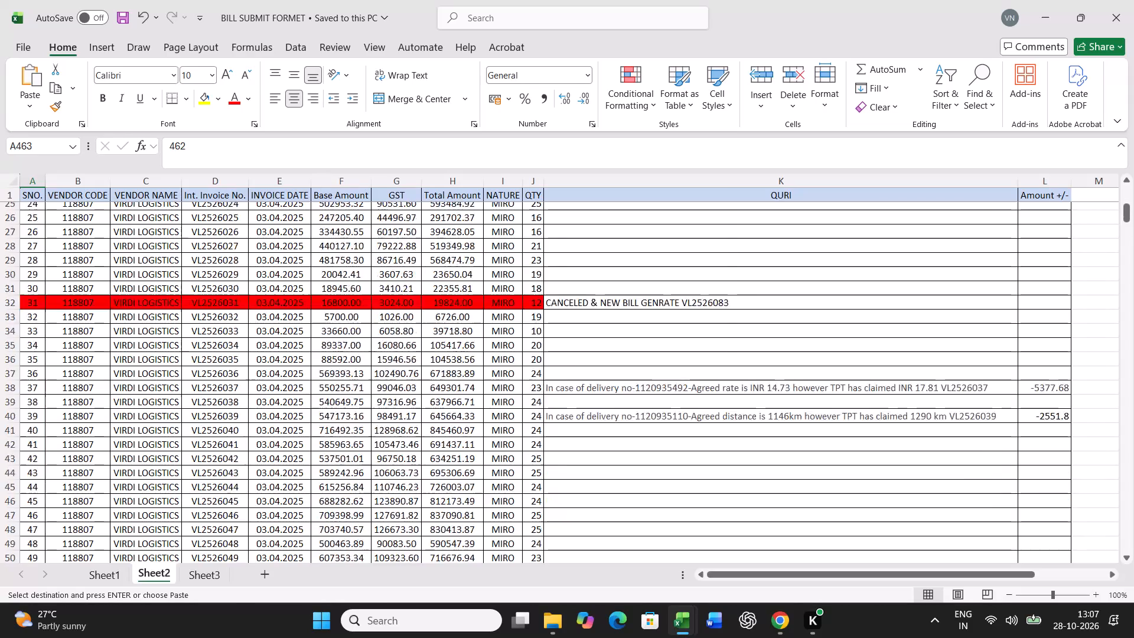
scroll(513, 429, down, 20)
scroll(513, 429, down, 20)
scroll(513, 429, down, 10)
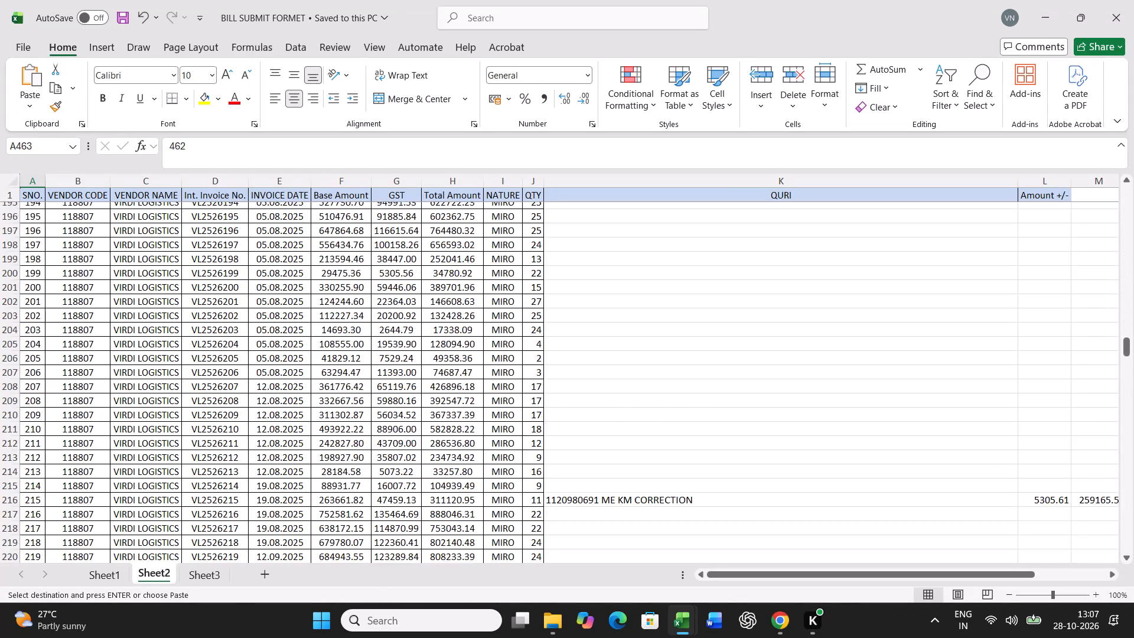
scroll(513, 429, down, 20)
scroll(513, 429, down, 20)
scroll(513, 429, down, 7)
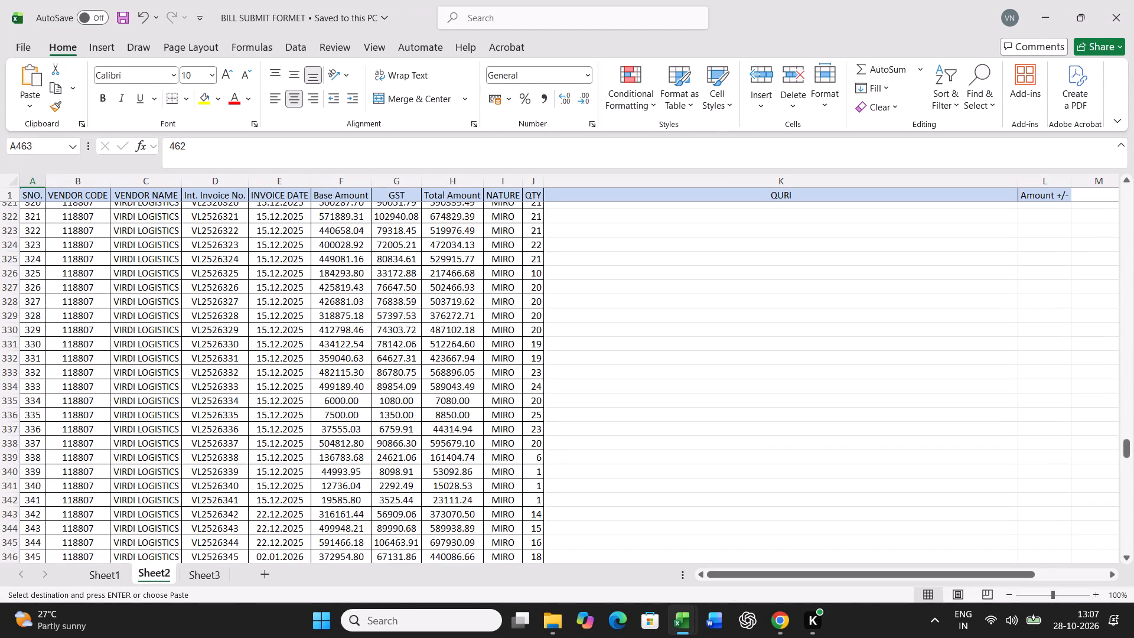
scroll(513, 429, down, 8)
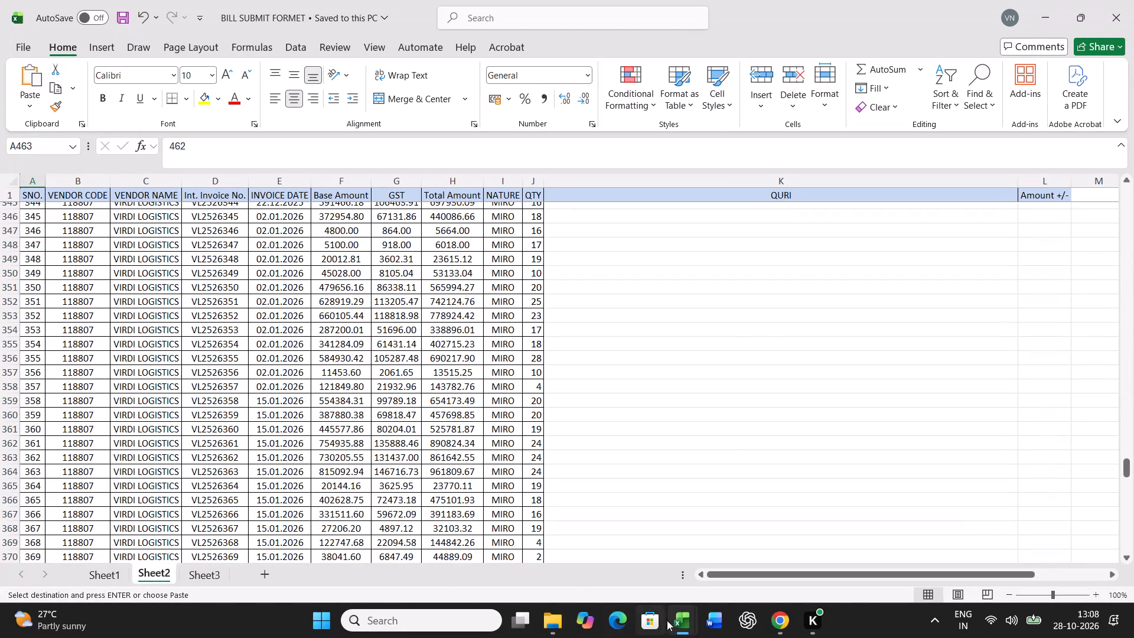
Check the subtotal formula for bill VL2526351 in row 7095 of the VIRDI-ALL VEHICLE BILL 25-26 workbook.
click(676, 621)
click(911, 529)
click(682, 617)
click(729, 542)
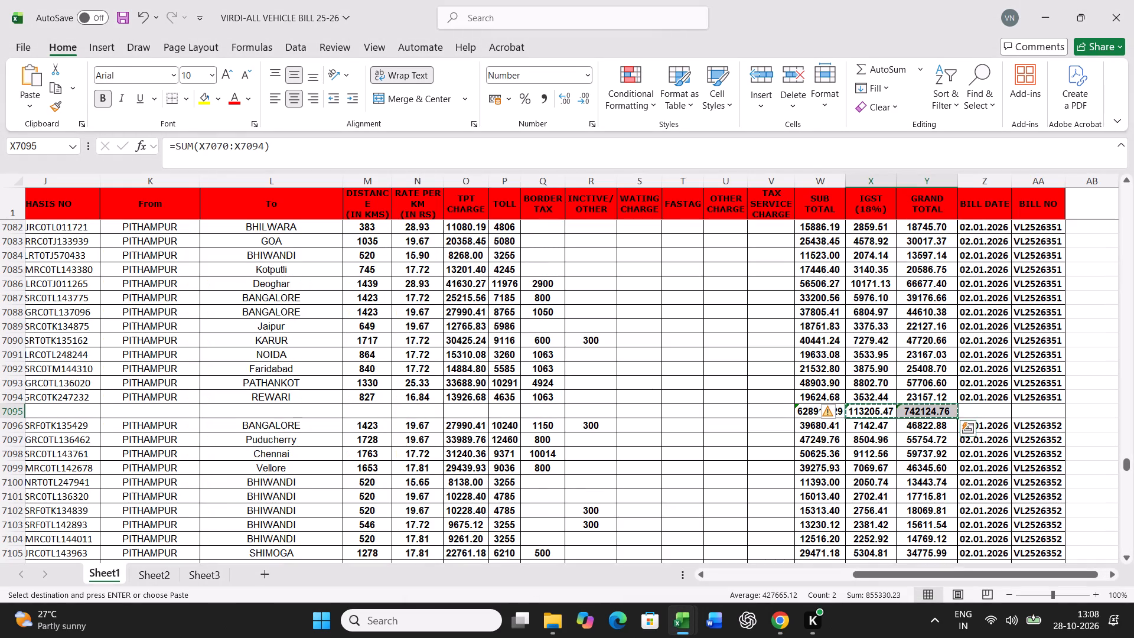
key(Left)
In the Eicher Payment workbook, compare row 353's Actual base, GST and total amounts for VL2526351 with its Revision Bill amounts.
click(679, 617)
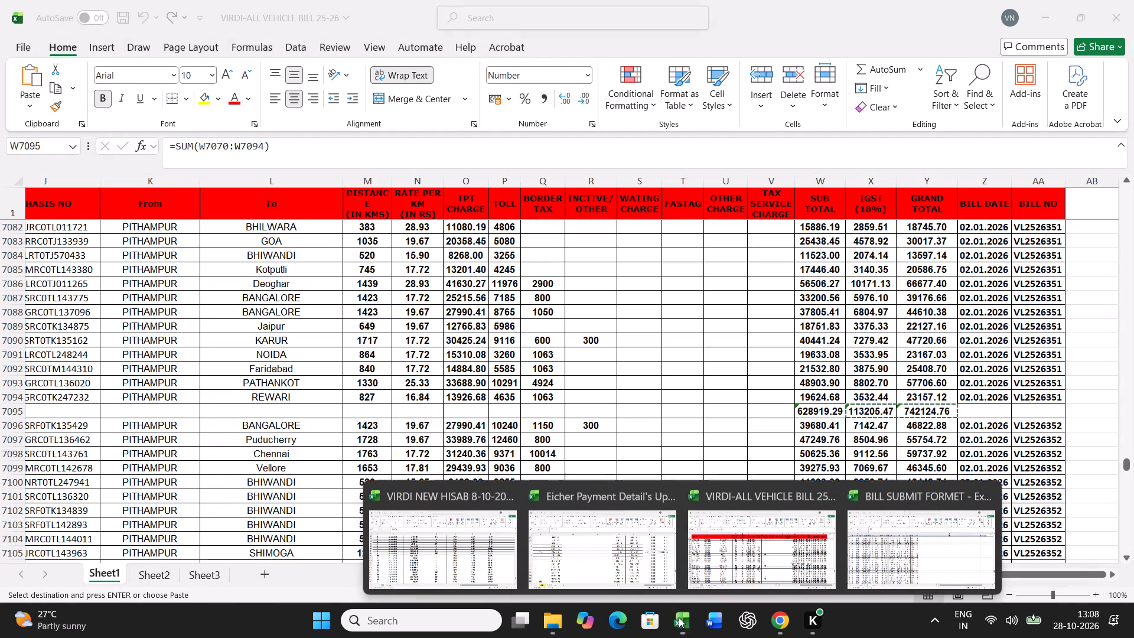
click(649, 566)
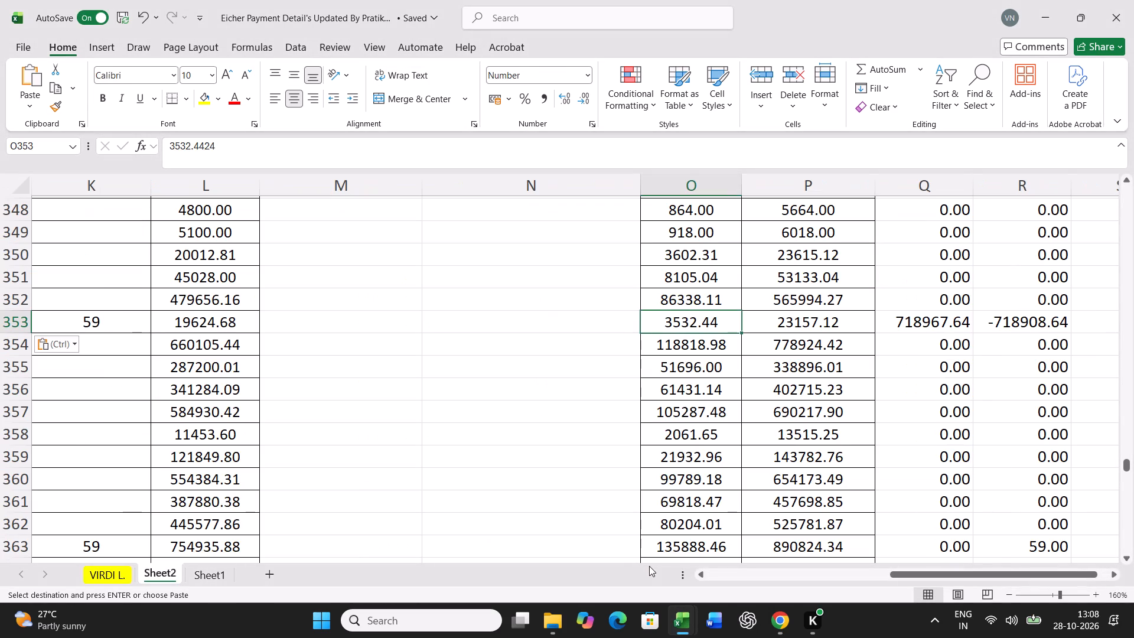
key(Left)
key(Left)
key(Left)
key(Left)
key(Left)
key(Left)
key(Left)
key(Left)
key(Left)
key(Left)
key(Left)
key(Left)
key(Left)
key(Left)
key(Left)
key(Left)
key(Left)
key(Left)
key(Left)
key(Left)
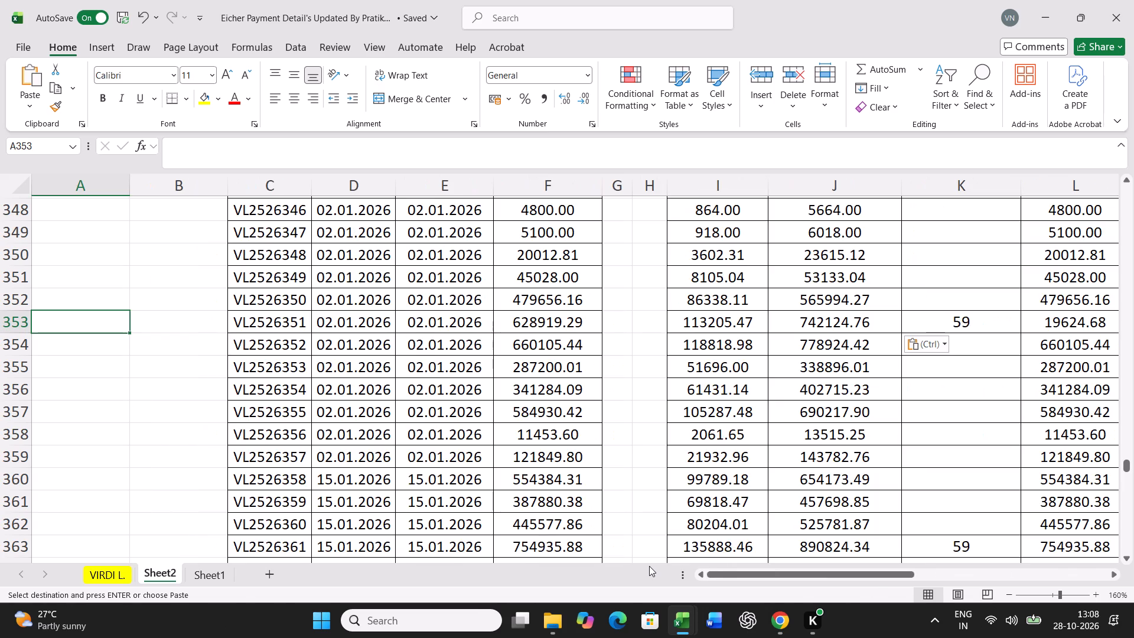
key(Right)
key(Right)
key(Right)
key(Right)
key(Right)
key(Right)
key(Right)
key(Right)
key(Right)
key(Right)
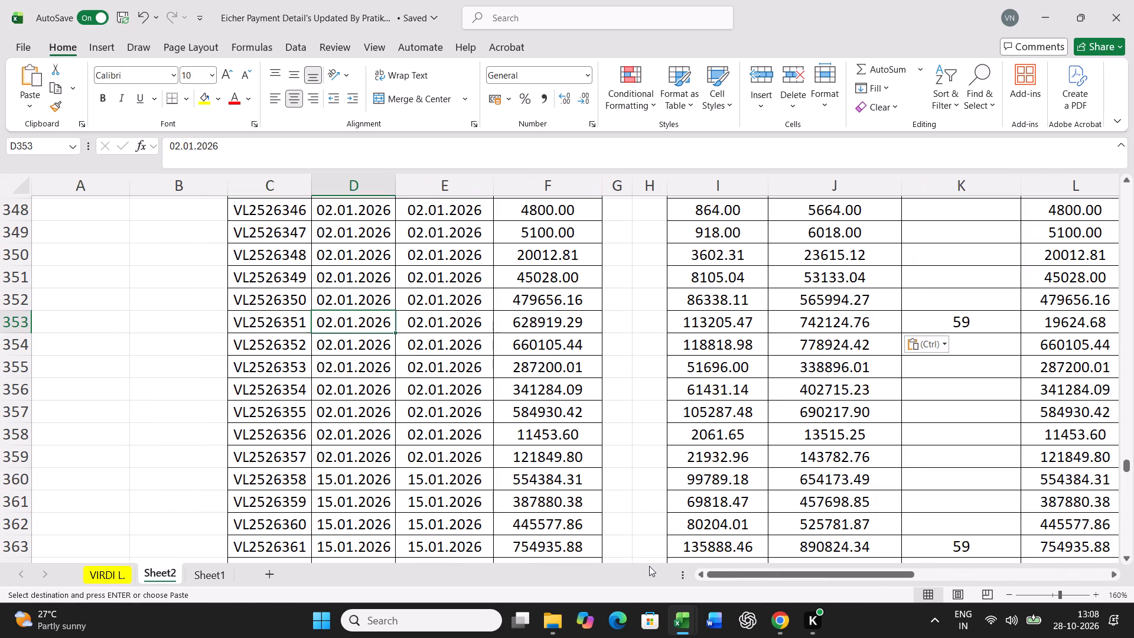
key(Right)
key(Right)
key(Right)
key(Right)
key(Right)
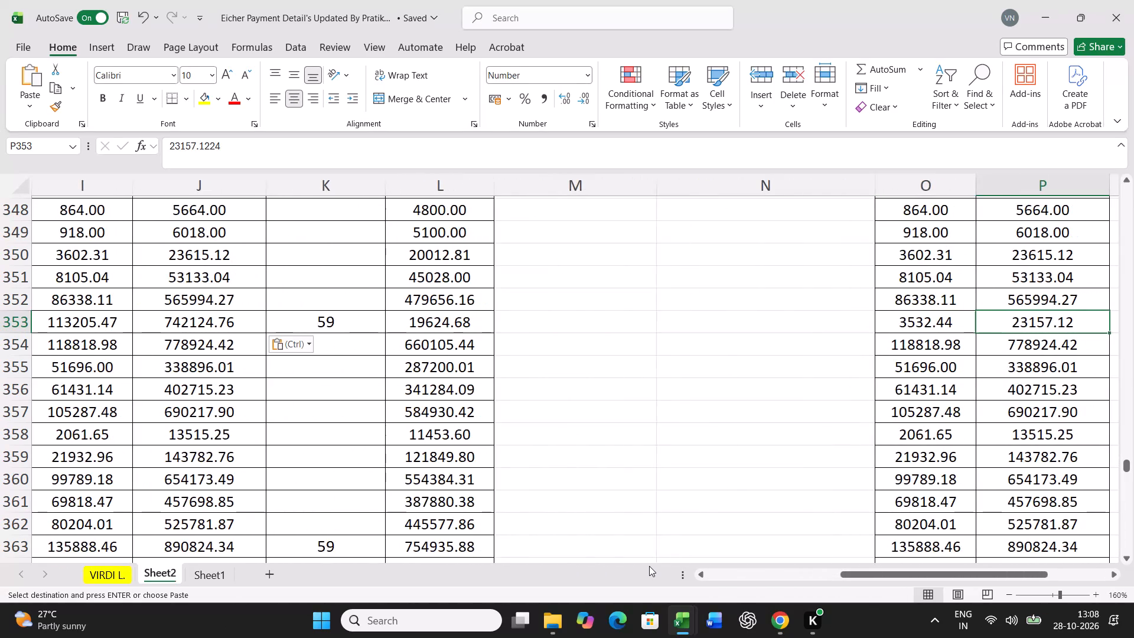
Look through the vehicle rows of the bills around VL2526351, up to VL2526358, on Sheet1 of VIRDI-ALL VEHICLE BILL 25-26.
click(680, 631)
click(788, 543)
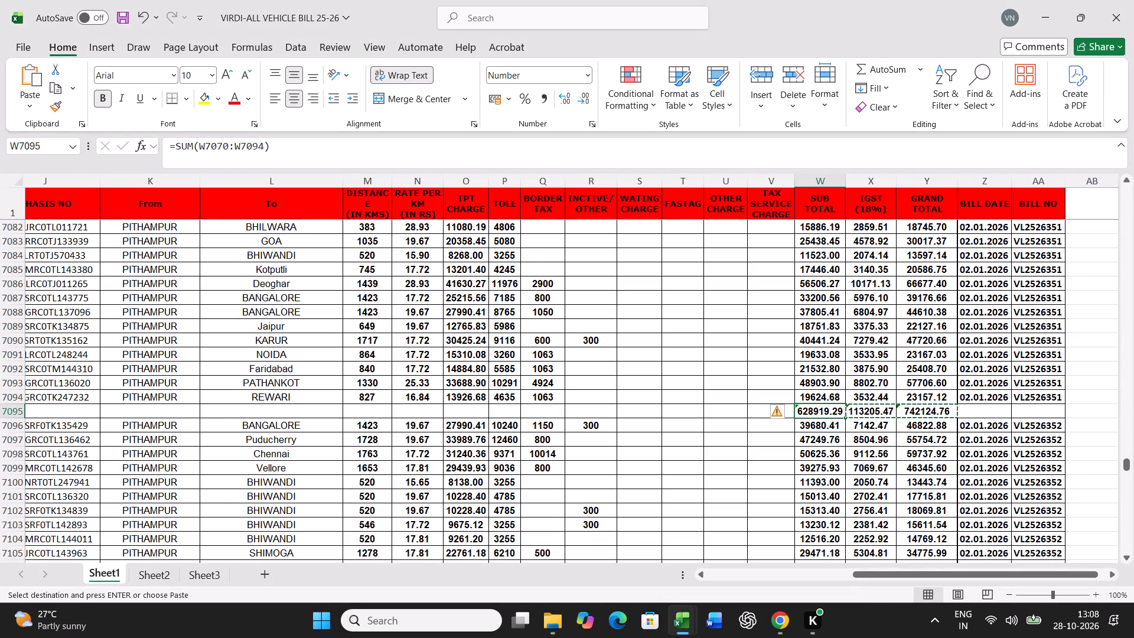
scroll(996, 501, up, 17)
scroll(996, 501, down, 2)
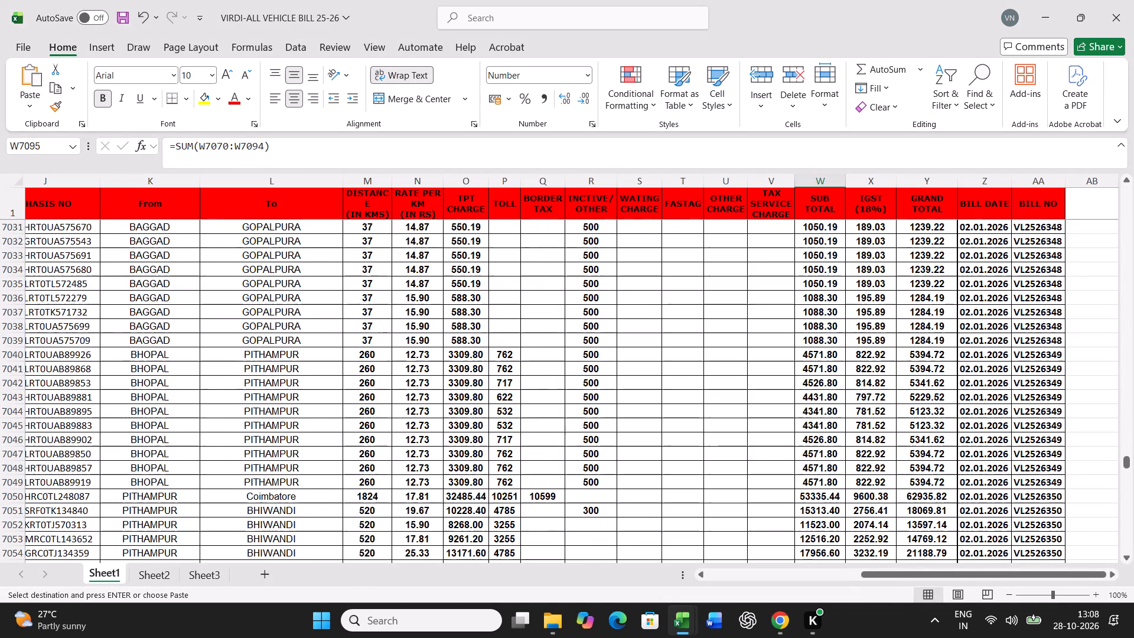
scroll(996, 501, down, 20)
scroll(996, 501, down, 18)
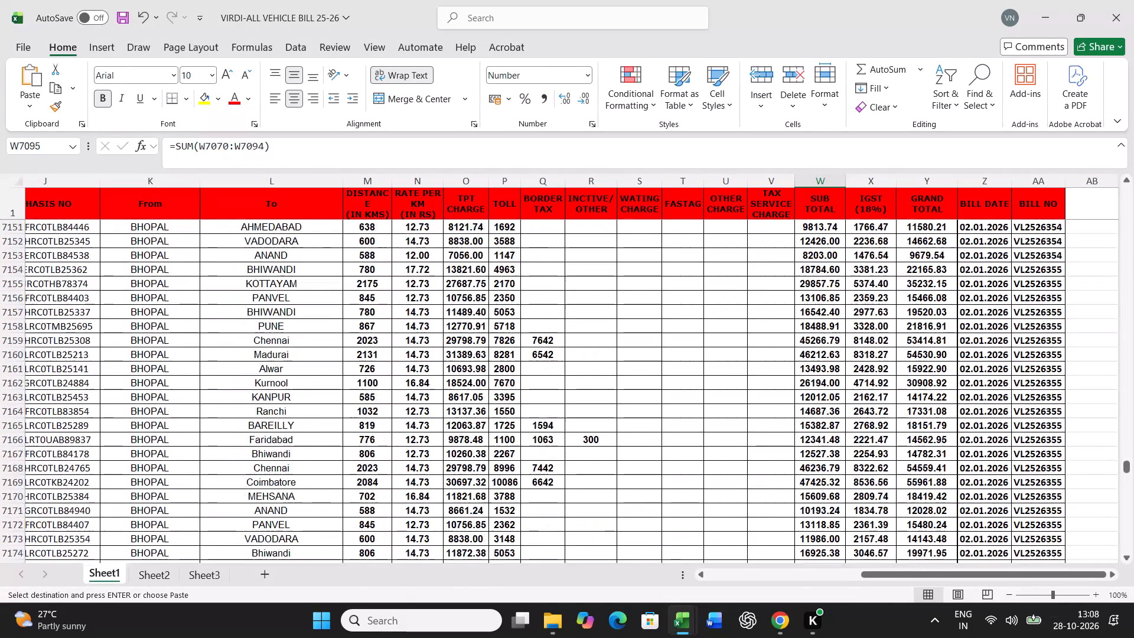
scroll(996, 501, down, 13)
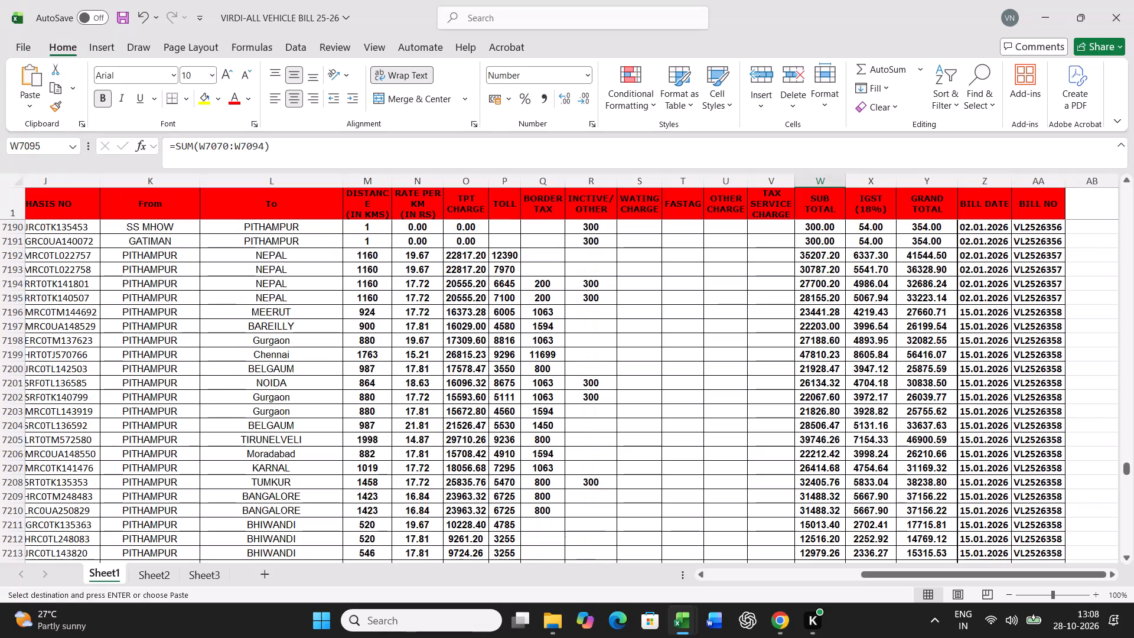
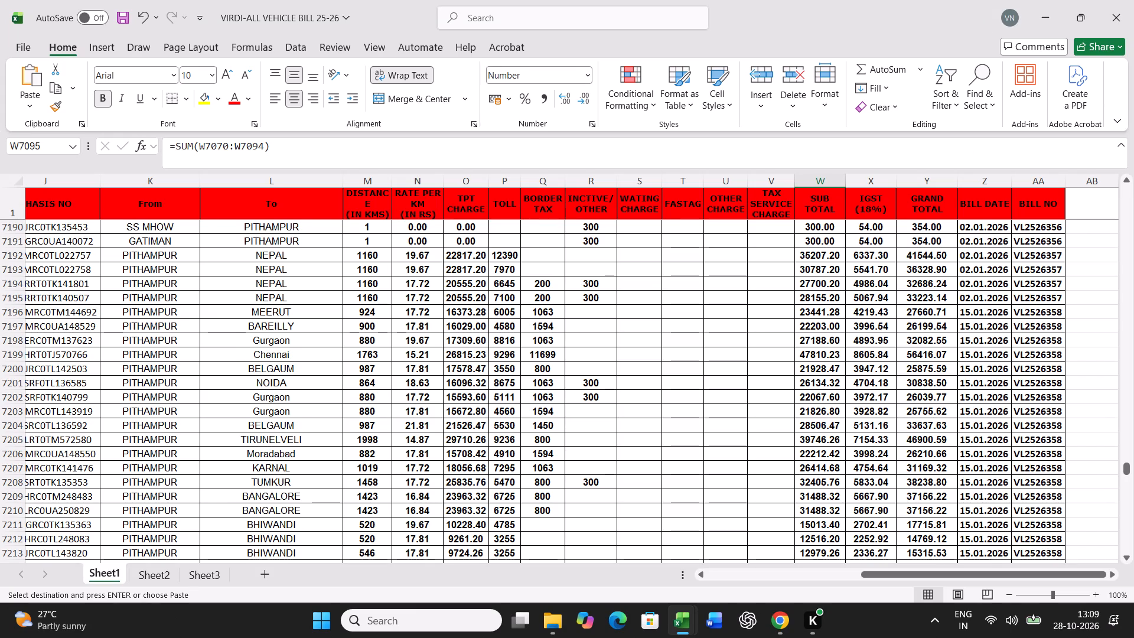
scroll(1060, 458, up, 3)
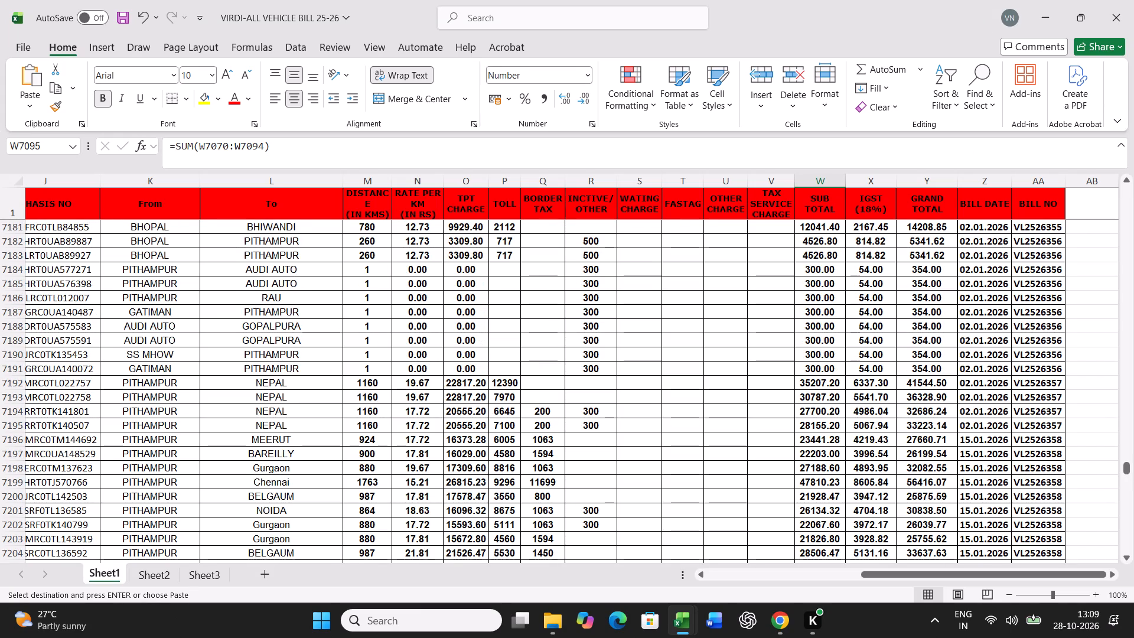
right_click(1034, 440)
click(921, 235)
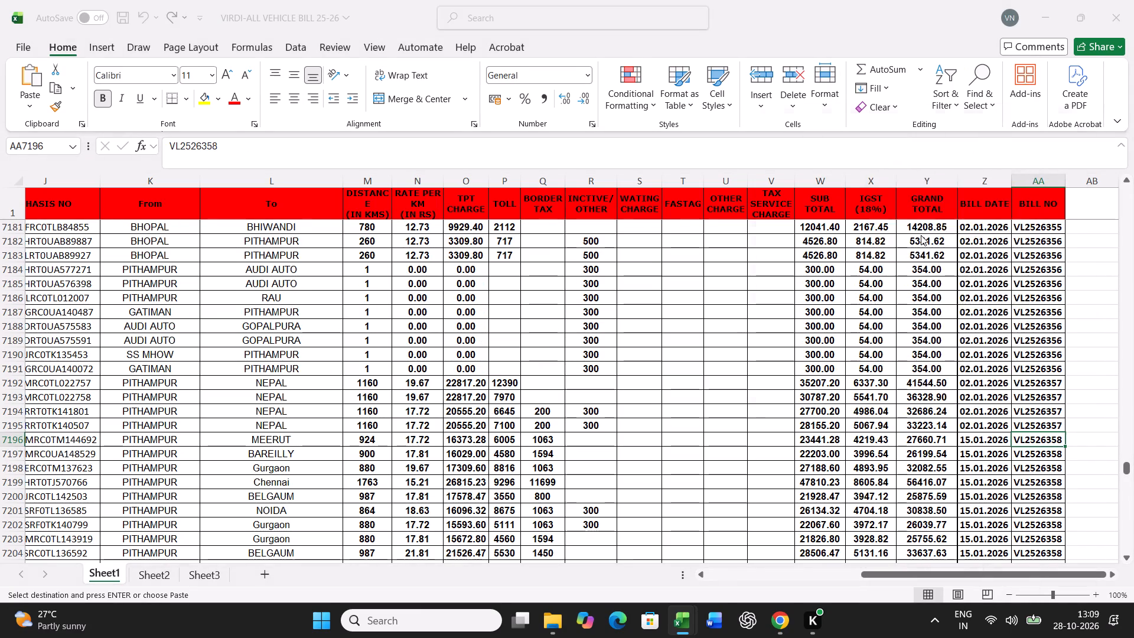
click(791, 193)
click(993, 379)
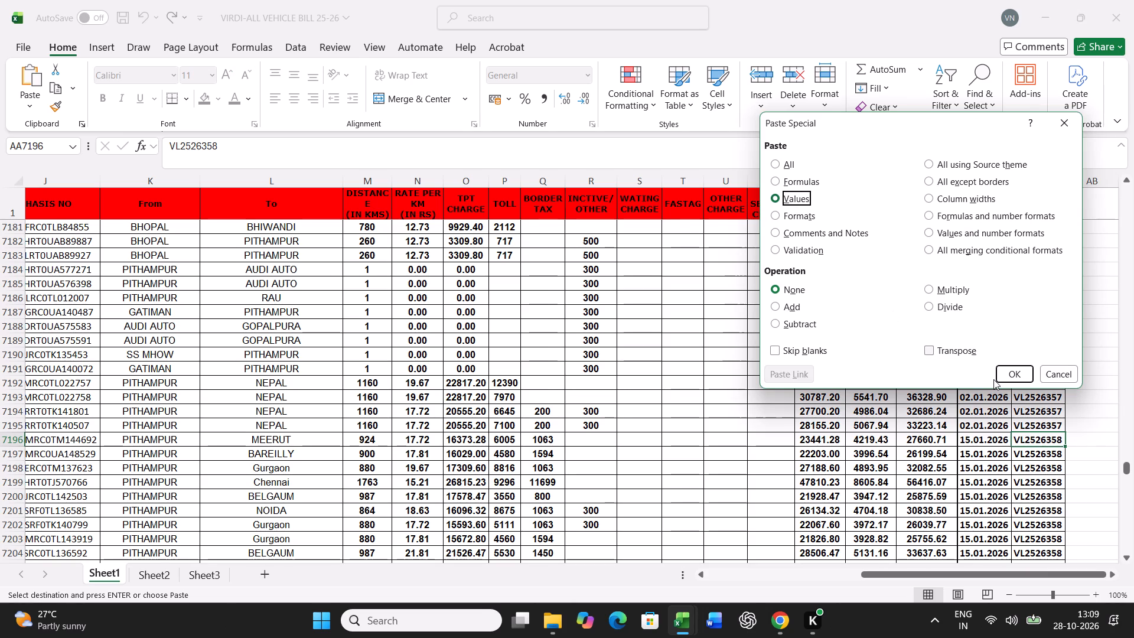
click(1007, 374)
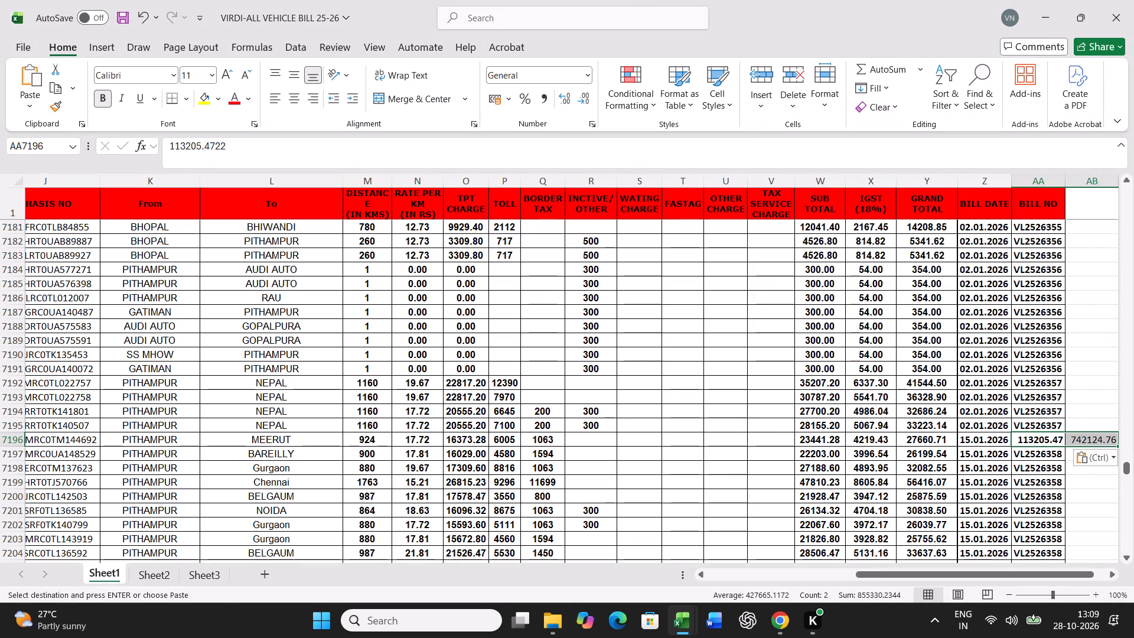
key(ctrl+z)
Insert an entire blank row at row 7196, between the VL2526357 and VL2526358 bill rows.
click(1045, 440)
right_click(1045, 440)
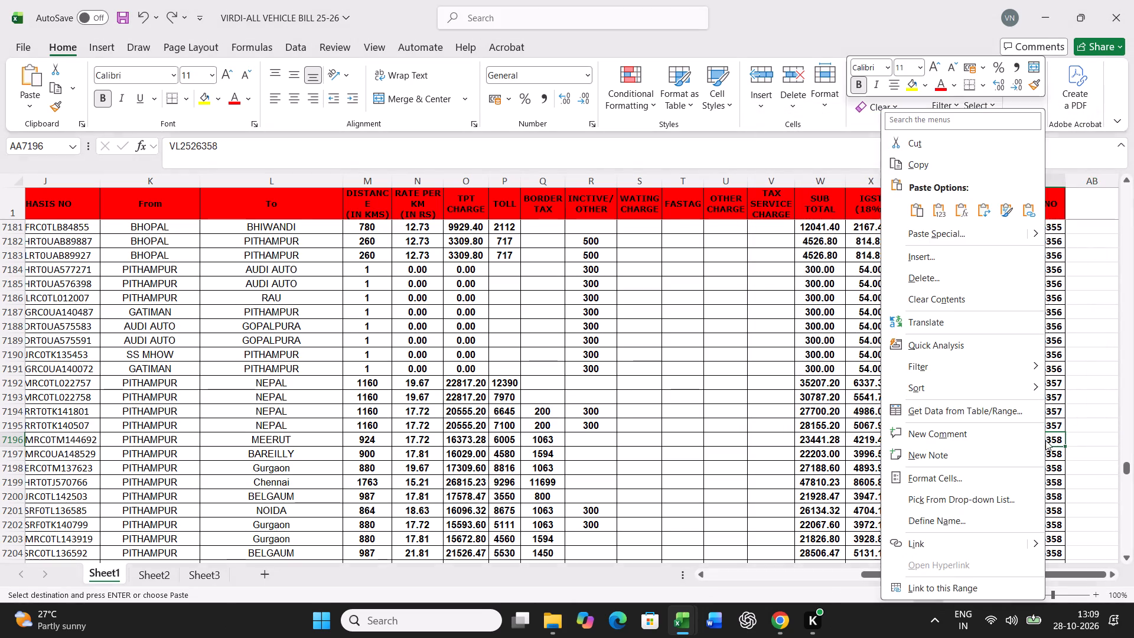
click(960, 258)
click(938, 290)
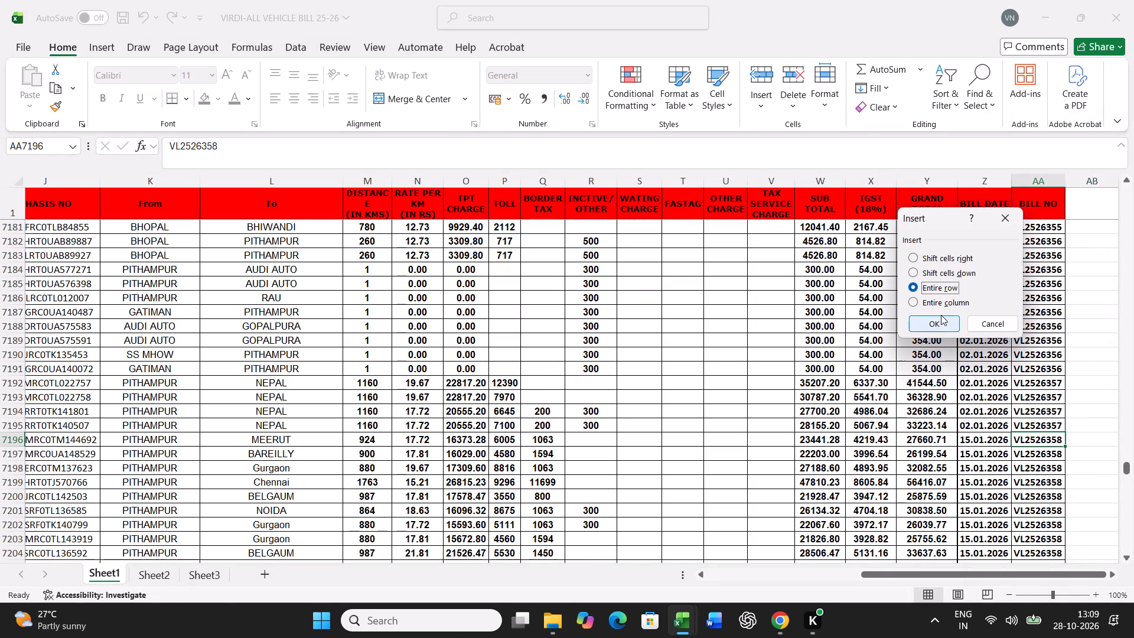
click(941, 315)
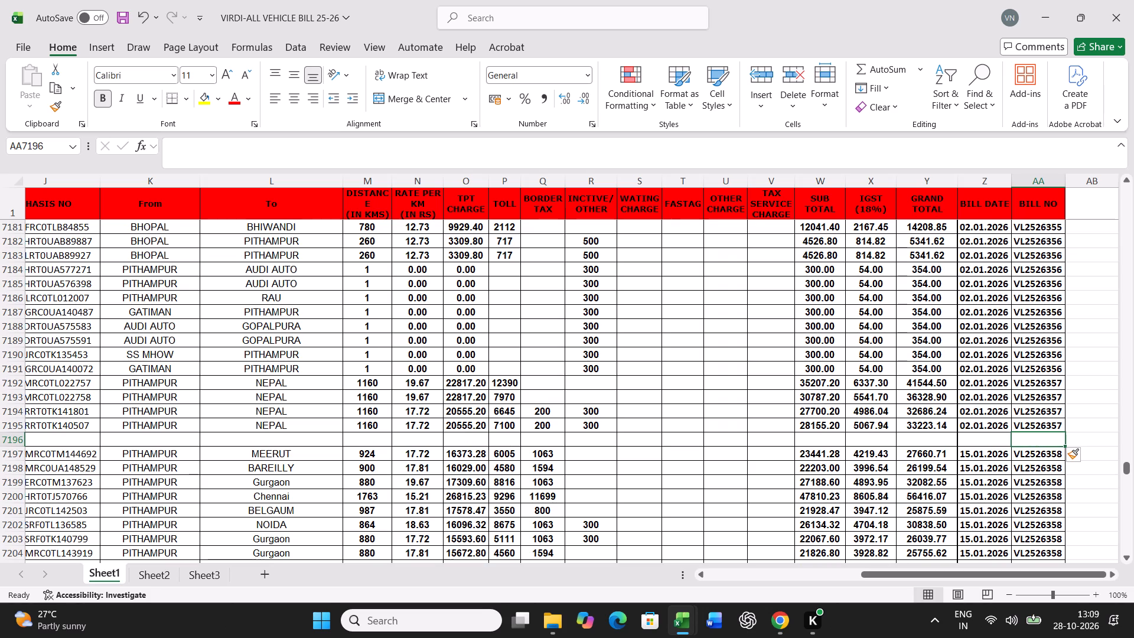
Sum the four VL2526357 rows' Sub Total in W7196 and copy the formula across to IGST and Grand Total.
drag(837, 383, 836, 437)
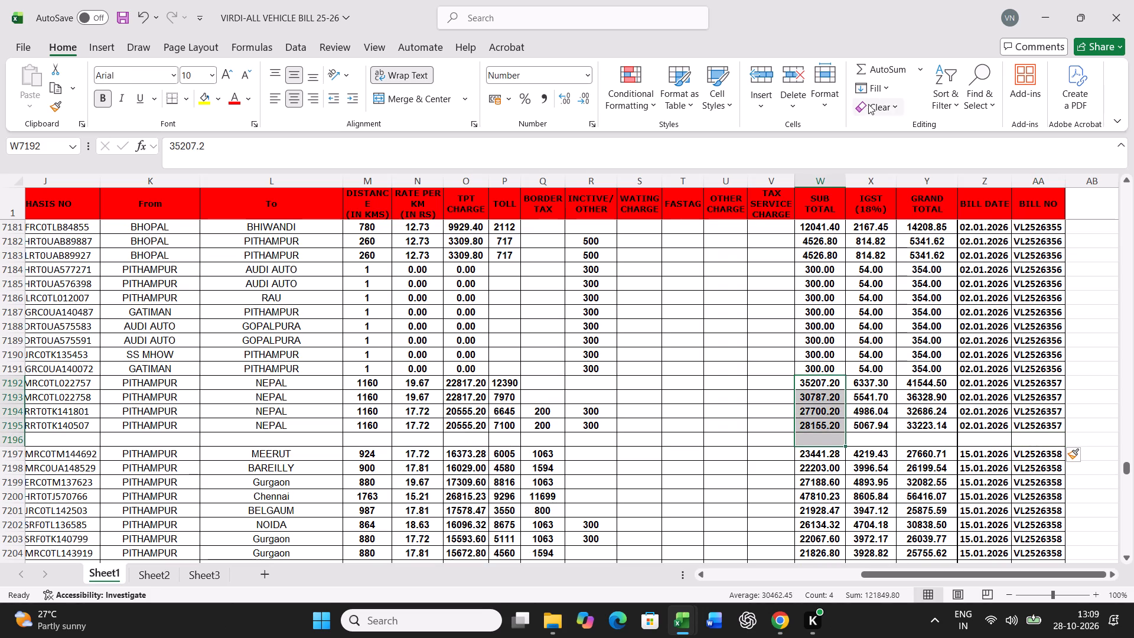
click(887, 64)
click(827, 433)
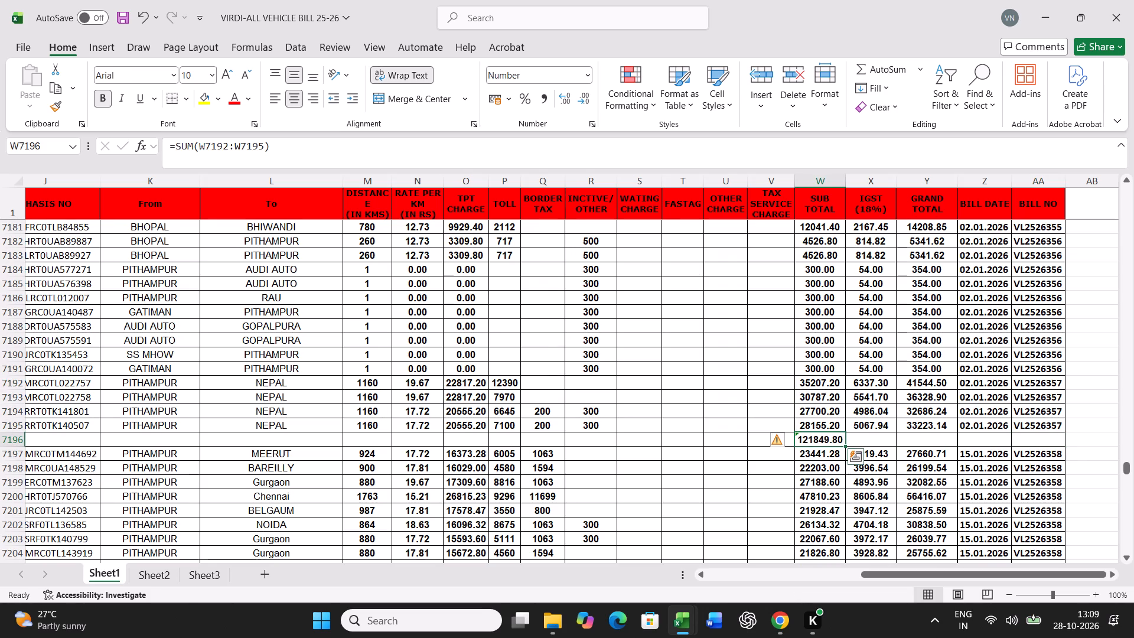
key(ctrl+c)
key(shift+Right)
key(shift+Right)
key(Return)
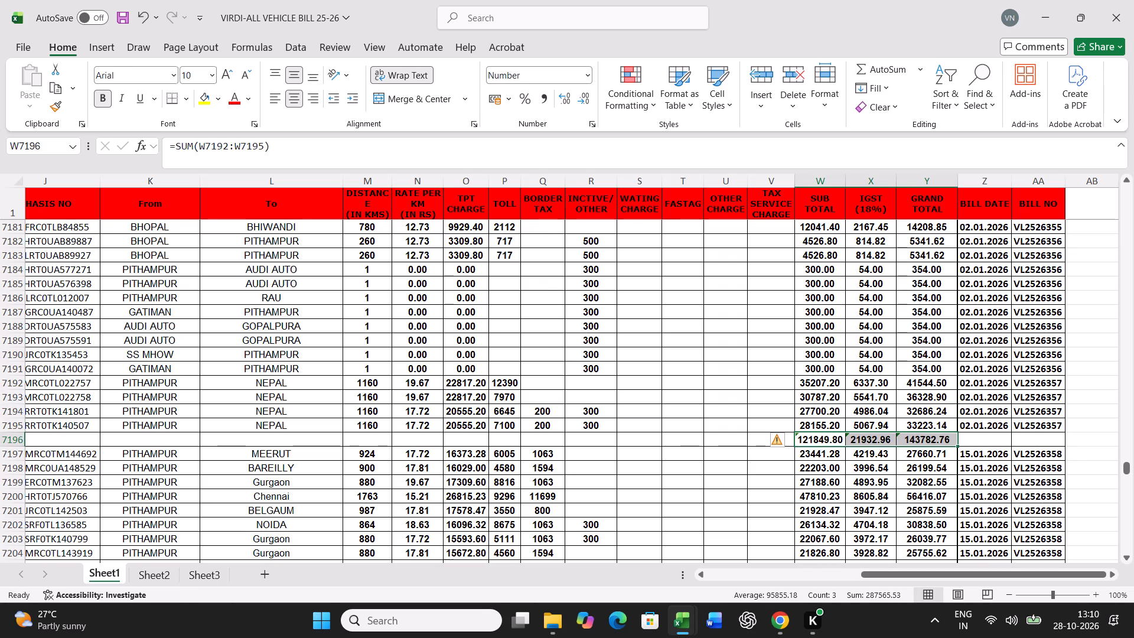
Copy the VL2526357 Sub Total sum and switch to the Eicher Payment workbook to compare row 353's Actual, Revision Bill and difference amounts.
key(Right)
key(Left)
key(ctrl+c)
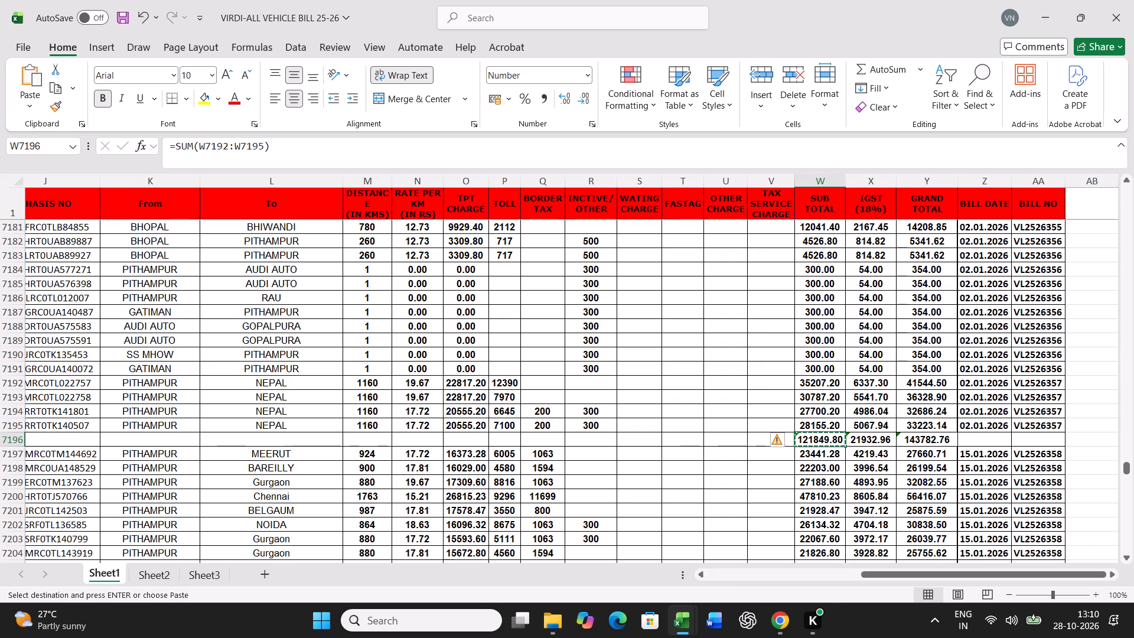
click(693, 617)
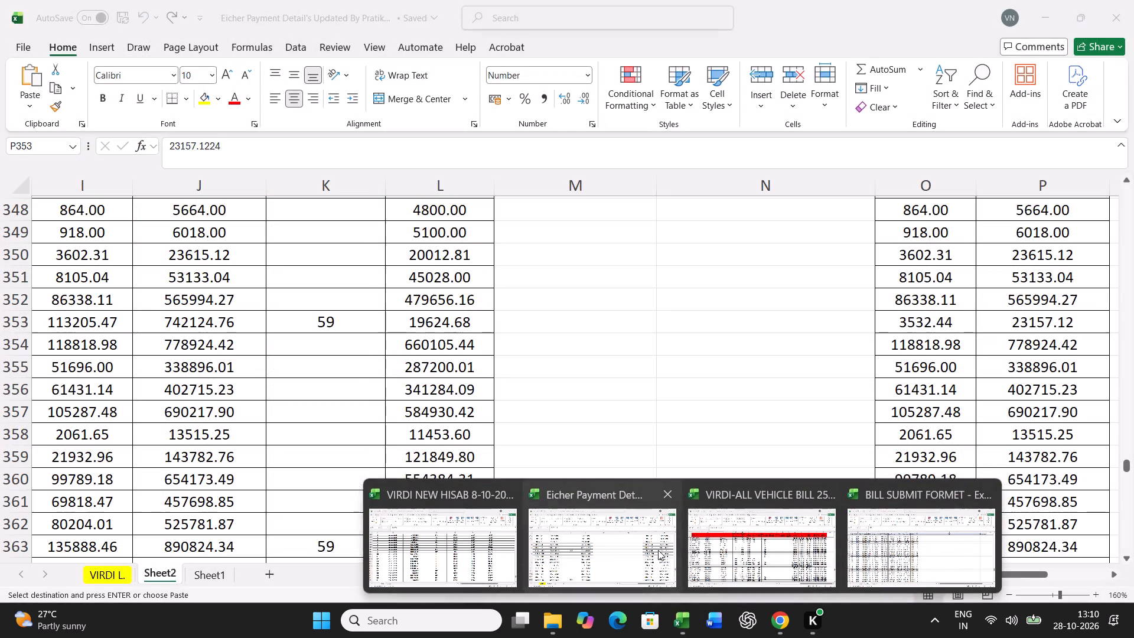
click(658, 550)
key(Left)
key(Left)
key(Left)
key(Left)
key(Left)
key(Left)
key(Left)
key(Left)
key(Left)
key(Left)
key(Left)
key(Left)
key(Left)
key(Left)
key(Left)
key(Left)
key(Left)
key(Left)
key(Left)
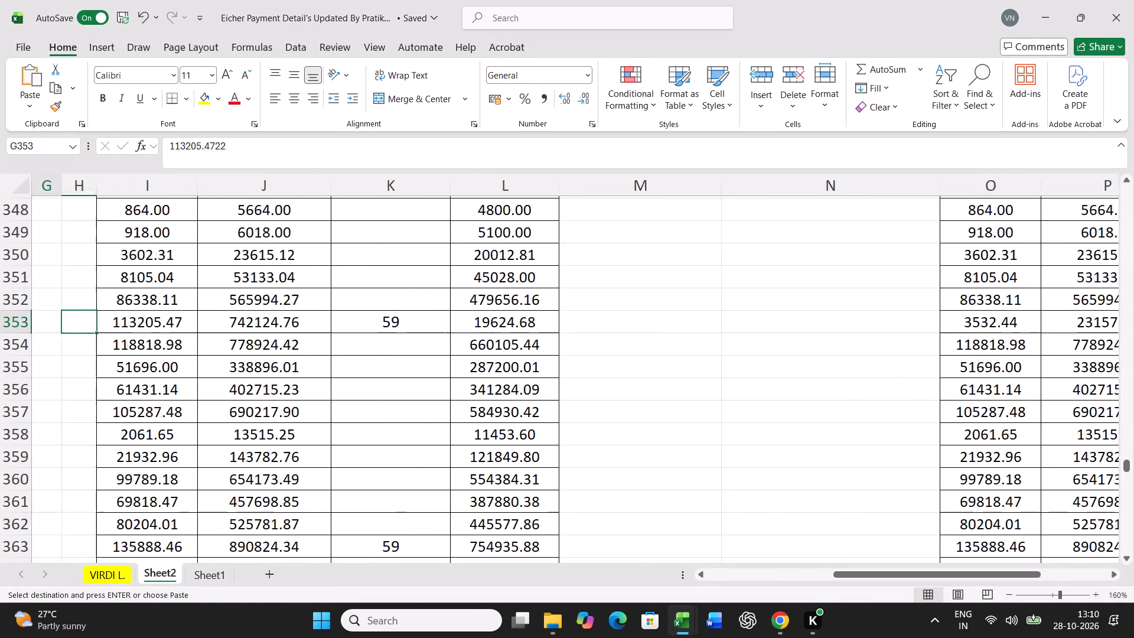
key(Right)
key(Right)
key(Right)
key(Right)
key(Right)
key(Right)
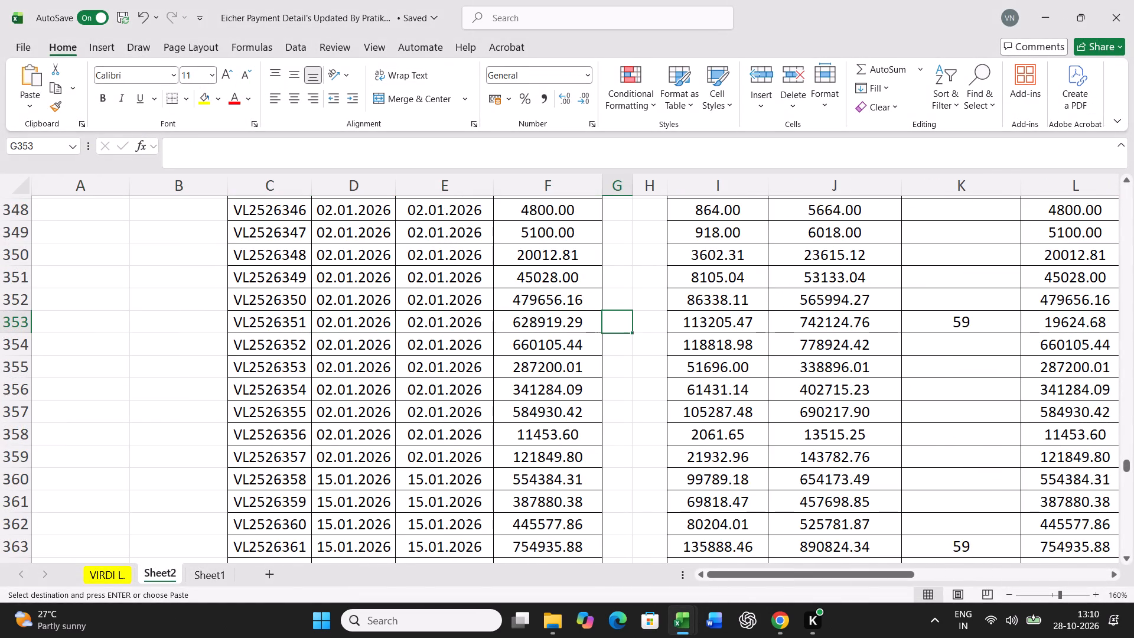
key(Right)
key(Right)
key(Right)
key(Right)
key(Right)
key(Right)
key(Right)
key(Right)
key(Right)
key(Right)
key(Right)
key(Right)
key(Right)
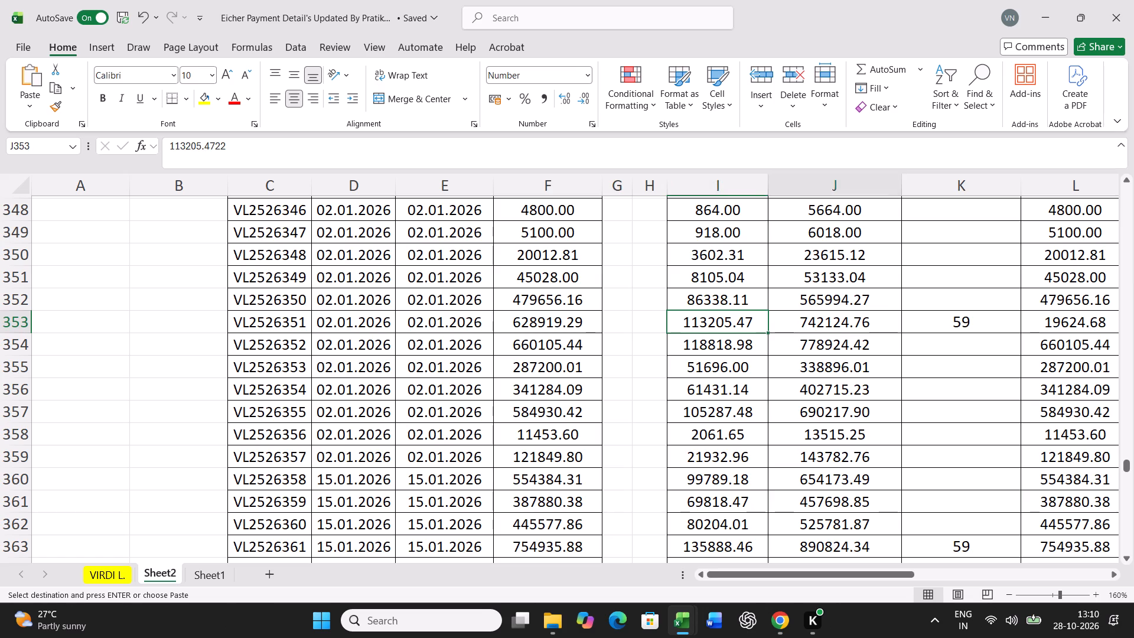
key(Left)
key(Left)
key(Left)
key(Left)
key(Left)
key(Left)
key(Left)
key(Left)
key(Left)
key(Left)
key(Left)
key(Left)
key(Left)
key(Left)
key(Left)
key(Left)
key(Left)
key(Left)
key(Left)
key(Left)
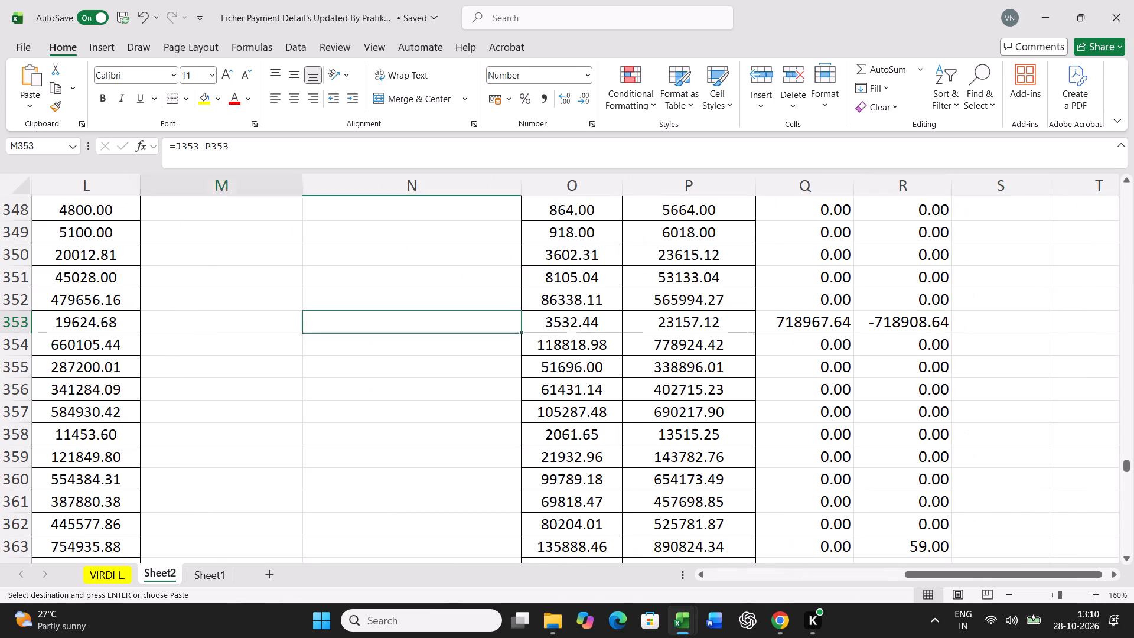
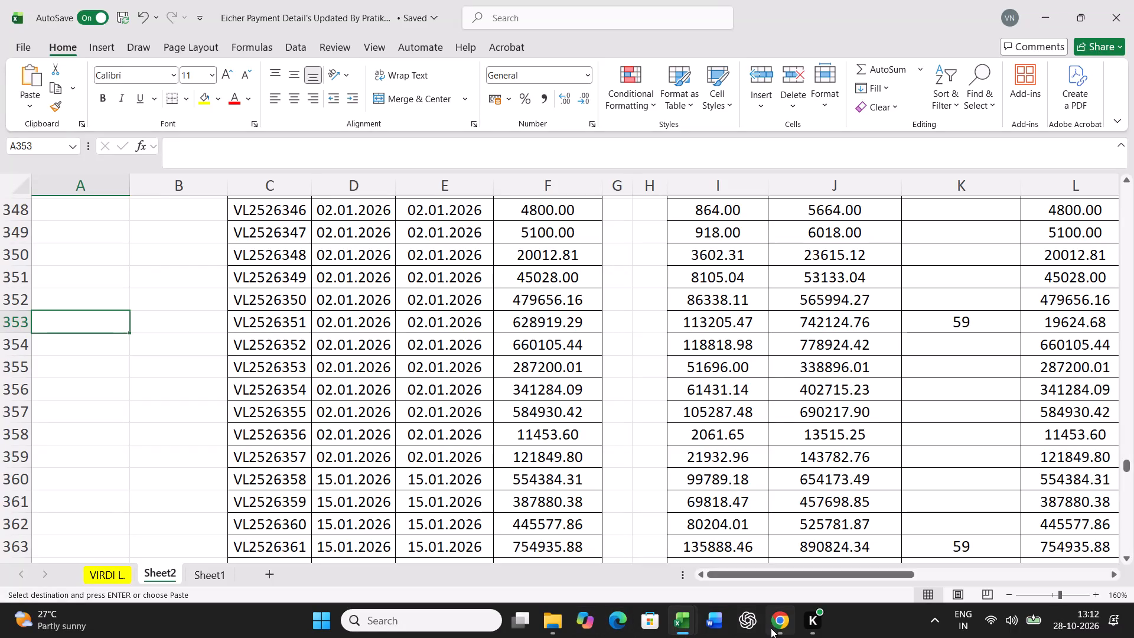
Switch from the Eicher Payment workbook to the Chrome browser window.
click(771, 628)
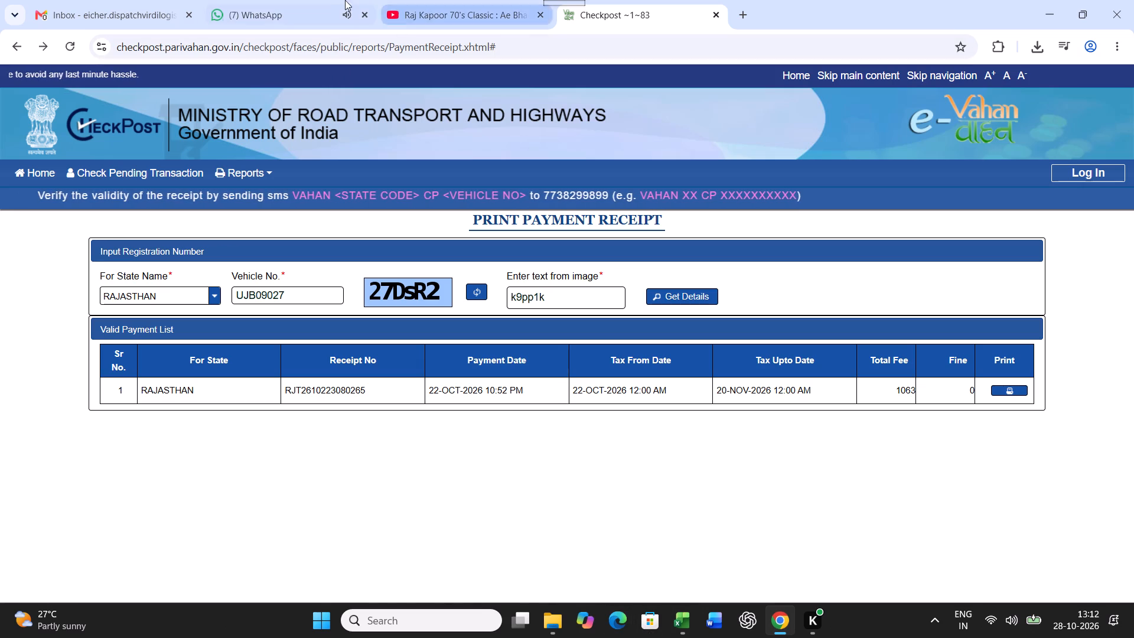